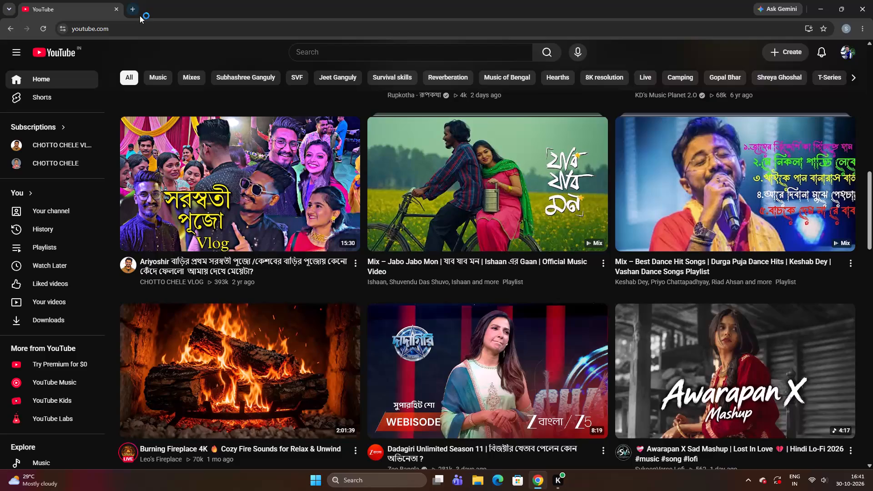
# Search Google in a new browser tab for "best banner making app for pc".
pyautogui.click(134, 5)
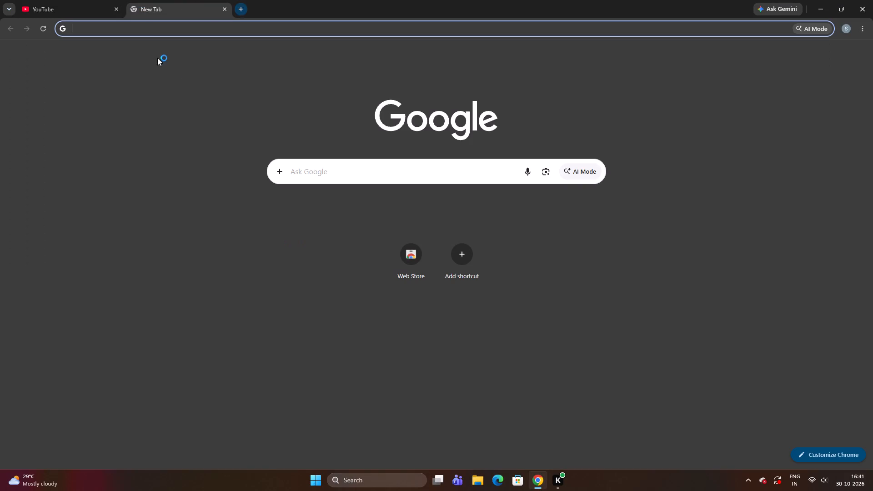
pyautogui.click(411, 166)
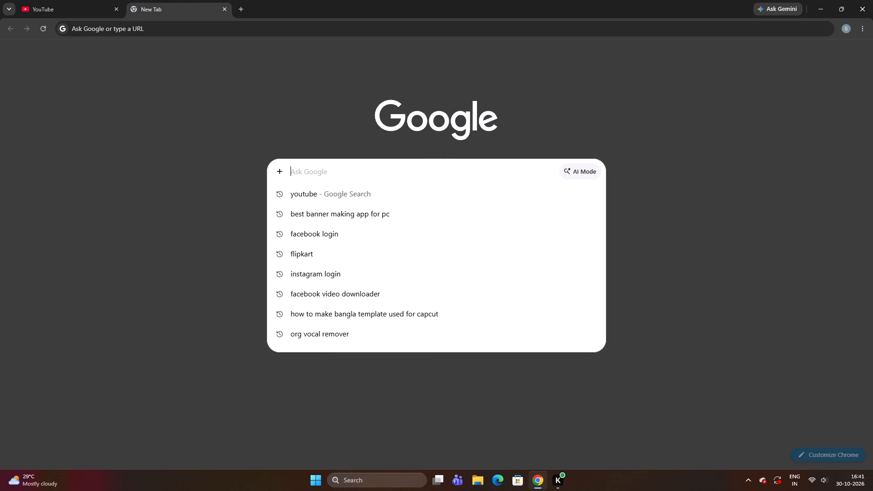
pyautogui.click(340, 217)
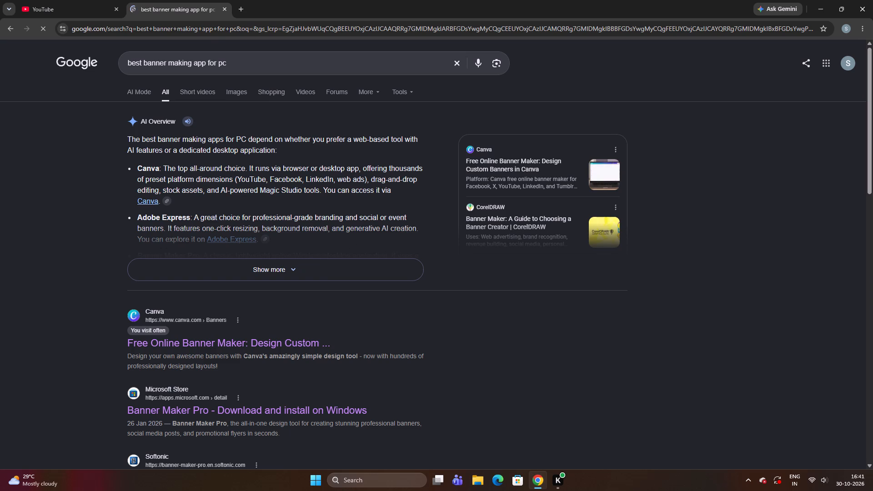
# Look through the search results and open Canva's Free Online Banner Maker page.
pyautogui.scroll(-10, 323, 204)
pyautogui.scroll(6, 321, 221)
pyautogui.scroll(-1, 320, 221)
pyautogui.scroll(6, 319, 222)
pyautogui.scroll(-5, 313, 230)
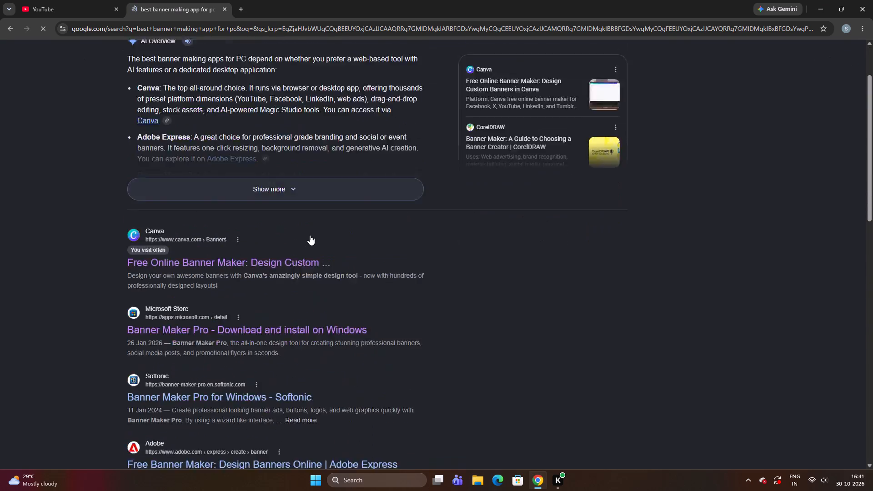
pyautogui.scroll(5, 310, 235)
pyautogui.scroll(-16, 309, 237)
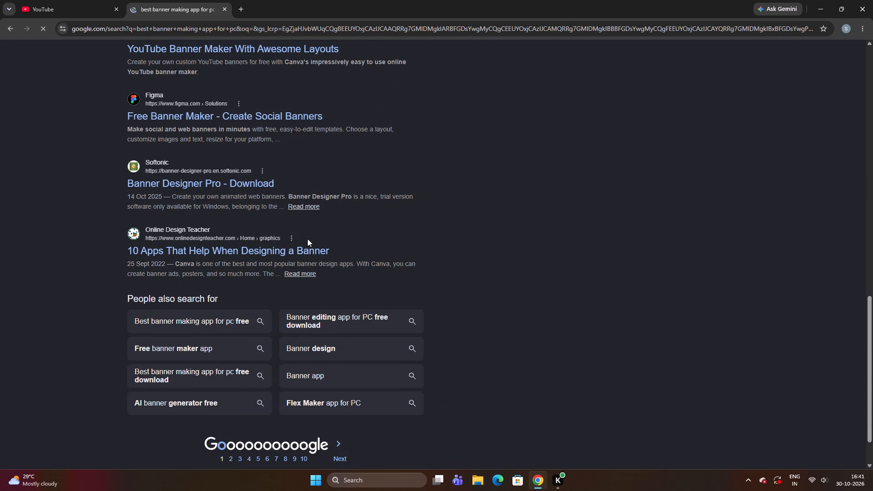
pyautogui.scroll(-10, 307, 239)
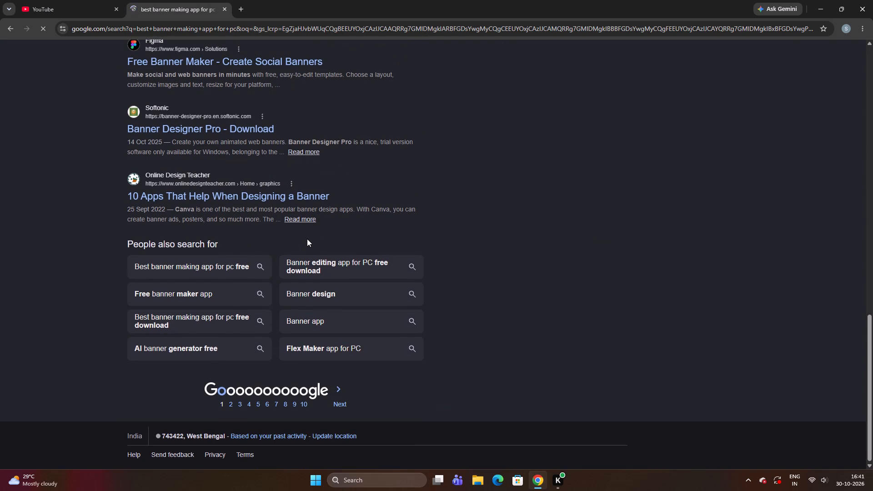
pyautogui.scroll(12, 307, 239)
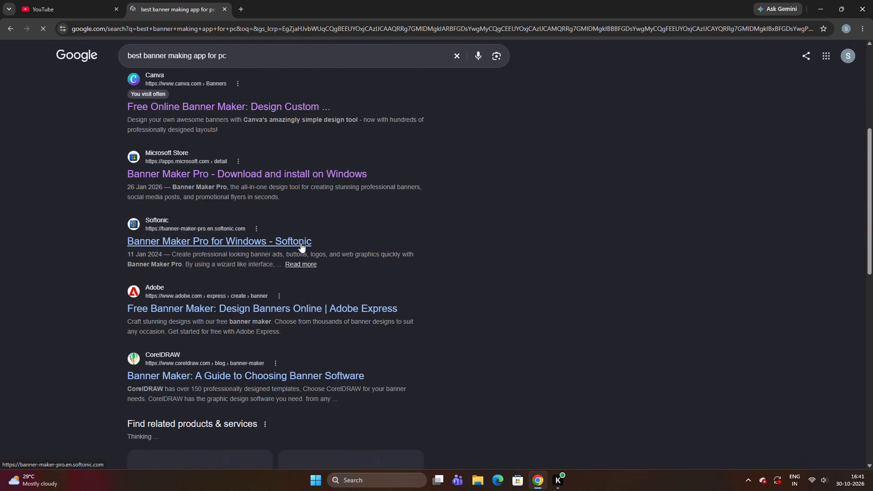
pyautogui.scroll(3, 301, 243)
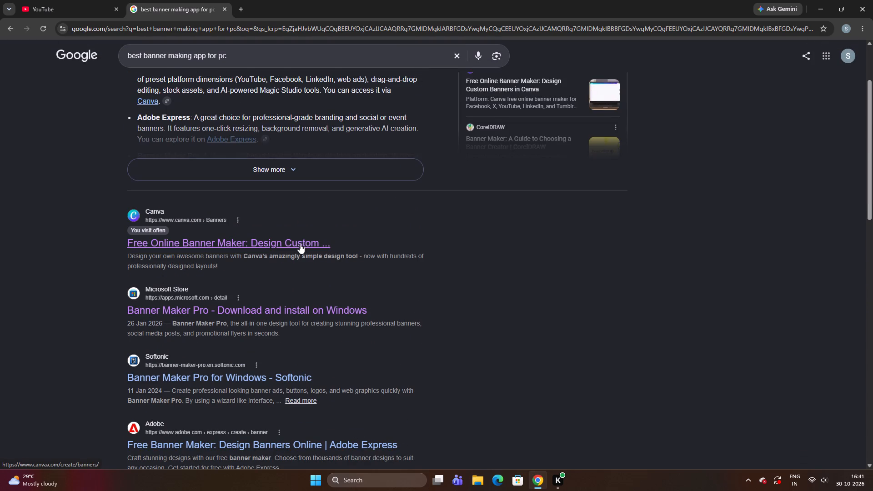
pyautogui.click(211, 244)
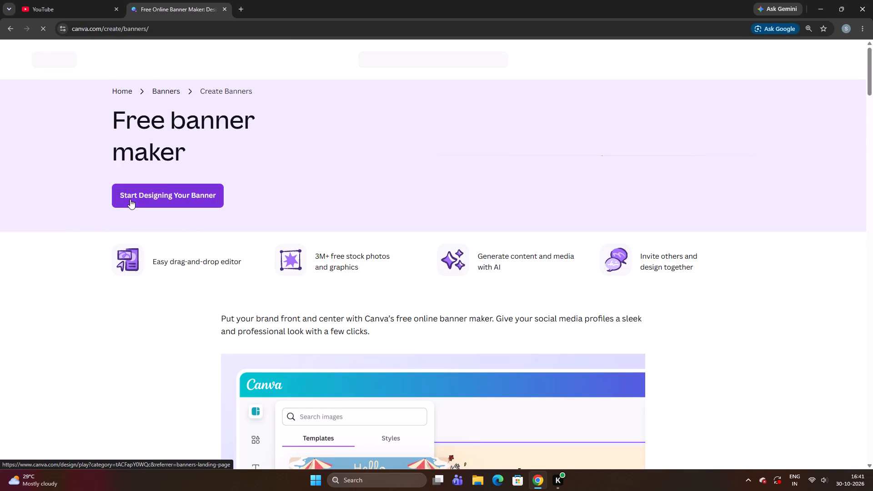
# Create a new blank presentation design from Canva's Presentations page.
pyautogui.click(348, 64)
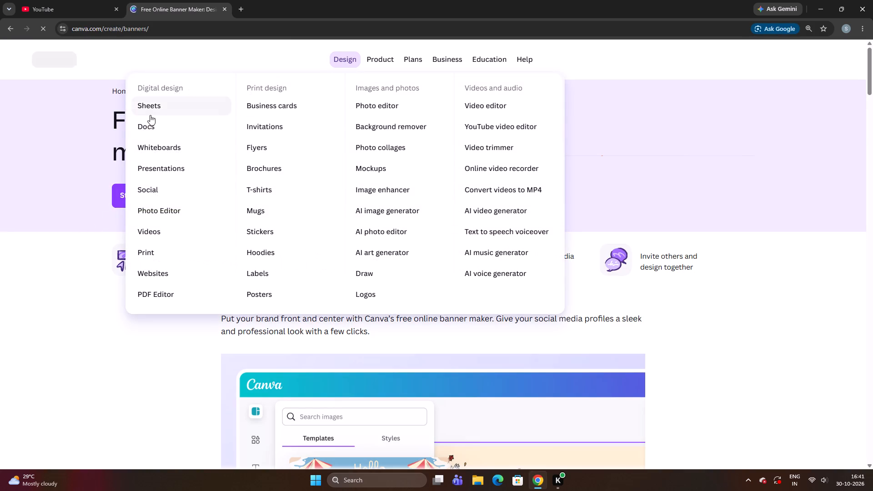
pyautogui.click(155, 175)
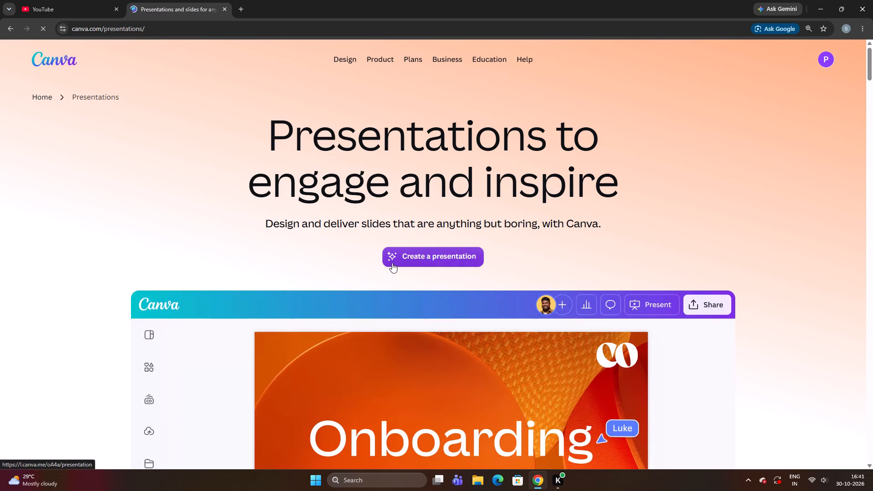
pyautogui.click(413, 259)
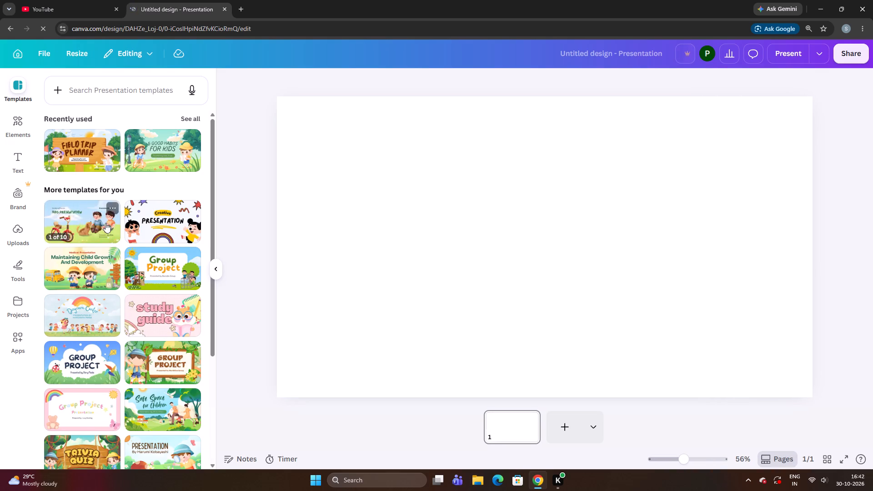
# Apply the cover page of the Blue and Green Playful Outdoor Kids Activities Presentation template to the blank page.
pyautogui.scroll(-6, 105, 223)
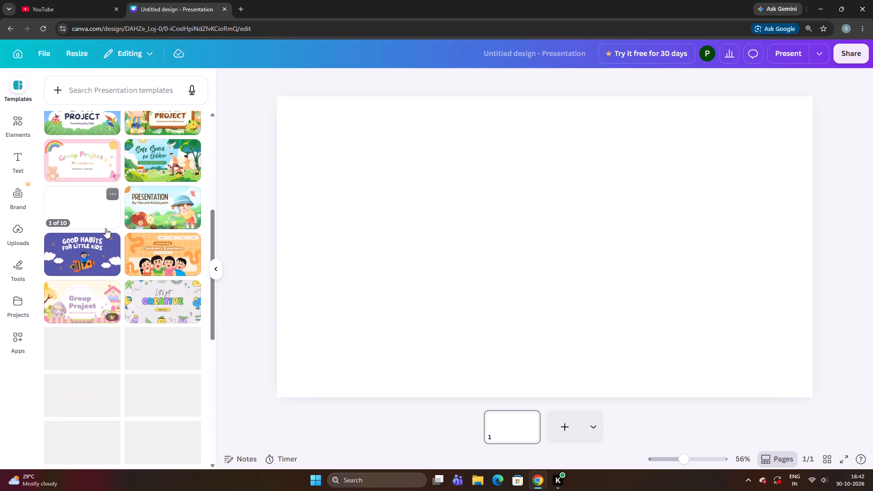
pyautogui.scroll(-3, 105, 234)
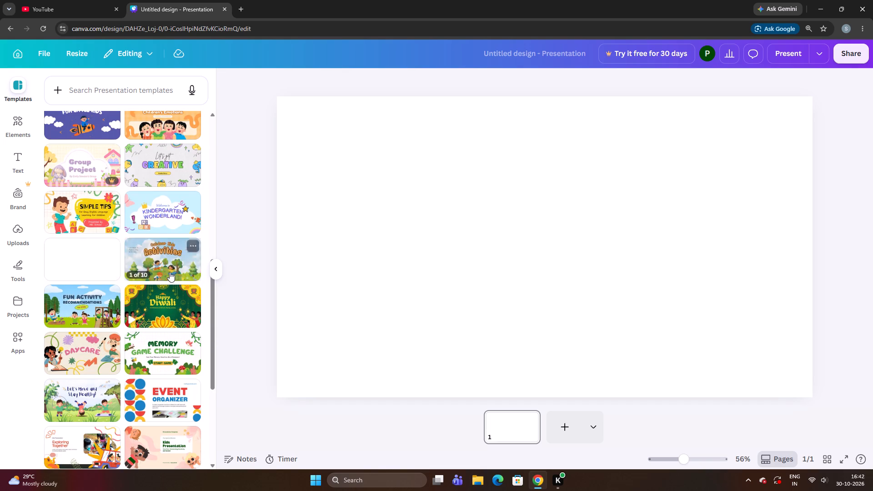
pyautogui.click(170, 272)
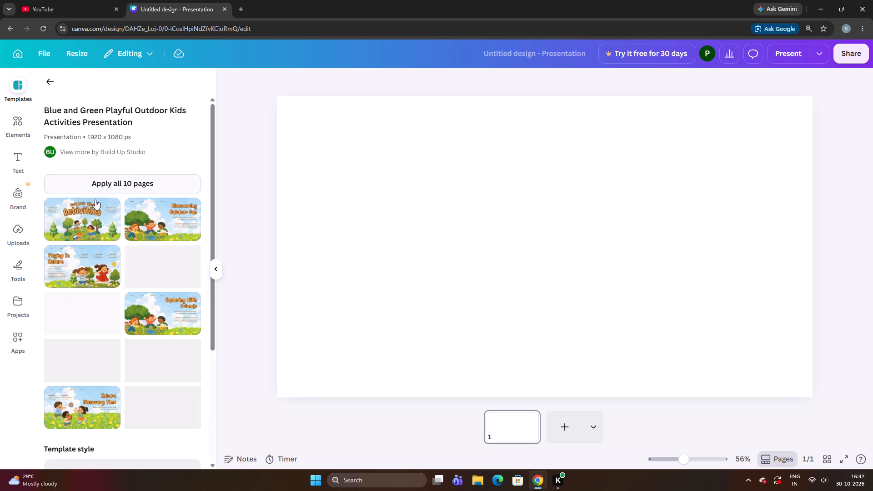
pyautogui.click(88, 215)
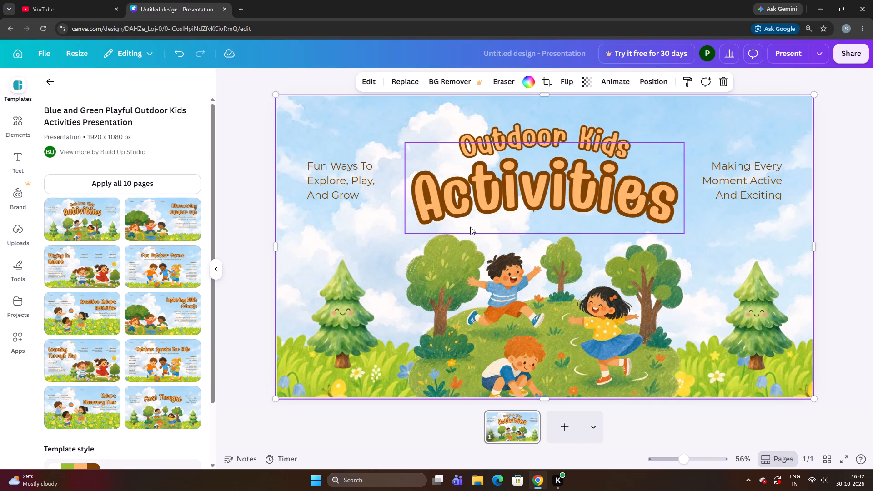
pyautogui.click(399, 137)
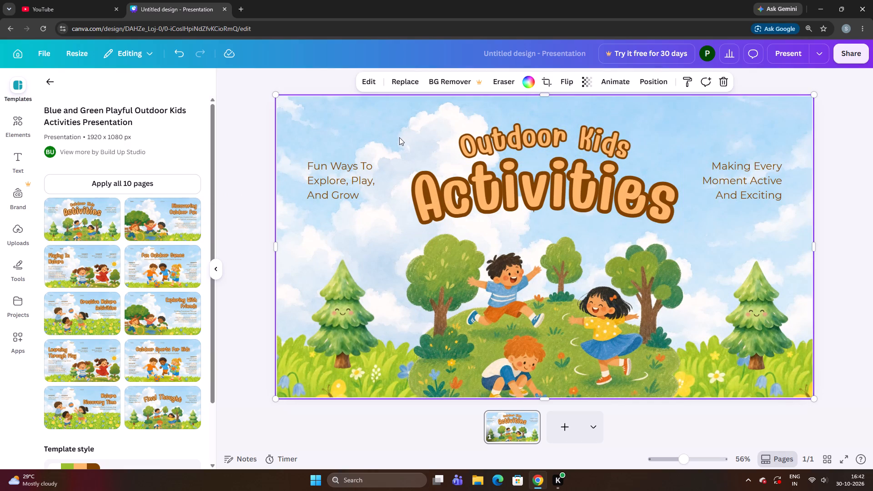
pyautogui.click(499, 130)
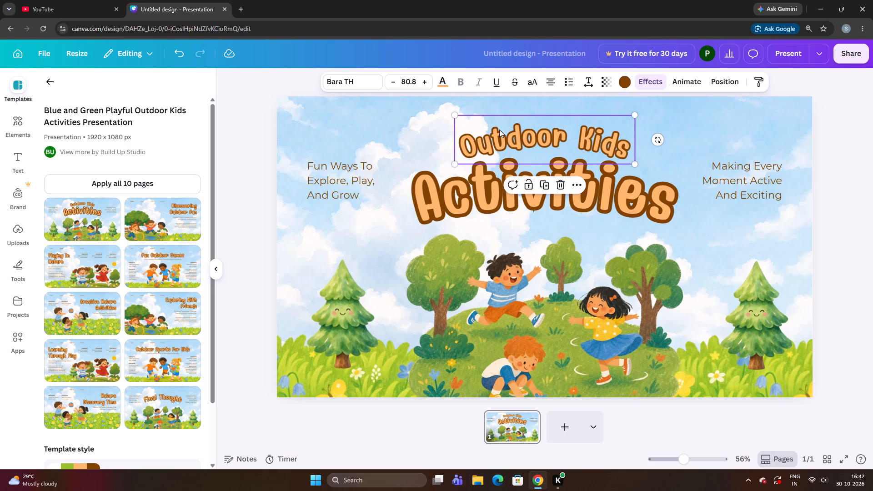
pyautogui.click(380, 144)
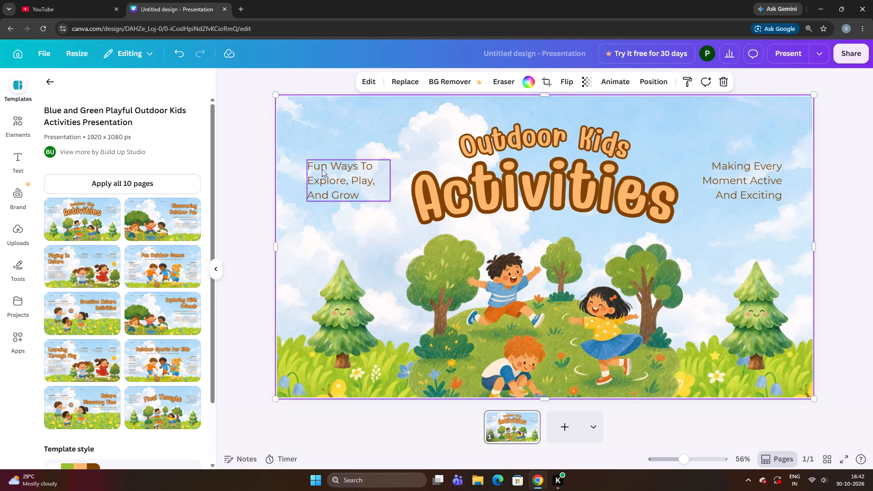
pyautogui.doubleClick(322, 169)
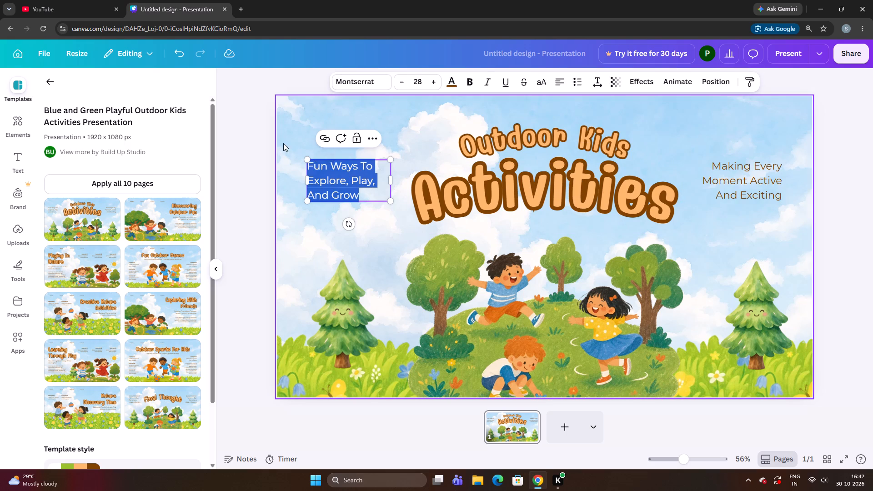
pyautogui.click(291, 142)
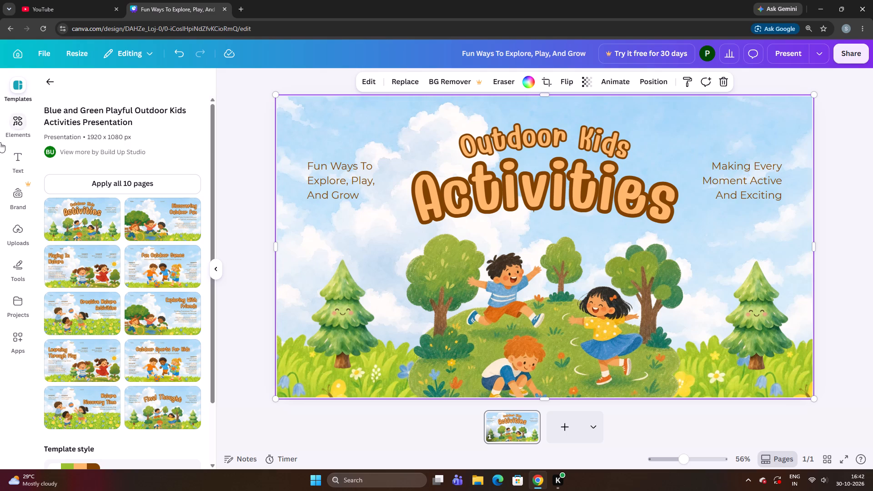
# Add a text box to the slide and replace its placeholder with "Outdoor Kids".
pyautogui.click(10, 161)
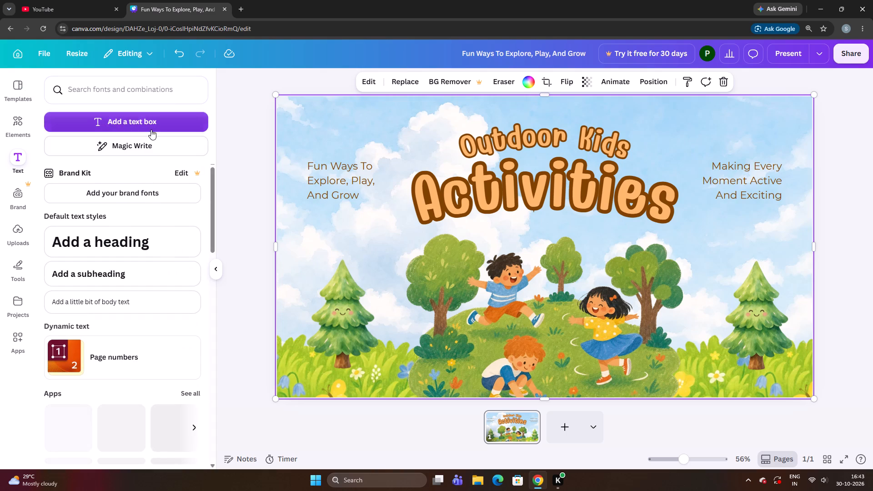
pyautogui.click(156, 124)
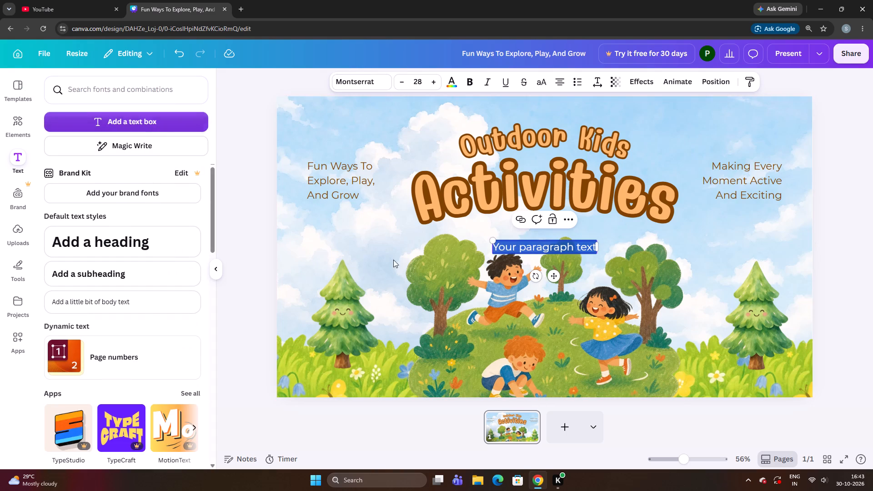
pyautogui.click(386, 243)
pyautogui.moveTo(530, 250); pyautogui.dragTo(507, 249)
pyautogui.click(507, 249)
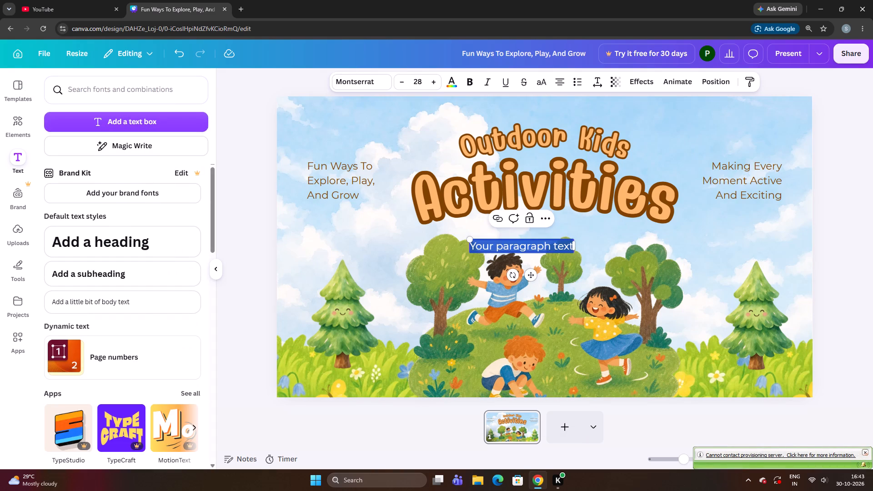
pyautogui.press('BackSpace')
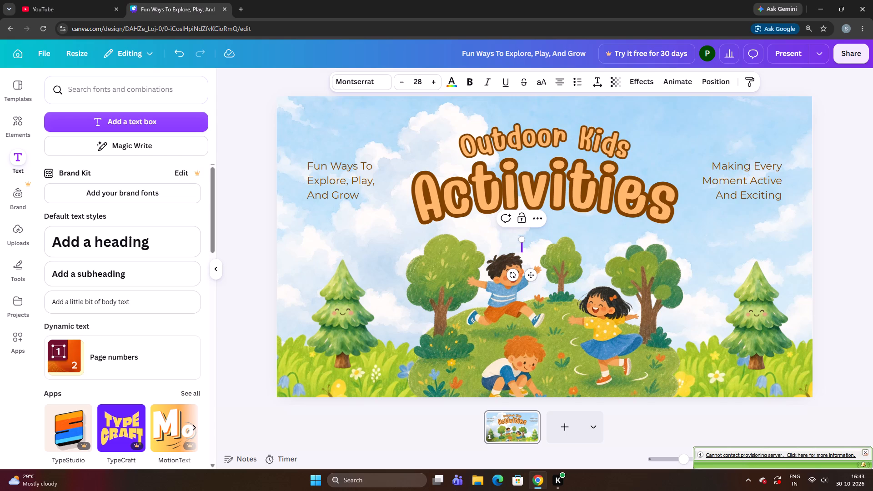
pyautogui.hotkey('shift', 'o')
pyautogui.write('ut')
pyautogui.press('d')
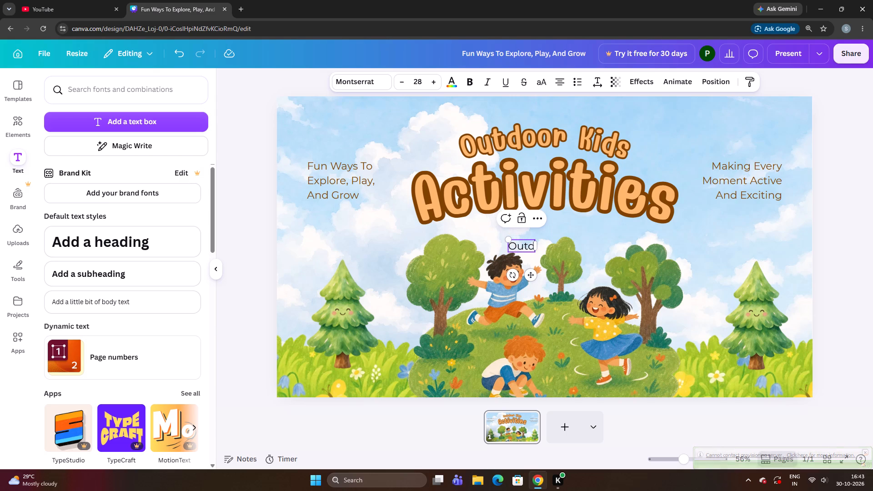
pyautogui.write('oo')
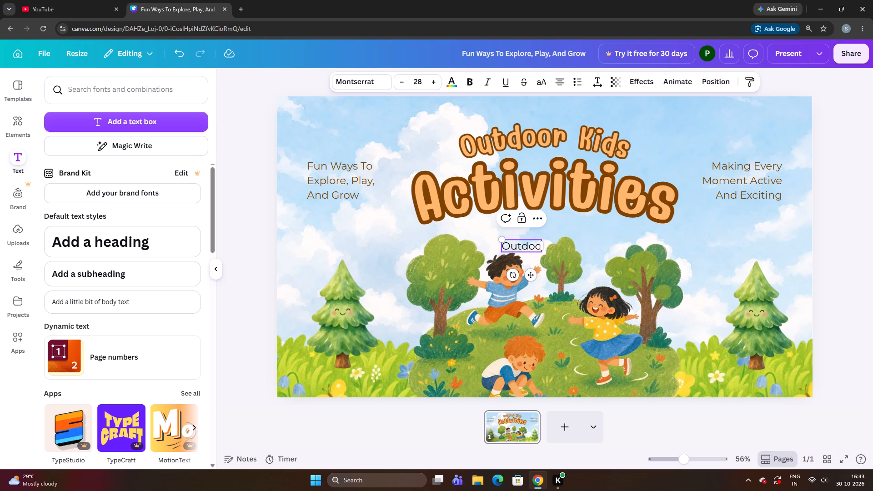
pyautogui.press('r')
pyautogui.press('space')
pyautogui.hotkey('shift', 'k')
pyautogui.write('ids')
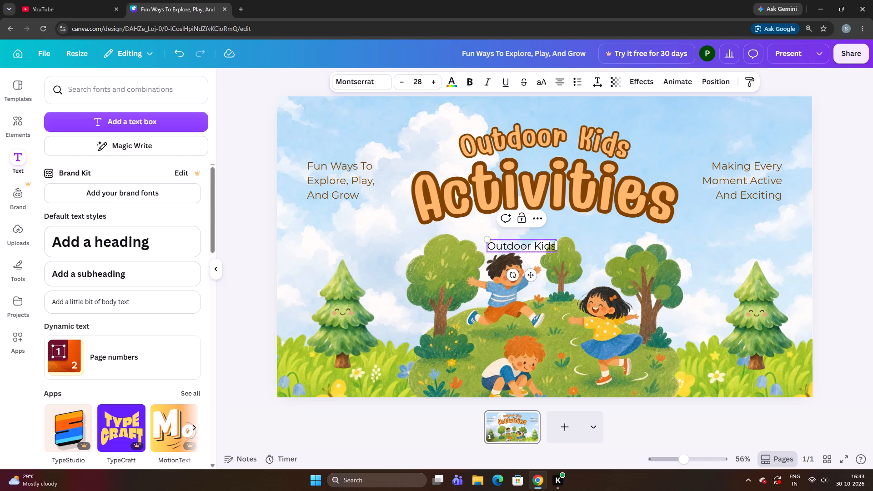
pyautogui.click(400, 256)
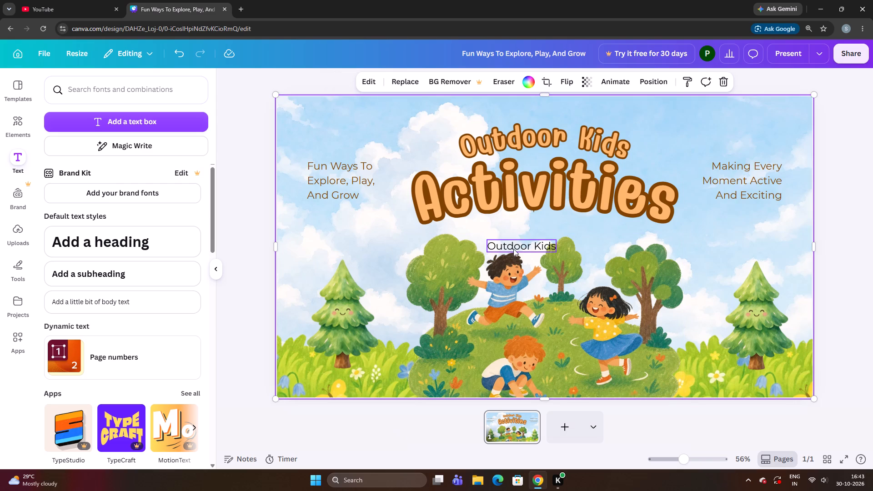
# Move the new "Outdoor Kids" text to the upper part of the large tree below the start of the "Activities" title.
pyautogui.moveTo(513, 249); pyautogui.dragTo(418, 253)
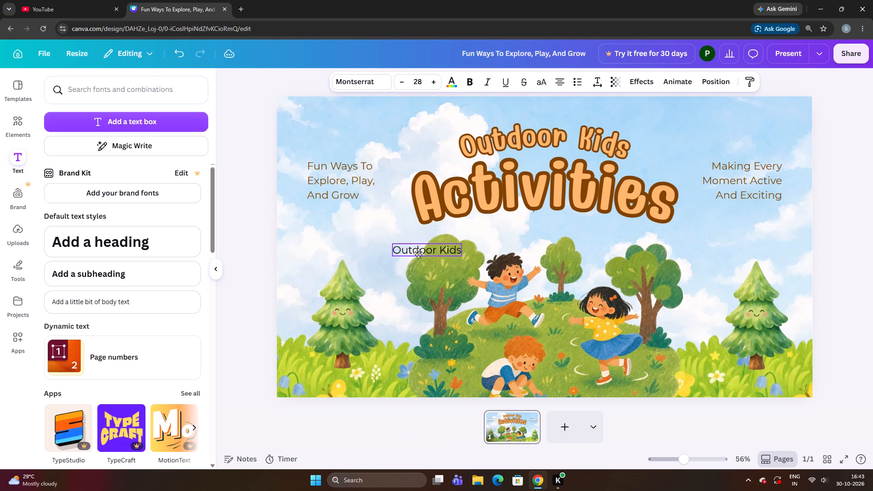
pyautogui.moveTo(418, 253); pyautogui.dragTo(402, 250)
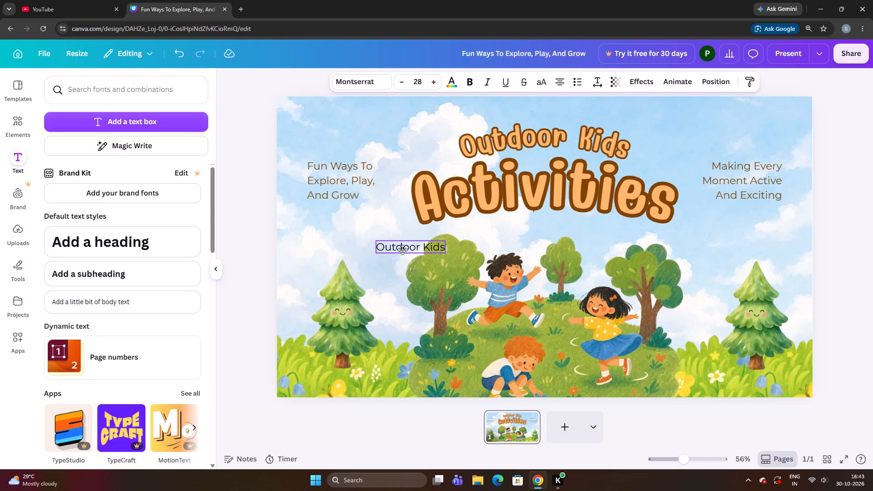
pyautogui.moveTo(402, 250); pyautogui.dragTo(402, 256)
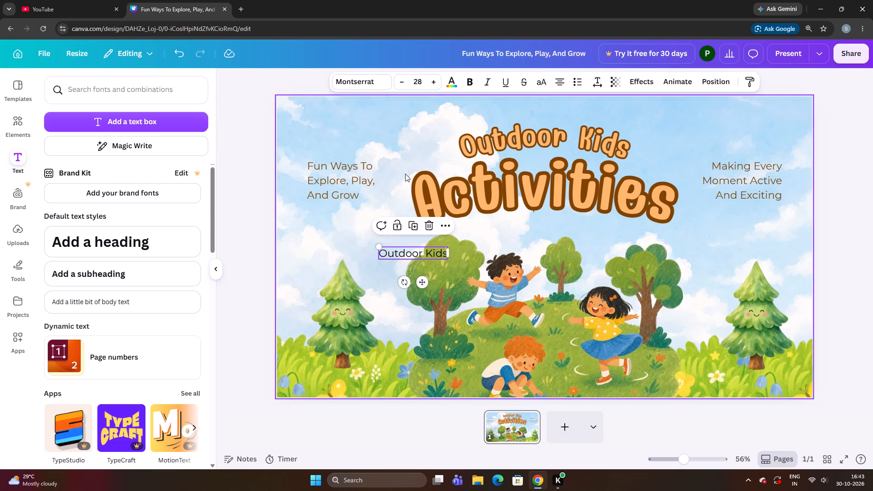
# Make the new "Outdoor Kids" text bold.
pyautogui.click(471, 83)
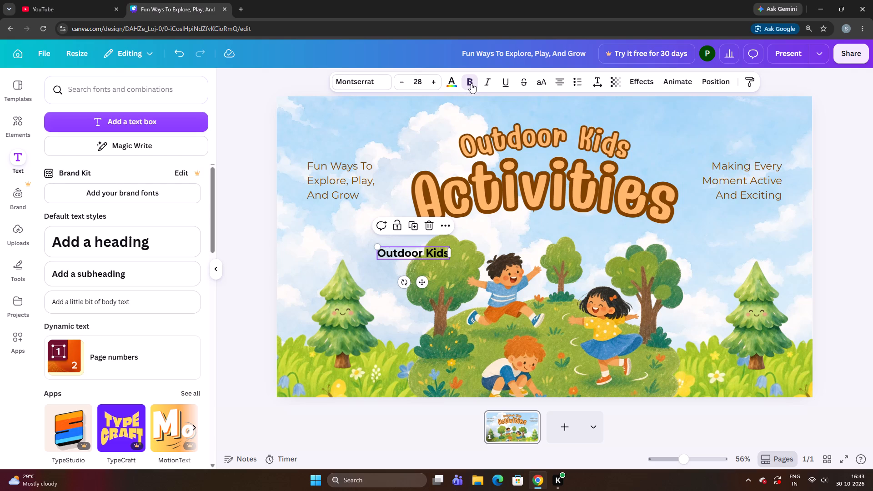
# Remove the bold formatting from the new "Outdoor Kids" text.
pyautogui.click(471, 83)
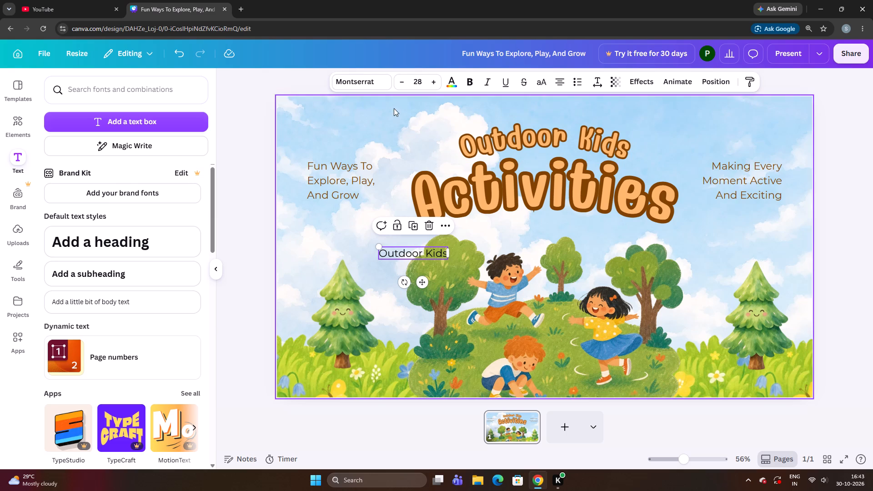
# Change the font of the new "Outdoor Kids" text from the document fonts to Bara TH.
pyautogui.click(380, 87)
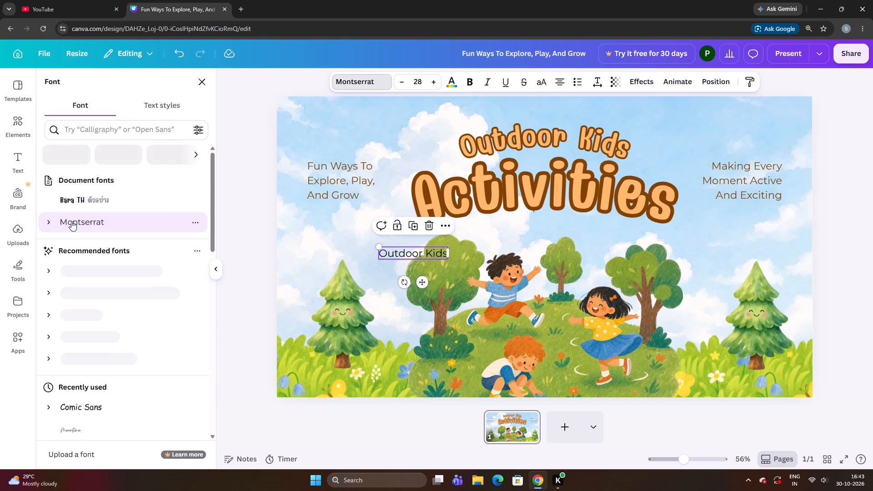
pyautogui.click(80, 194)
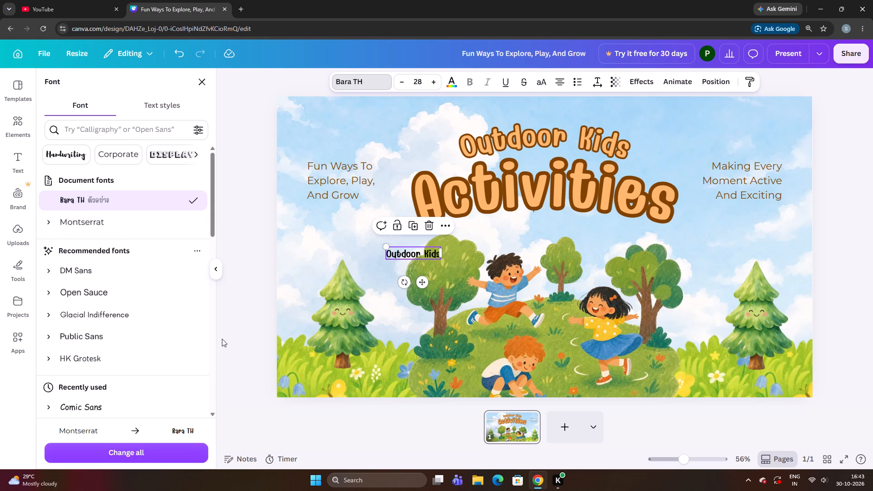
pyautogui.click(241, 311)
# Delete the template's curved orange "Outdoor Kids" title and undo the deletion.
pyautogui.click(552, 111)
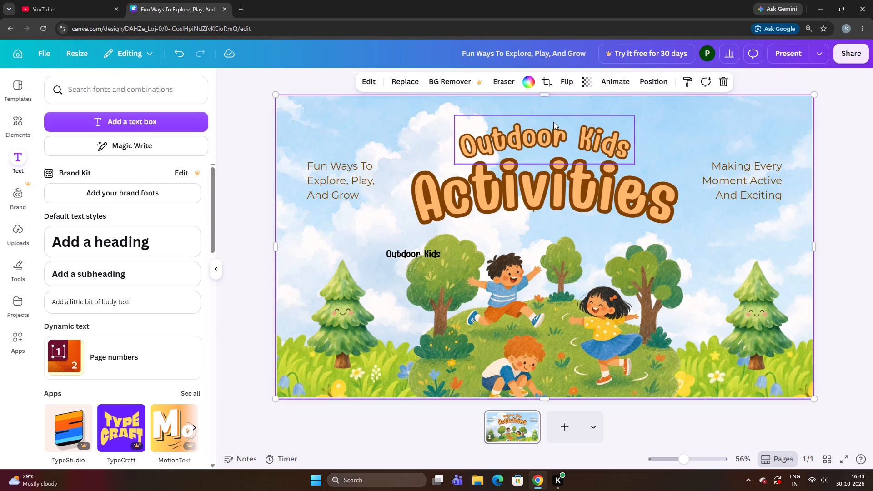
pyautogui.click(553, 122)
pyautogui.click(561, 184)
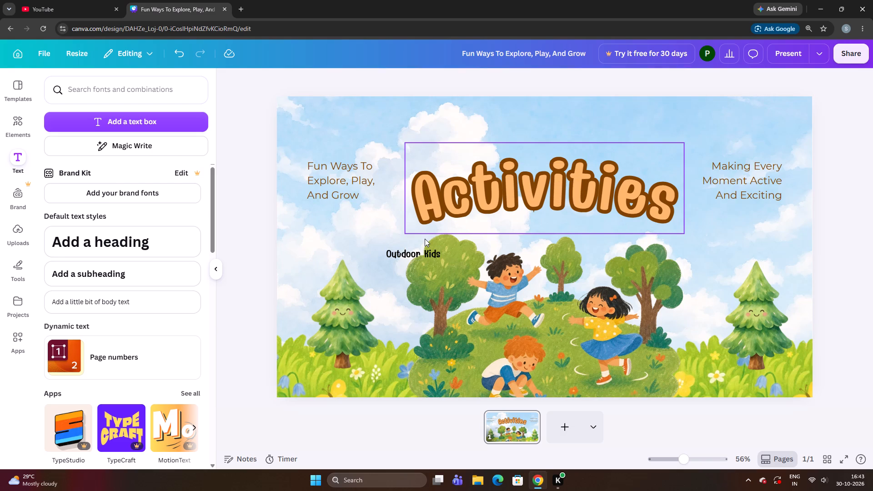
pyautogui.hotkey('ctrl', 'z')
# Delete the template's curved orange "Outdoor Kids" title above "Activities".
pyautogui.click(556, 133)
pyautogui.click(573, 132)
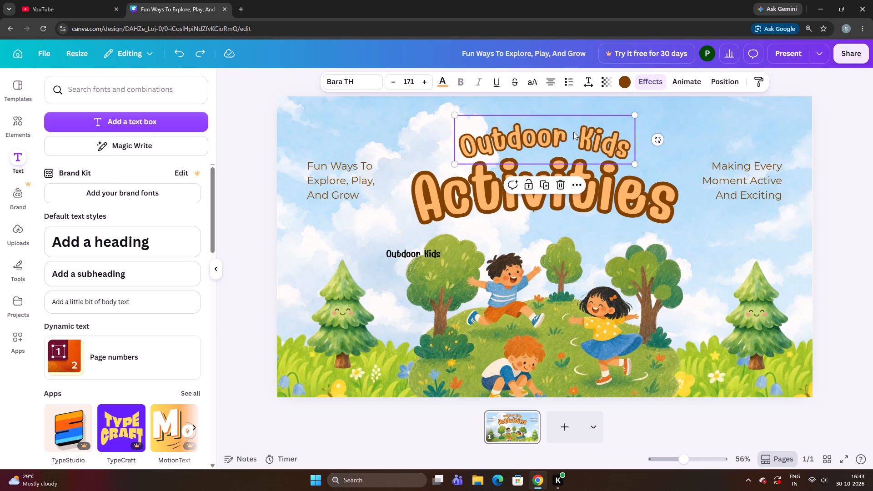
pyautogui.click(567, 125)
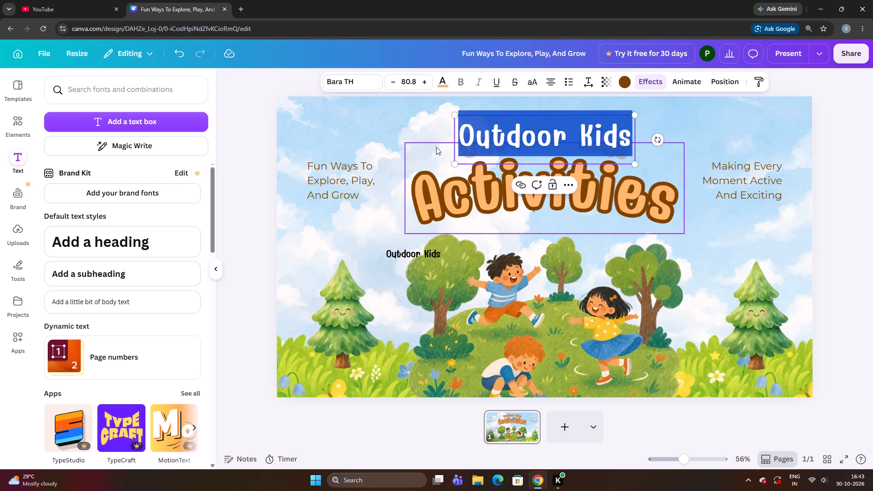
pyautogui.click(436, 147)
pyautogui.click(500, 136)
pyautogui.click(483, 125)
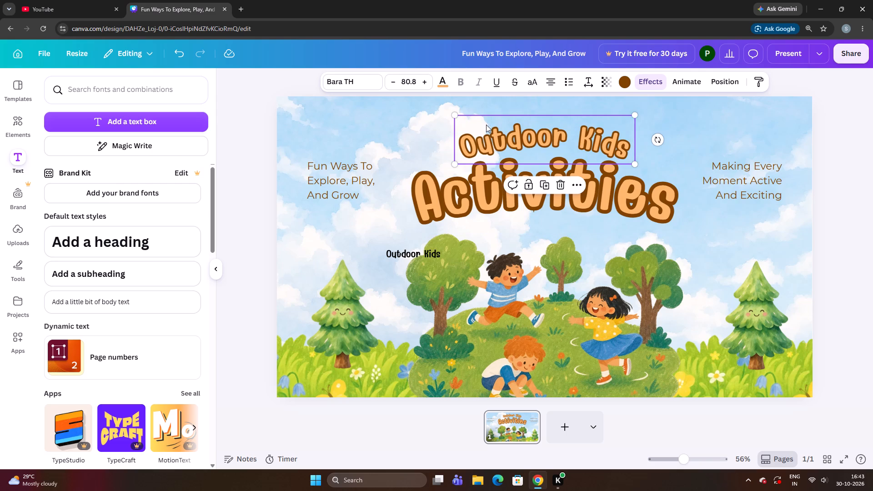
pyautogui.click(557, 183)
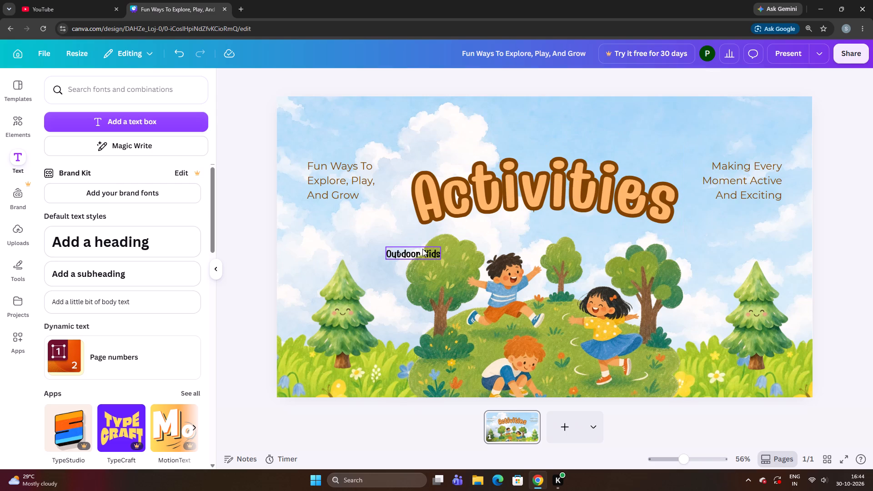
# Move the new "Outdoor Kids" text into the space above the middle of the "Activities" title.
pyautogui.moveTo(422, 250); pyautogui.dragTo(520, 135)
pyautogui.hotkey('ctrl', 'z')
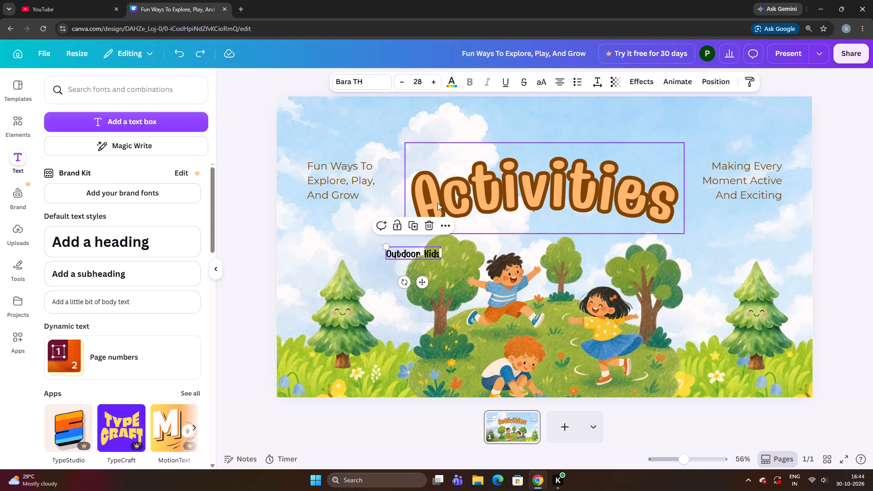
pyautogui.moveTo(419, 253); pyautogui.dragTo(532, 144)
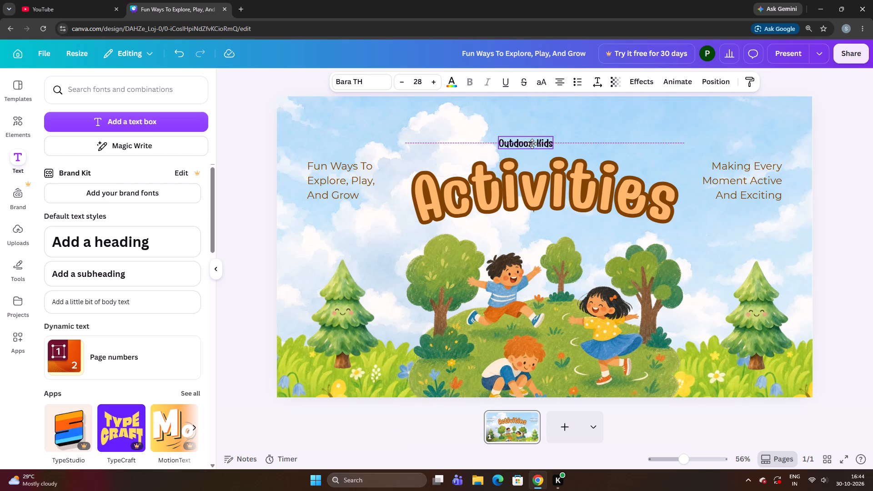
pyautogui.moveTo(532, 144); pyautogui.dragTo(531, 143)
# Enlarge the "Outdoor Kids" text to font size 35.5 and shift it back over the middle of "Activities".
pyautogui.hotkey('ctrl', 'Down')
pyautogui.hotkey('ctrl', 'Down')
pyautogui.hotkey('ctrl', 'Down')
pyautogui.hotkey('ctrl', 'Down')
pyautogui.hotkey('ctrl', 'Down')
pyautogui.hotkey('ctrl', 'Down')
pyautogui.hotkey('ctrl', 'Down')
pyautogui.hotkey('ctrl', 'Down')
pyautogui.hotkey('ctrl', 'Down')
pyautogui.hotkey('ctrl', 'Down')
pyautogui.hotkey('ctrl', 'Down')
pyautogui.hotkey('ctrl', 'Down')
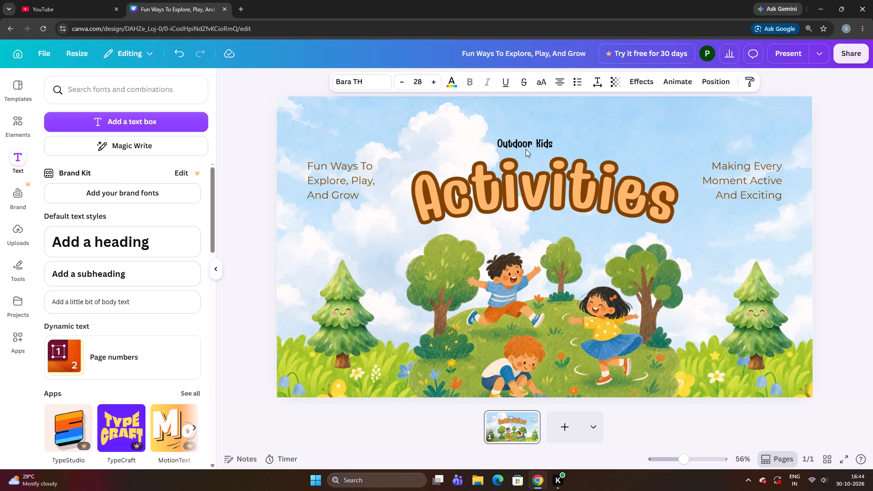
pyautogui.press('Up')
pyautogui.press('Up')
pyautogui.press('Up')
pyautogui.press('Up')
pyautogui.press('Up')
pyautogui.press('Up')
pyautogui.press('Up')
pyautogui.press('Up')
pyautogui.press('Up')
pyautogui.press('Up')
pyautogui.press('Up')
pyautogui.press('Up')
pyautogui.press('Up')
pyautogui.press('Up')
pyautogui.press('Up')
pyautogui.press('Up')
pyautogui.press('Up')
pyautogui.press('Up')
pyautogui.press('Up')
pyautogui.press('Up')
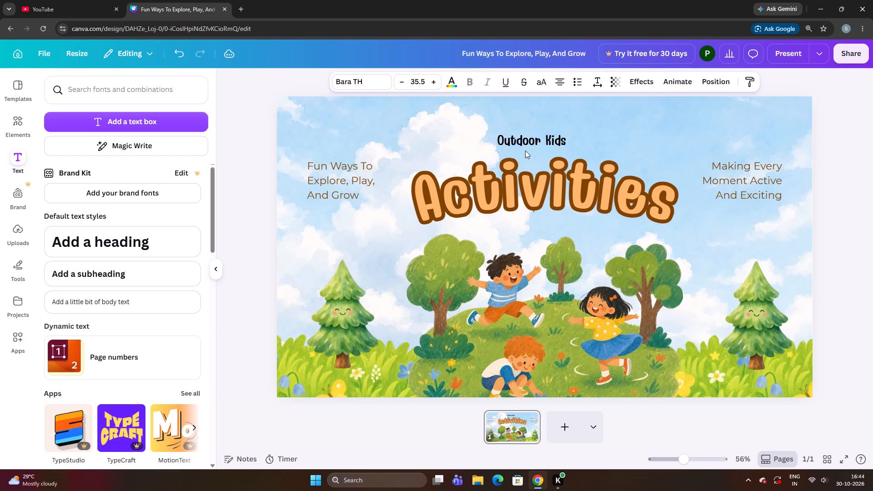
pyautogui.moveTo(532, 136); pyautogui.dragTo(527, 140)
pyautogui.moveTo(527, 140); pyautogui.dragTo(523, 138)
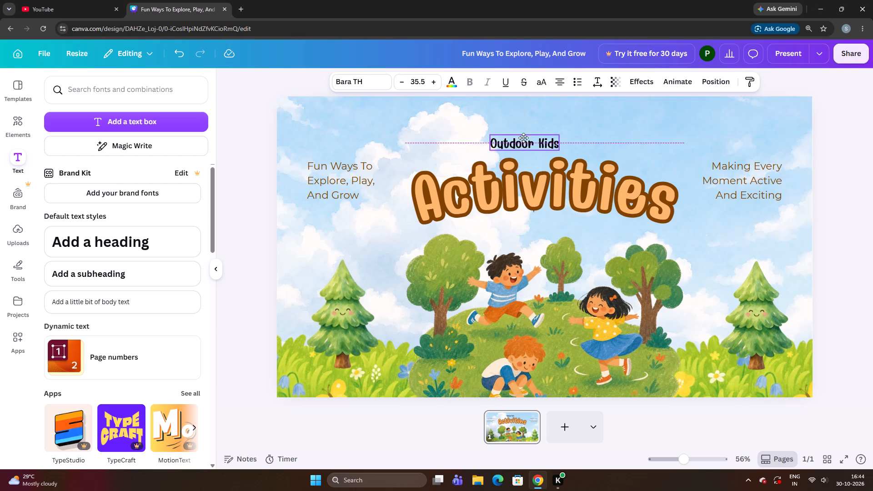
# Enlarge the "Outdoor Kids" text to font size 56.3 and raise it slightly above the middle of "Activities".
pyautogui.moveTo(523, 138); pyautogui.dragTo(482, 128)
pyautogui.hotkey('ctrl', 'Down')
pyautogui.hotkey('ctrl', 'Down')
pyautogui.hotkey('ctrl', 'Down')
pyautogui.hotkey('ctrl', 'Down')
pyautogui.hotkey('ctrl', 'Down')
pyautogui.hotkey('ctrl', 'Down')
pyautogui.hotkey('ctrl', 'Down')
pyautogui.hotkey('ctrl', 'Down')
pyautogui.hotkey('ctrl', 'Down')
pyautogui.hotkey('ctrl', 'Down')
pyautogui.hotkey('ctrl', 'Down')
pyautogui.hotkey('ctrl', 'Down')
pyautogui.hotkey('ctrl', 'Down')
pyautogui.hotkey('ctrl', 'Down')
pyautogui.hotkey('ctrl', 'Down')
pyautogui.hotkey('ctrl', 'Down')
pyautogui.hotkey('ctrl', 'Down')
pyautogui.hotkey('ctrl', 'Down')
pyautogui.hotkey('ctrl', 'Down')
pyautogui.hotkey('ctrl', 'Down')
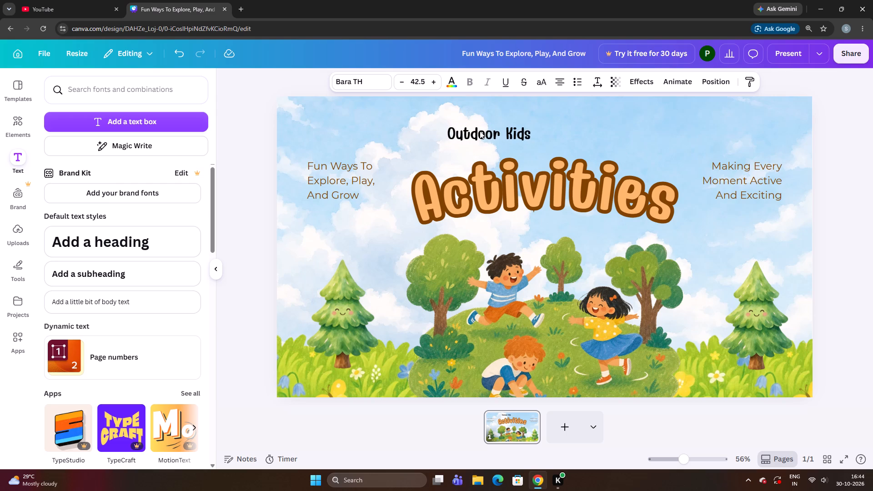
pyautogui.moveTo(504, 137); pyautogui.dragTo(535, 132)
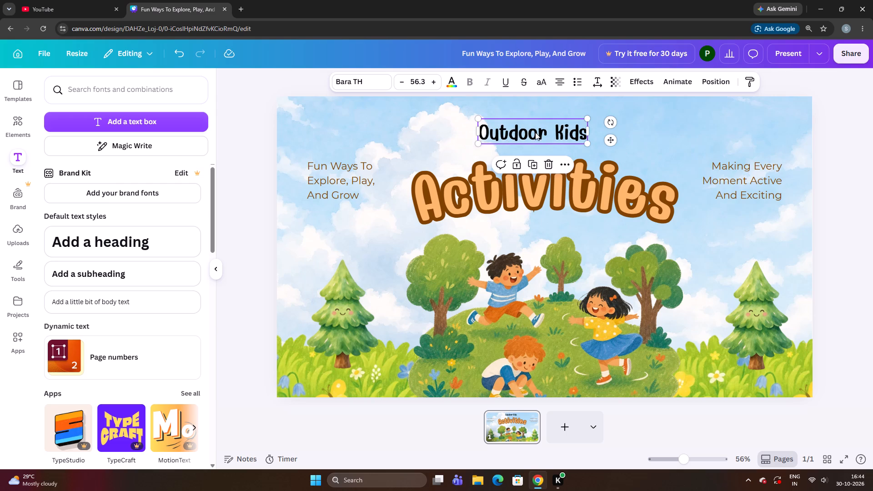
# Enlarge the "Outdoor Kids" text to font size 63.8 and shift it slightly toward the start of the "Activities" title.
pyautogui.hotkey('ctrl', 'Down')
pyautogui.hotkey('ctrl', 'Down')
pyautogui.hotkey('ctrl', 'Down')
pyautogui.hotkey('ctrl', 'Down')
pyautogui.hotkey('ctrl', 'Down')
pyautogui.hotkey('ctrl', 'Down')
pyautogui.hotkey('ctrl', 'Down')
pyautogui.hotkey('ctrl', 'Down')
pyautogui.hotkey('ctrl', 'Down')
pyautogui.hotkey('ctrl', 'Down')
pyautogui.hotkey('ctrl', 'Down')
pyautogui.hotkey('ctrl', 'Down')
pyautogui.hotkey('ctrl', 'Down')
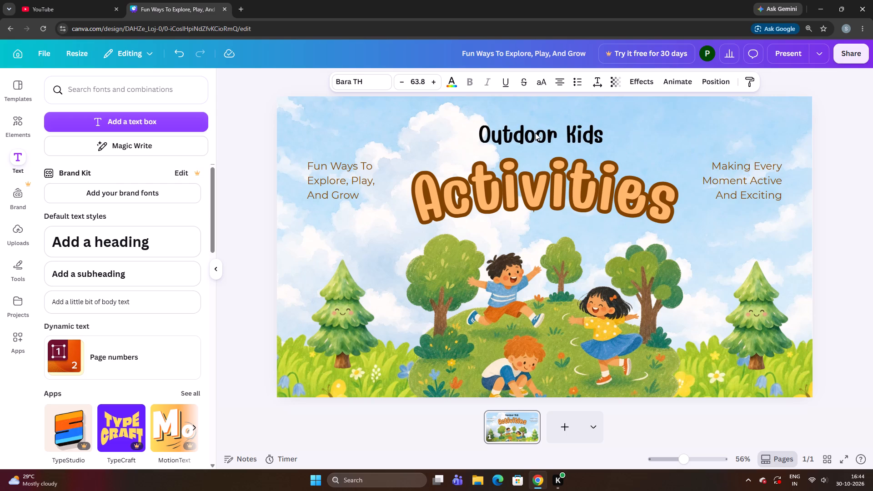
pyautogui.moveTo(533, 137); pyautogui.dragTo(518, 139)
# Enlarge the "Outdoor Kids" text to font size 70.8 and nudge it slightly upward above "Activities".
pyautogui.hotkey('ctrl', 'Down')
pyautogui.hotkey('ctrl', 'Down')
pyautogui.hotkey('ctrl', 'Down')
pyautogui.hotkey('ctrl', 'Down')
pyautogui.hotkey('ctrl', 'Down')
pyautogui.hotkey('ctrl', 'Down')
pyautogui.hotkey('ctrl', 'Down')
pyautogui.hotkey('ctrl', 'Down')
pyautogui.hotkey('ctrl', 'Down')
pyautogui.hotkey('ctrl', 'Down')
pyautogui.click(518, 139)
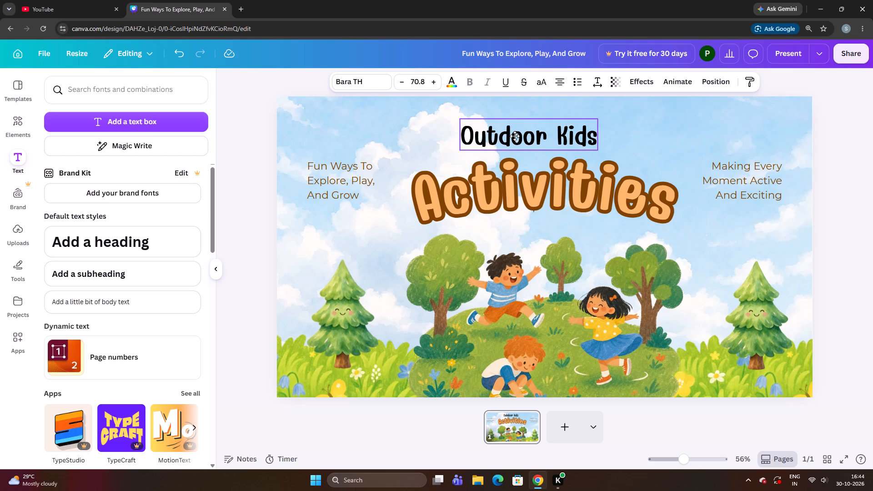
pyautogui.press('Up')
pyautogui.press('Up')
pyautogui.press('Up')
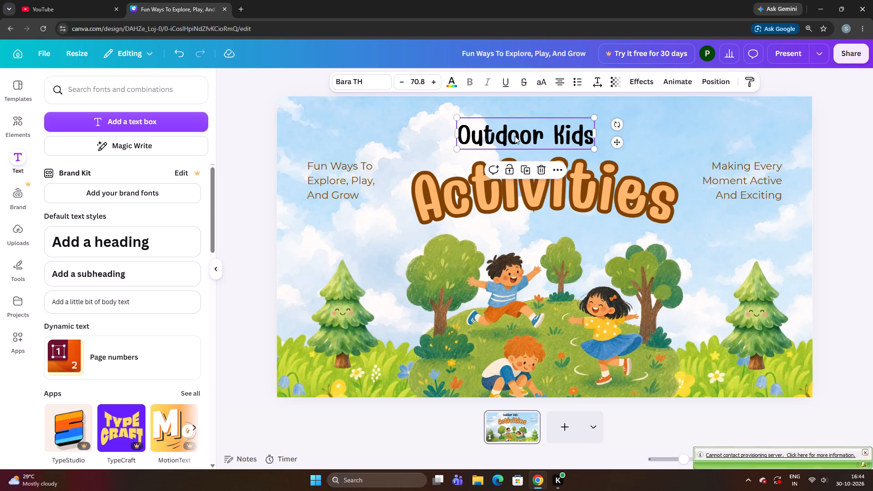
# Enlarge the "Outdoor Kids" text to font size 81.4 and reposition it just above the "Activities" title.
pyautogui.hotkey('ctrl', 'Down')
pyautogui.hotkey('ctrl', 'Down')
pyautogui.hotkey('ctrl', 'Down')
pyautogui.hotkey('ctrl', 'Down')
pyautogui.hotkey('ctrl', 'Down')
pyautogui.hotkey('ctrl', 'Down')
pyautogui.hotkey('ctrl', 'Down')
pyautogui.hotkey('ctrl', 'Down')
pyautogui.hotkey('ctrl', 'Down')
pyautogui.hotkey('ctrl', 'Down')
pyautogui.click(515, 140)
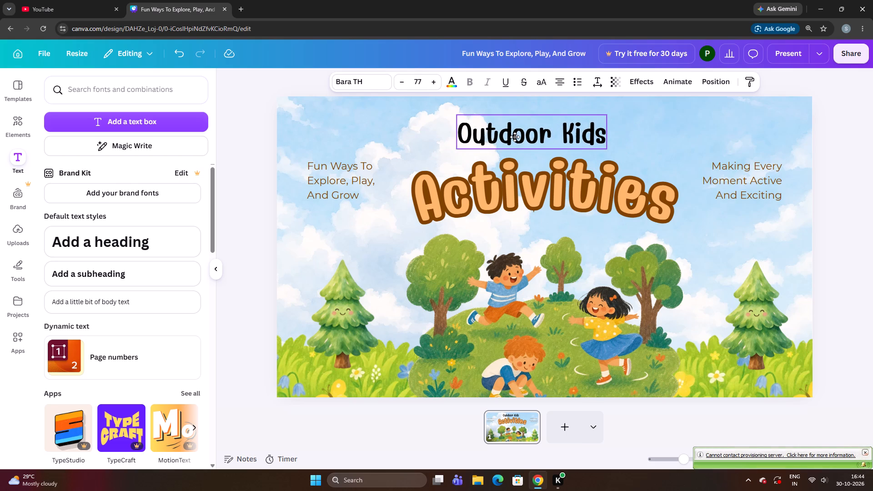
pyautogui.hotkey('ctrl', 'Down')
pyautogui.hotkey('ctrl', 'Down')
pyautogui.hotkey('ctrl', 'Down')
pyautogui.hotkey('ctrl', 'Down')
pyautogui.hotkey('ctrl', 'Down')
pyautogui.hotkey('ctrl', 'Down')
pyautogui.hotkey('ctrl', 'Down')
pyautogui.moveTo(527, 136); pyautogui.dragTo(519, 135)
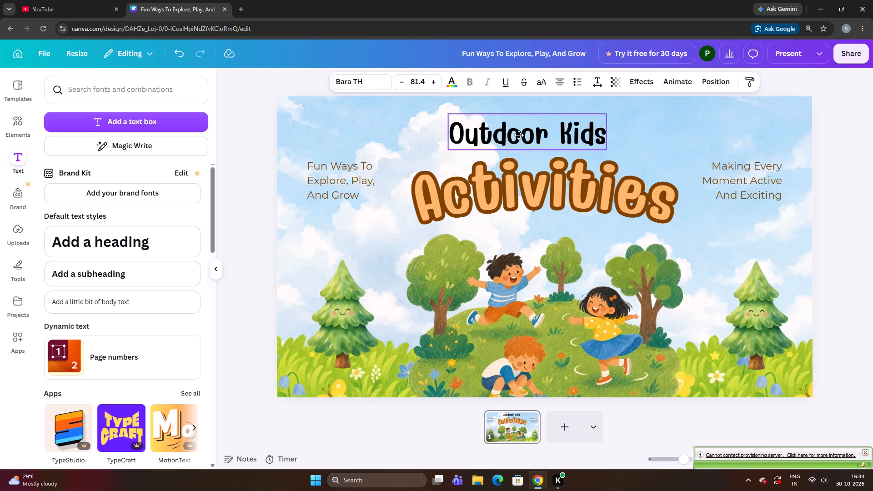
pyautogui.moveTo(519, 135); pyautogui.dragTo(520, 139)
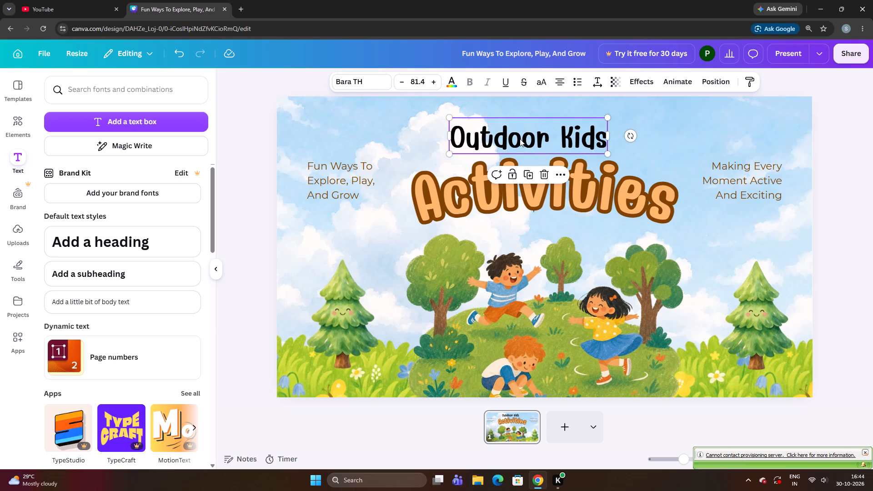
# Reduce the "Outdoor Kids" text to font size 77.
pyautogui.hotkey('ctrl', 'Up')
pyautogui.hotkey('ctrl', 'Up')
pyautogui.hotkey('ctrl', 'Up')
pyautogui.hotkey('ctrl', 'Up')
pyautogui.hotkey('ctrl', 'Up')
pyautogui.hotkey('ctrl', 'Up')
pyautogui.hotkey('ctrl', 'Up')
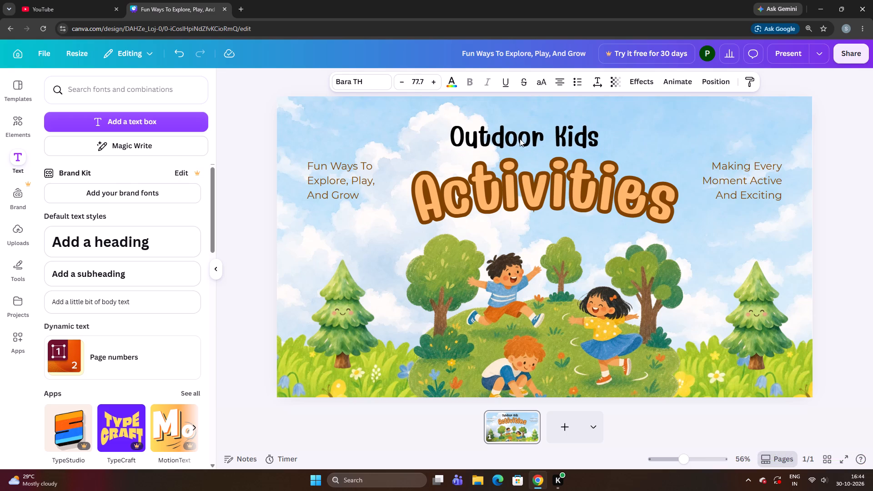
# Nudge the "Outdoor Kids" text slightly rightward and a touch upward so it sits more centrally above "Activities".
pyautogui.press('Right')
pyautogui.press('Right')
pyautogui.press('Right')
pyautogui.press('Right')
pyautogui.press('Right')
pyautogui.press('Right')
pyautogui.press('Right')
pyautogui.press('Right')
pyautogui.press('Right')
pyautogui.press('Right')
pyautogui.press('Right')
pyautogui.press('Right')
pyautogui.press('Right')
pyautogui.press('Up')
pyautogui.press('Up')
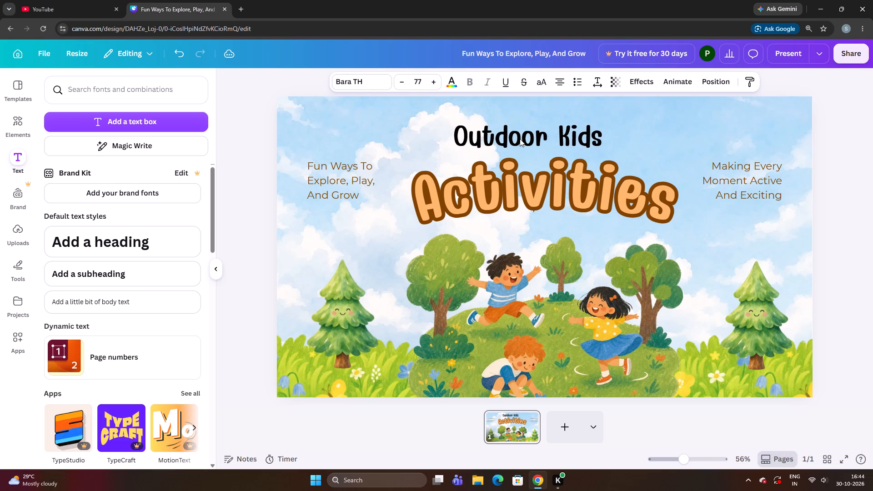
# Lower the "Outdoor Kids" text slightly so it sits closer to the "Activities" title.
pyautogui.press('Down')
pyautogui.press('Down')
pyautogui.press('Down')
pyautogui.press('Down')
pyautogui.press('Down')
pyautogui.press('Down')
pyautogui.press('Down')
pyautogui.press('Down')
pyautogui.press('Down')
pyautogui.press('Down')
pyautogui.press('Down')
pyautogui.press('Down')
pyautogui.press('Down')
pyautogui.press('Down')
pyautogui.press('Down')
pyautogui.press('Down')
# Reduce the "Outdoor Kids" text to font size 76.4 and nudge it slightly rightward above "Activities".
pyautogui.hotkey('ctrl', 'Up')
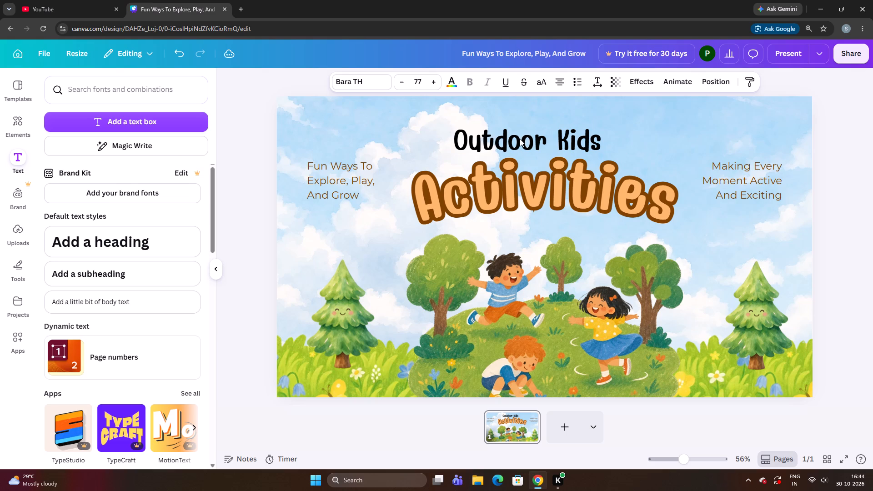
pyautogui.press('Down')
pyautogui.press('Right')
pyautogui.press('Right')
pyautogui.press('Right')
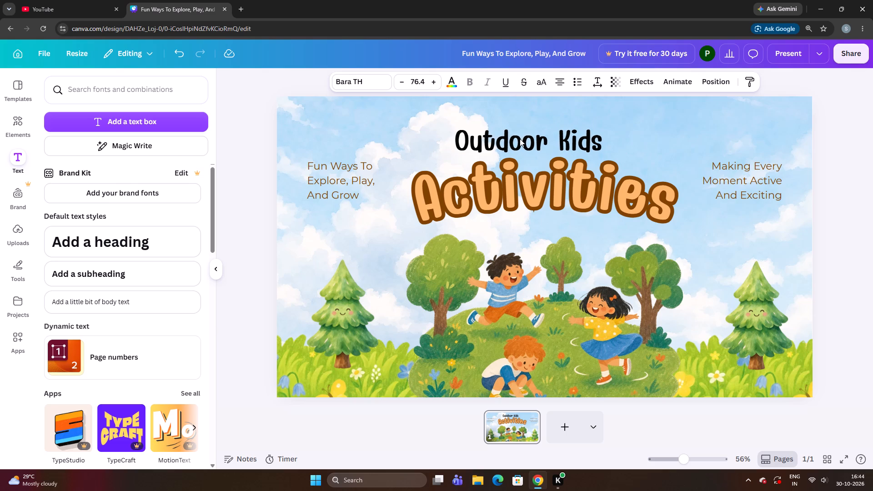
pyautogui.press('Right')
pyautogui.press('Up')
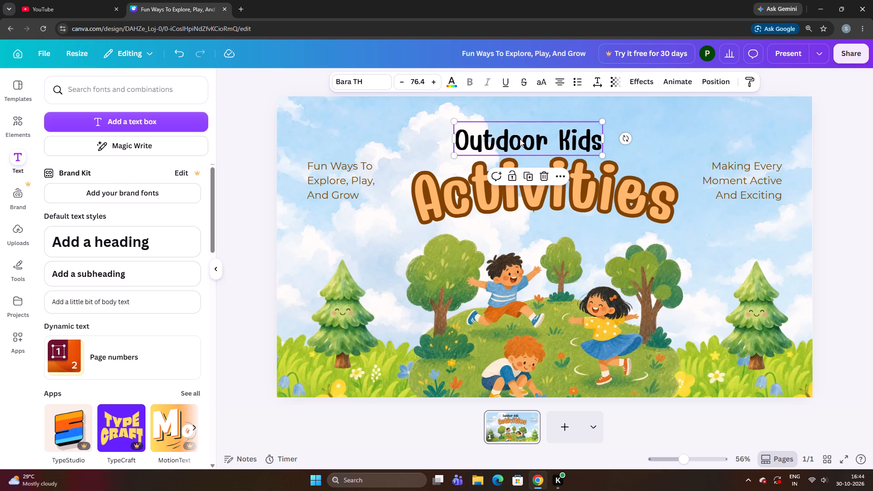
pyautogui.press('Up')
# Reduce the "Outdoor Kids" text to font size 75.2 and nudge it slightly rightward above "Activities".
pyautogui.hotkey('ctrl', 'Up')
pyautogui.hotkey('ctrl', 'Up')
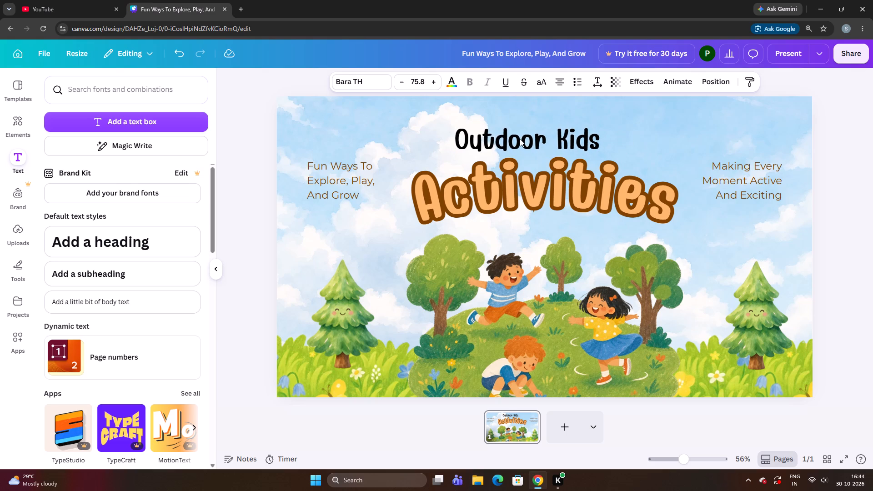
pyautogui.press('Up')
pyautogui.press('Down')
pyautogui.press('Down')
pyautogui.press('Right')
pyautogui.press('Right')
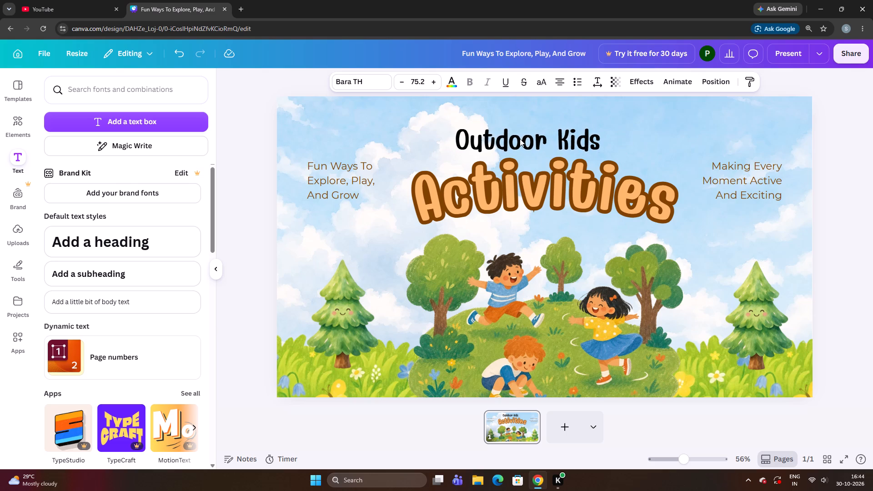
pyautogui.press('Right')
pyautogui.press('Right')
pyautogui.press('Right')
pyautogui.press('Right')
pyautogui.press('Right')
pyautogui.press('Right')
pyautogui.press('Right')
pyautogui.press('Right')
pyautogui.press('Right')
pyautogui.press('Left')
pyautogui.press('Left')
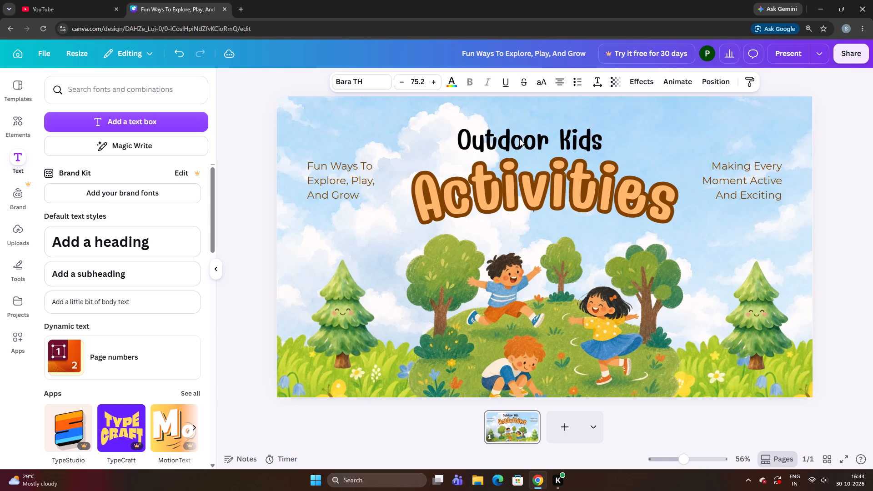
pyautogui.press('Down')
pyautogui.press('Up')
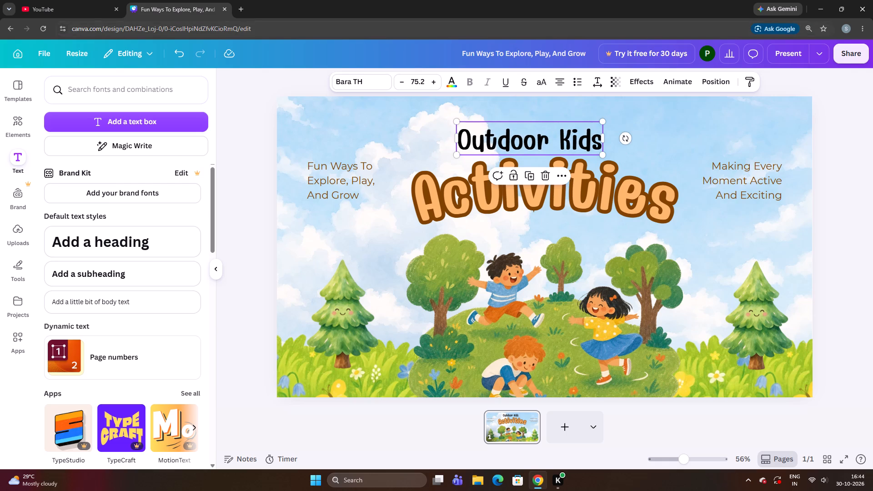
# Apply the Curve shape effect to the "Outdoor Kids" text with a curve value of 45.
pyautogui.click(643, 79)
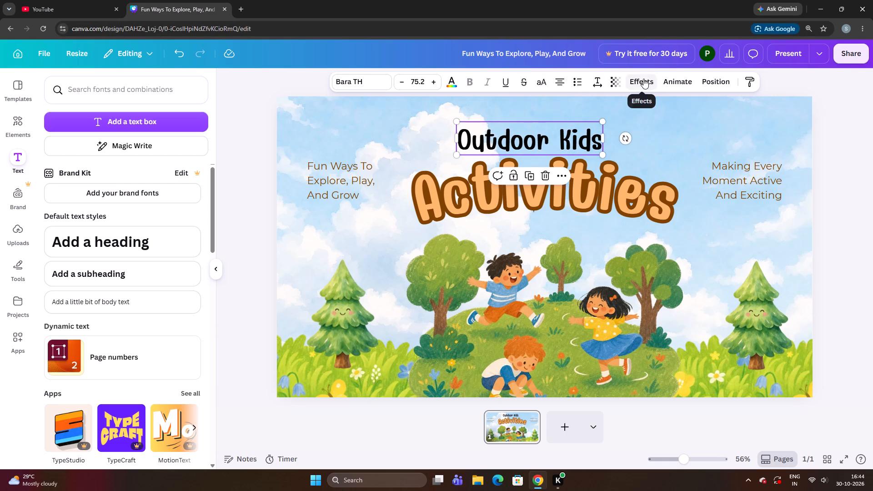
pyautogui.click(70, 341)
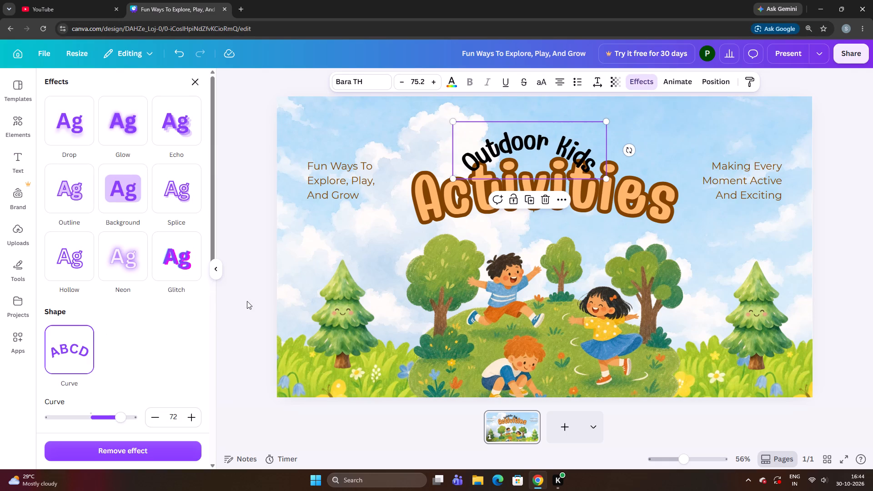
pyautogui.moveTo(120, 418); pyautogui.dragTo(99, 424)
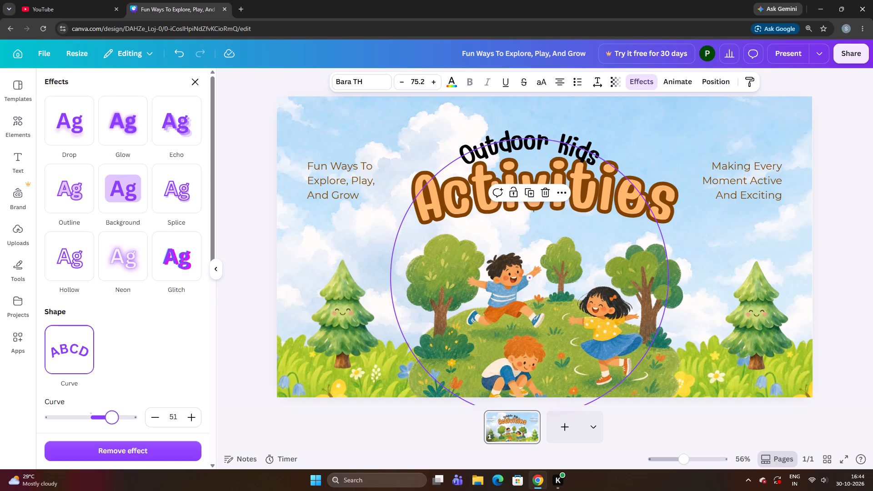
pyautogui.moveTo(99, 424); pyautogui.dragTo(110, 428)
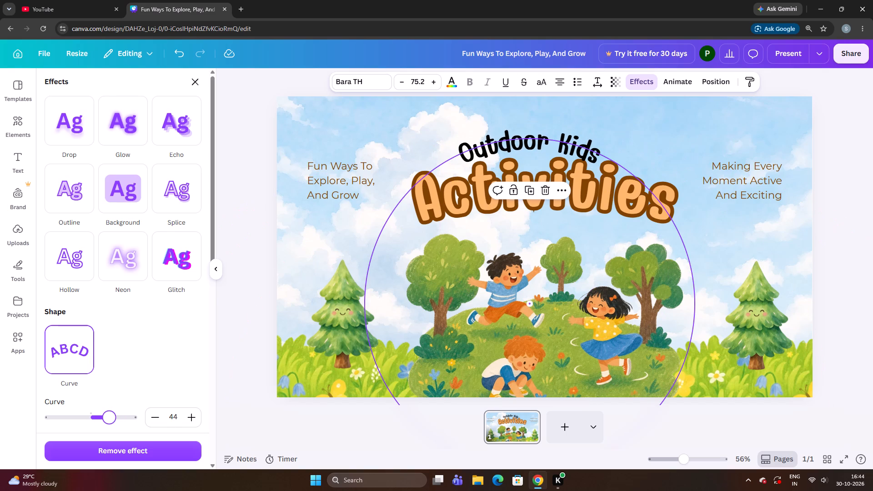
pyautogui.moveTo(110, 428); pyautogui.dragTo(109, 438)
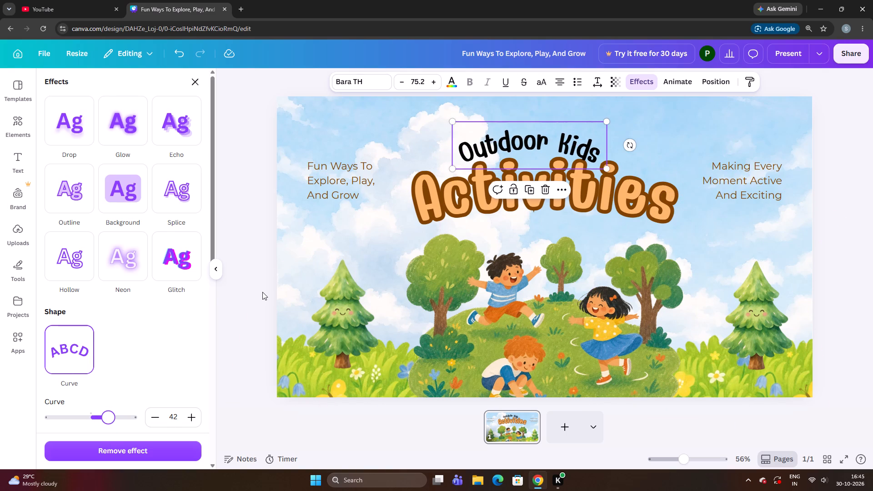
pyautogui.press('Up')
pyautogui.press('Up')
pyautogui.press('Up')
pyautogui.press('Down')
pyautogui.press('Down')
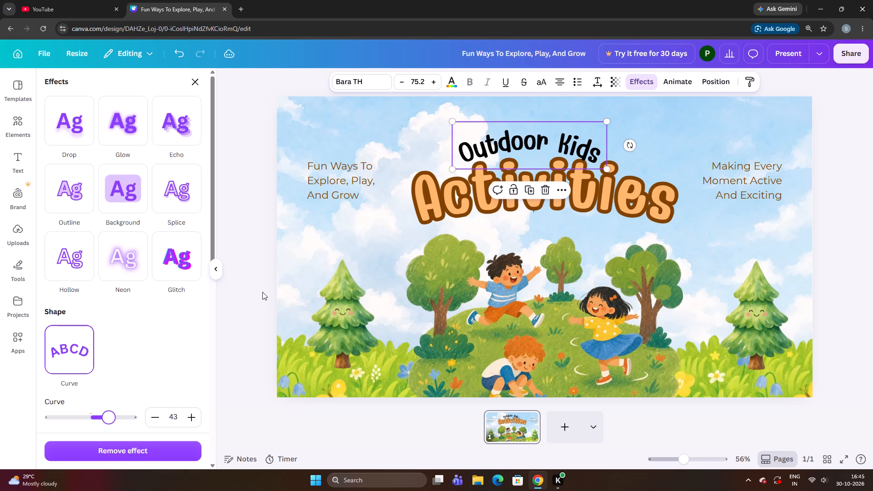
pyautogui.press('Down')
pyautogui.press('Up')
pyautogui.press('Up')
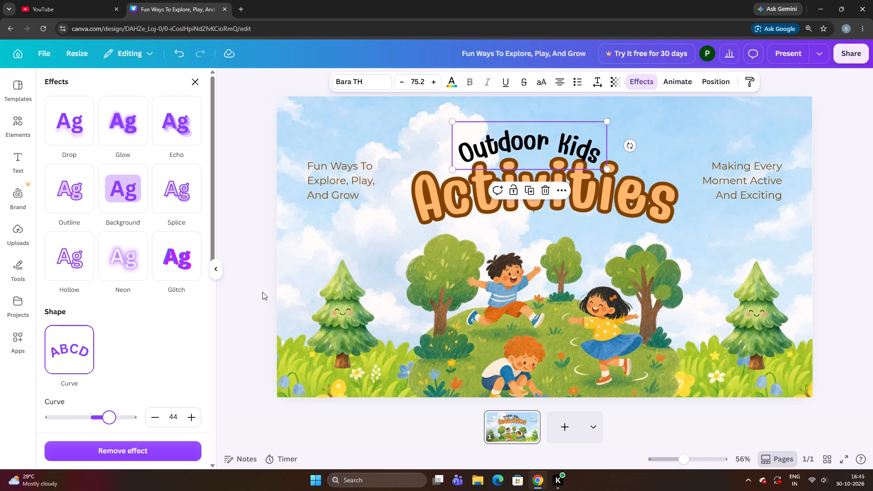
pyautogui.press('Up')
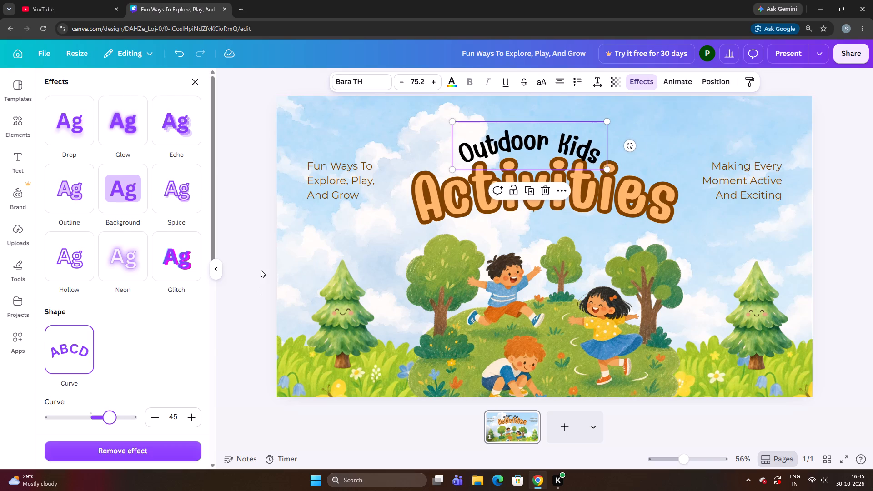
pyautogui.click(261, 270)
# Move the curved "Outdoor Kids" text up and rightward so it clears and centres over the "Activities" title.
pyautogui.moveTo(498, 159); pyautogui.dragTo(505, 149)
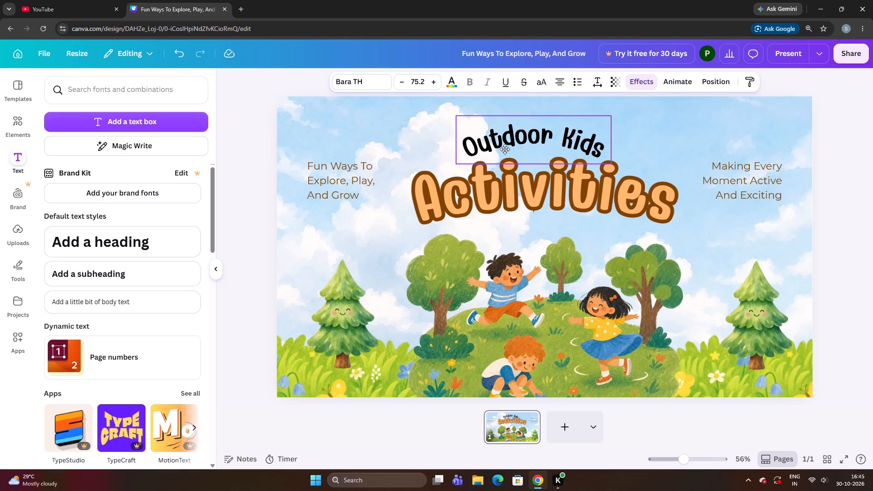
pyautogui.moveTo(505, 149); pyautogui.dragTo(508, 151)
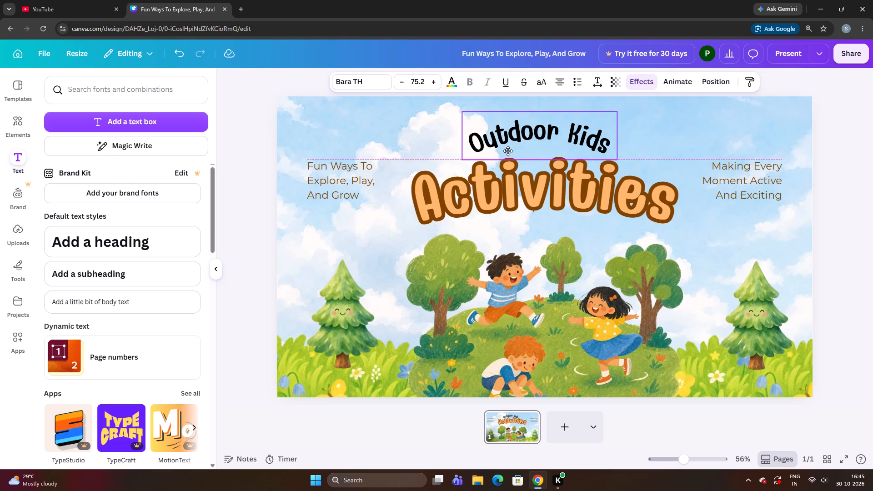
pyautogui.moveTo(508, 151); pyautogui.dragTo(508, 152)
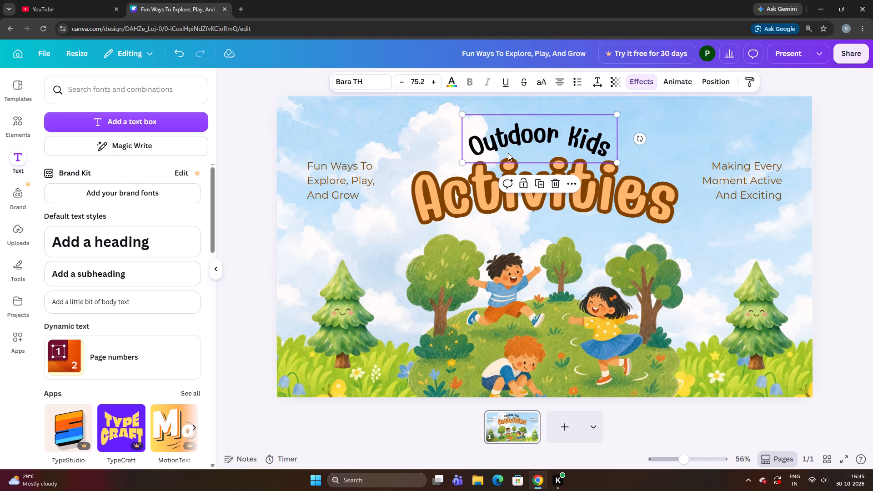
pyautogui.click(251, 174)
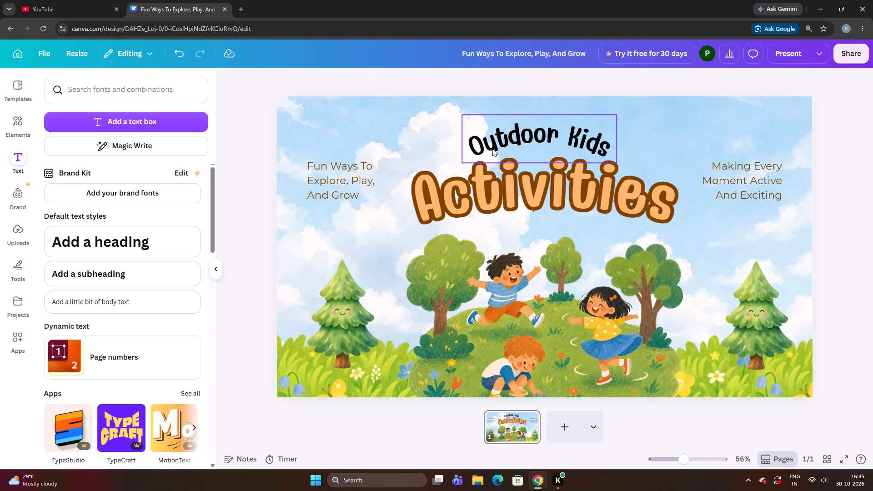
# Nudge the curved "Outdoor Kids" text slightly leftward above the "Activities" title.
pyautogui.click(509, 135)
pyautogui.press('Left')
pyautogui.press('Left')
pyautogui.press('Left')
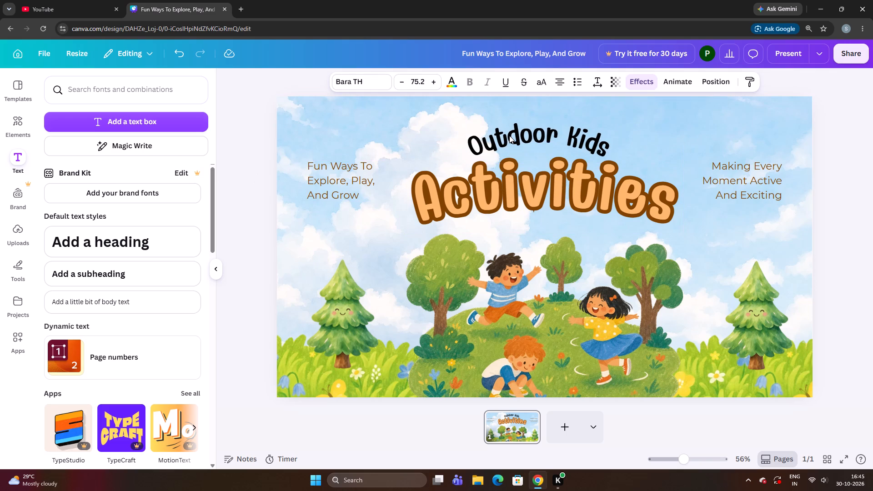
pyautogui.press('Up')
pyautogui.press('Left')
pyautogui.press('Left')
pyautogui.press('Left')
pyautogui.press('Left')
pyautogui.press('Down')
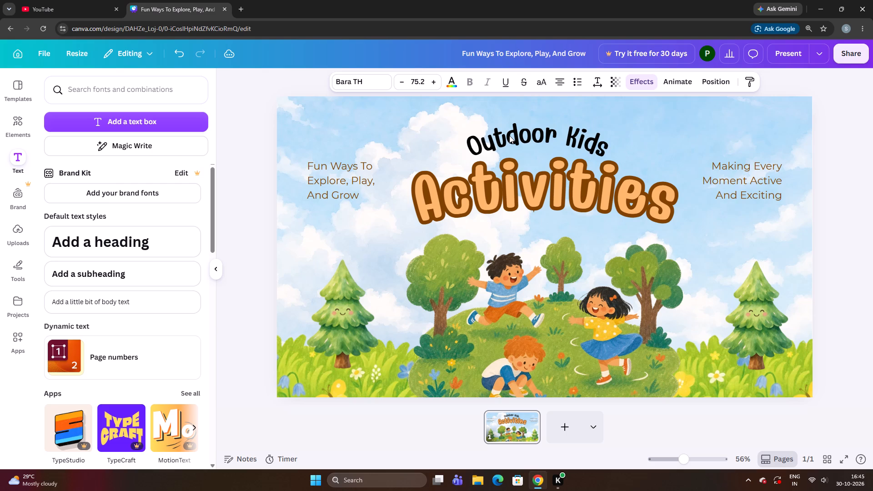
pyautogui.press('Left')
pyautogui.press('Left')
pyautogui.press('Up')
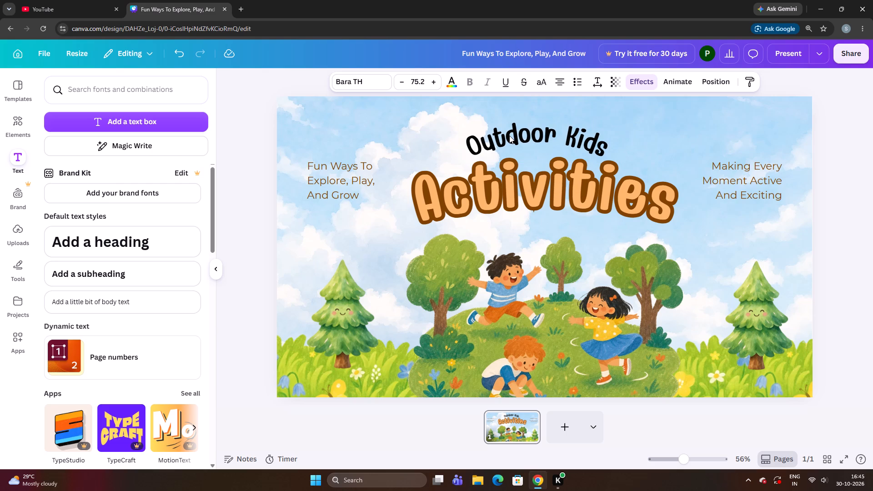
# Fine-tune the curved "Outdoor Kids" text by nudging it marginally rightward and down above "Activities".
pyautogui.press('Right')
pyautogui.press('Down')
pyautogui.press('Down')
pyautogui.press('Right')
pyautogui.press('Right')
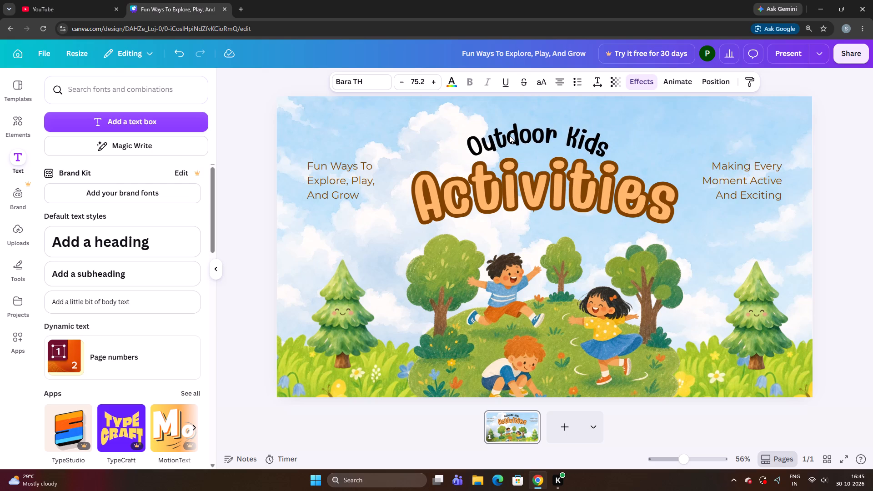
pyautogui.press('Right')
pyautogui.press('Up')
pyautogui.press('Down')
pyautogui.press('Left')
pyautogui.press('Down')
pyautogui.press('Right')
pyautogui.press('Down')
pyautogui.press('Up')
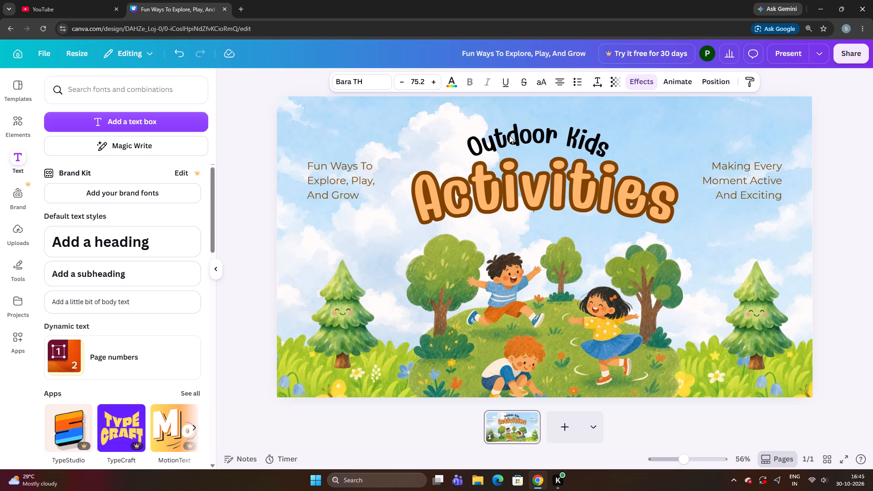
# Nudge the curved "Outdoor Kids" text marginally lower, keeping it centred just above the "Activities" title.
pyautogui.press('Down')
pyautogui.press('Left')
pyautogui.press('Left')
pyautogui.press('Down')
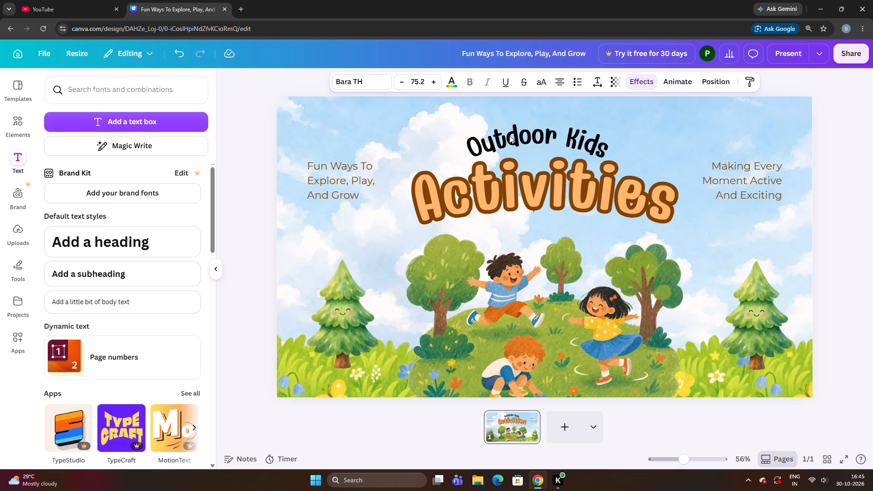
pyautogui.press('Right')
pyautogui.press('Right')
pyautogui.press('Right')
pyautogui.press('Right')
pyautogui.press('Down')
pyautogui.press('Left')
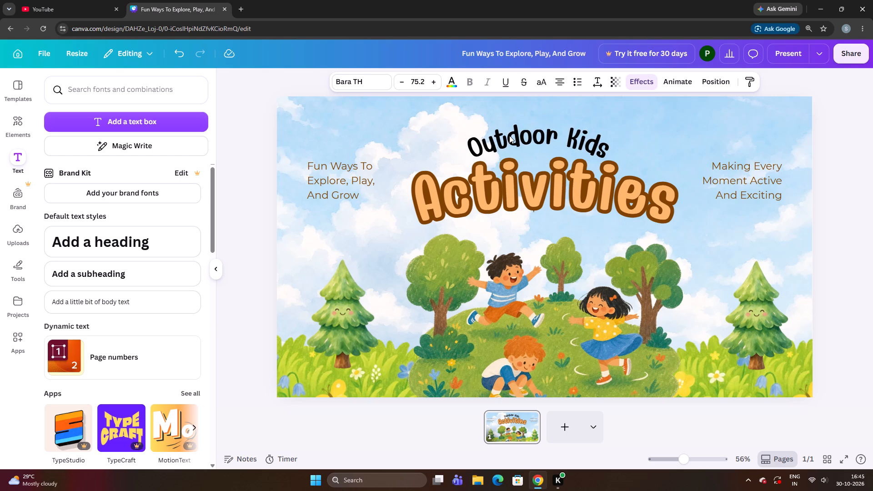
pyautogui.press('Left')
pyautogui.press('Down')
pyautogui.press('Up')
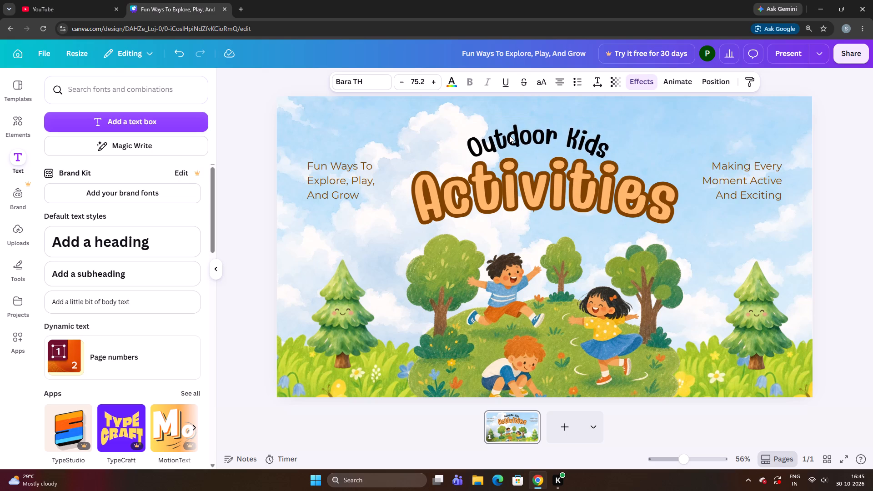
# Recolour the curved "Outdoor Kids" text to the off-white shade from the sky photo colours.
pyautogui.click(509, 135)
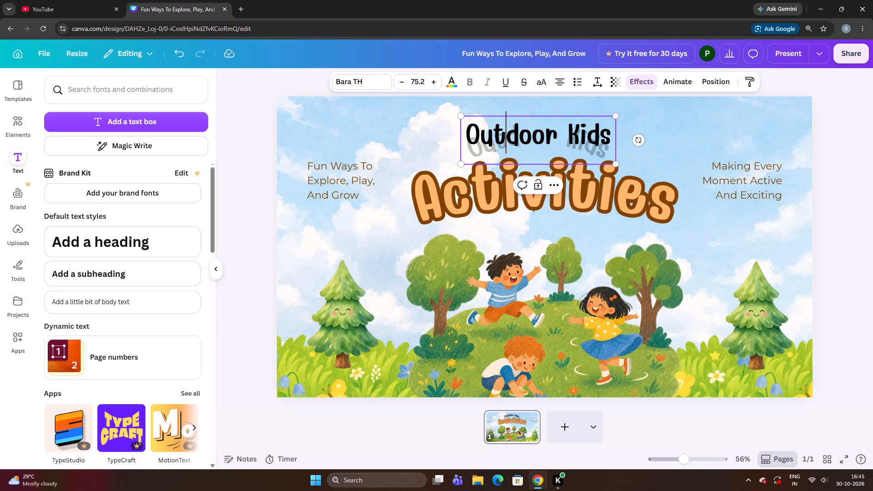
pyautogui.click(265, 180)
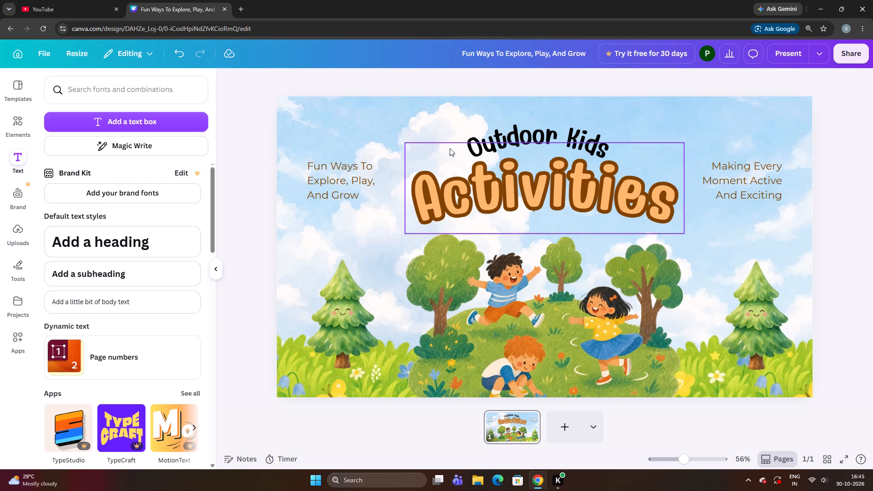
pyautogui.click(506, 135)
pyautogui.click(506, 135)
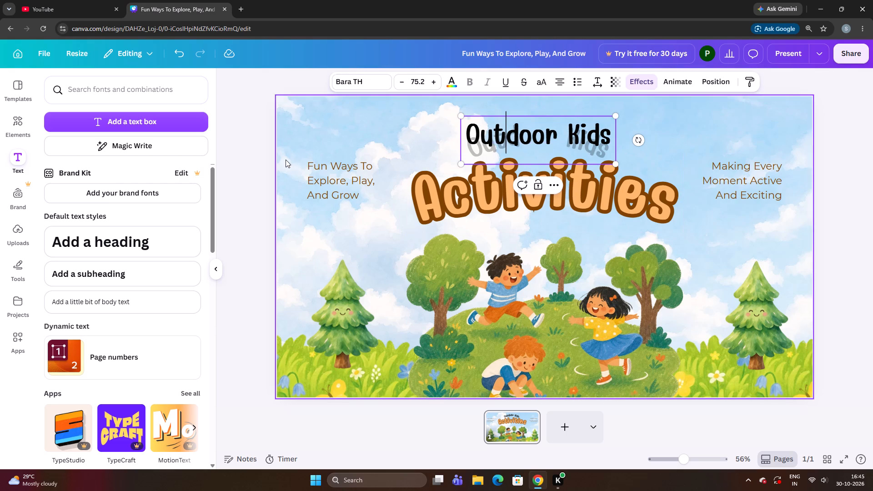
pyautogui.click(264, 165)
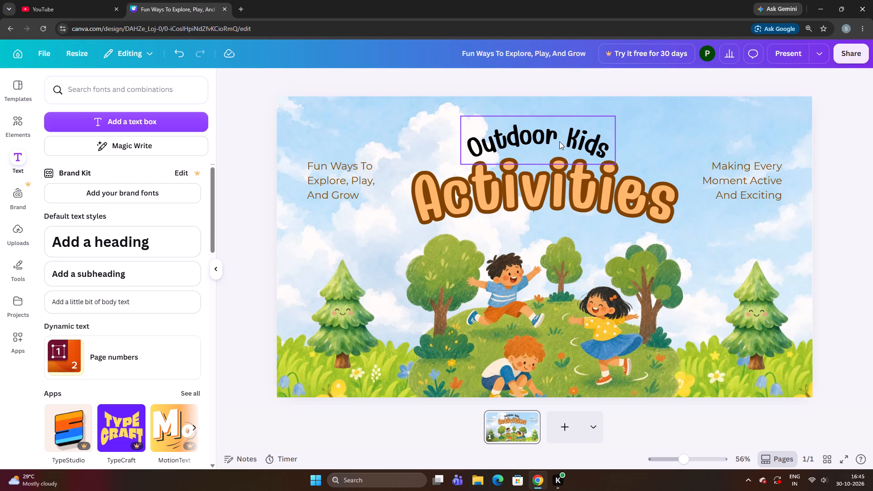
pyautogui.click(559, 141)
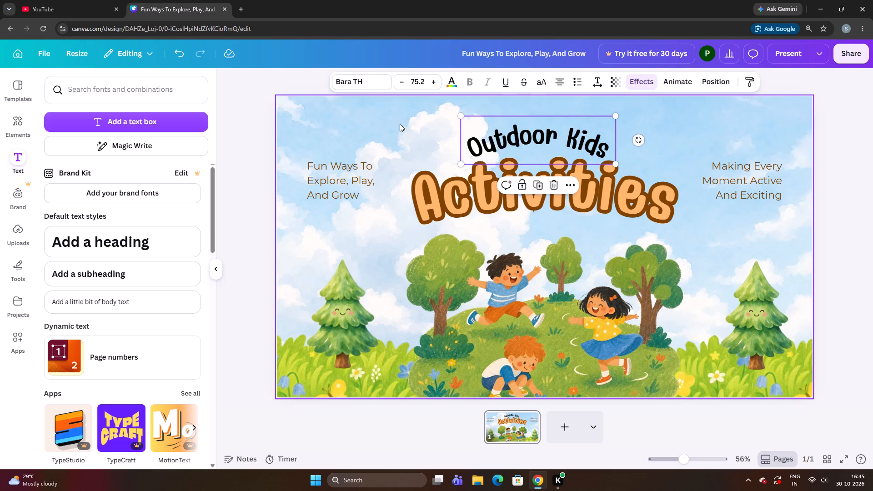
pyautogui.click(456, 86)
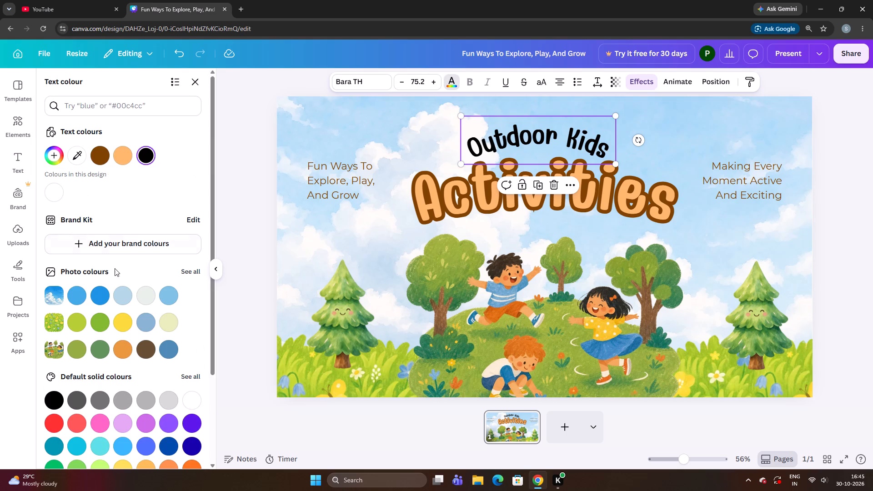
pyautogui.click(101, 296)
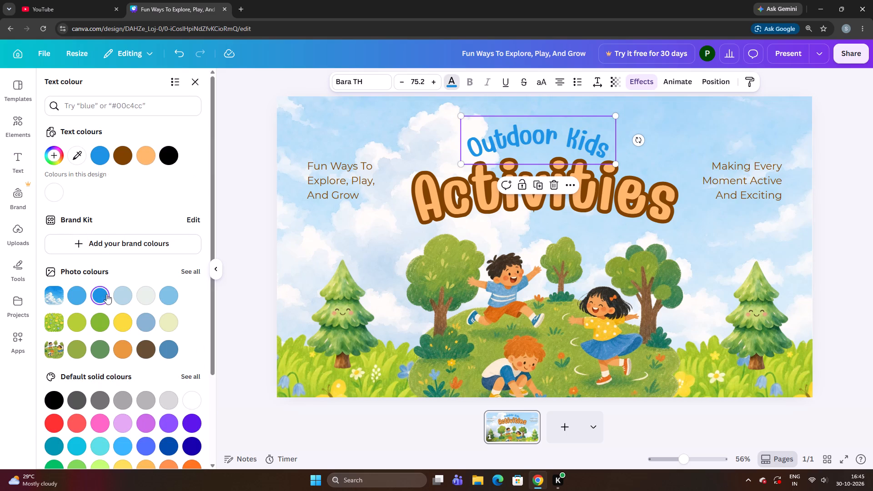
pyautogui.click(144, 291)
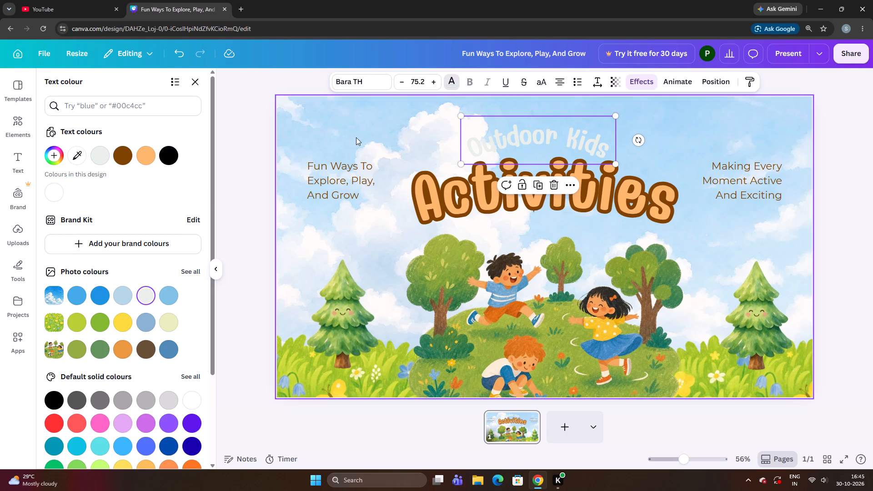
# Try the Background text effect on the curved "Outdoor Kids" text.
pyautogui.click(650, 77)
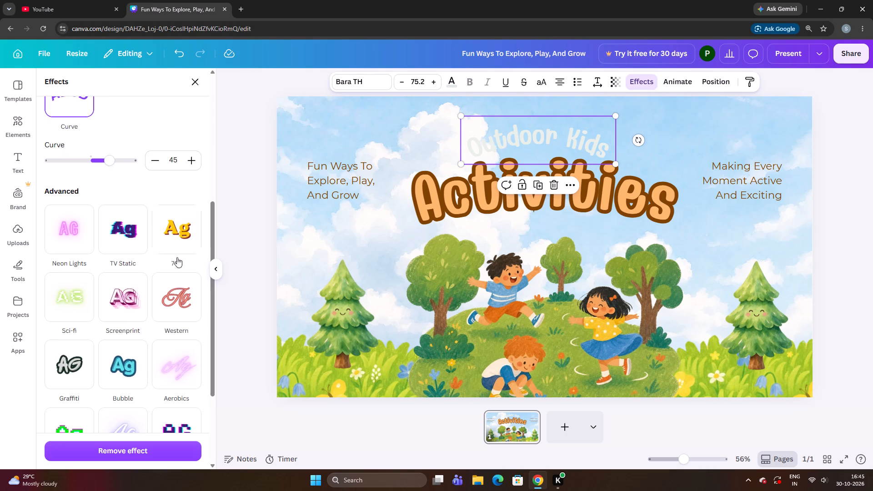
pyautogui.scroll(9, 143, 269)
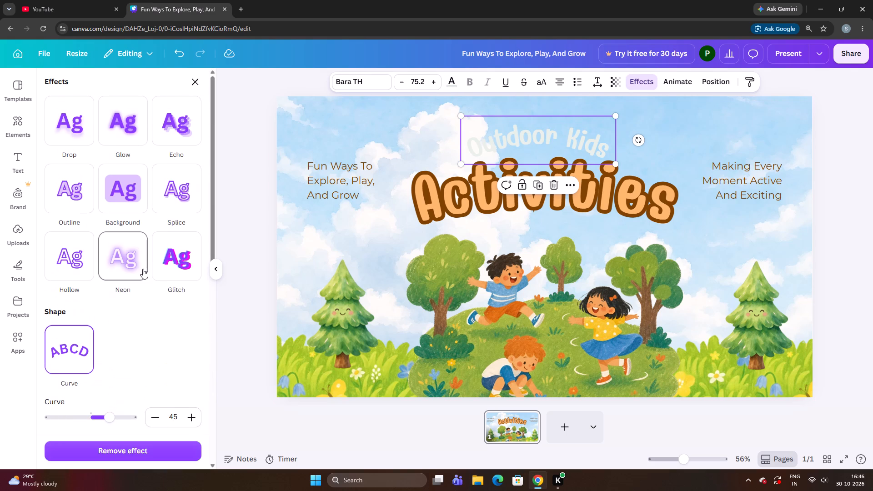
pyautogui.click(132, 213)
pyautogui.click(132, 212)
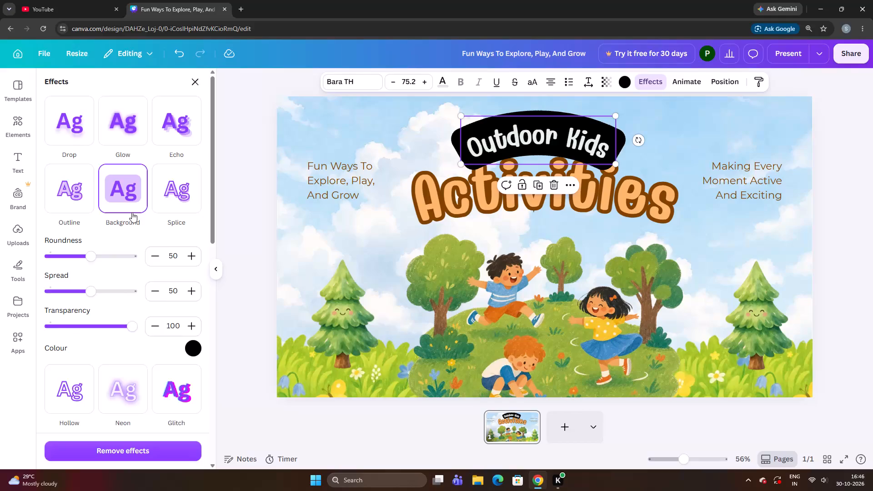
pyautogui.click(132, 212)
# Apply the Outline effect to the curved "Outdoor Kids" text with a thickness of 141.
pyautogui.click(77, 210)
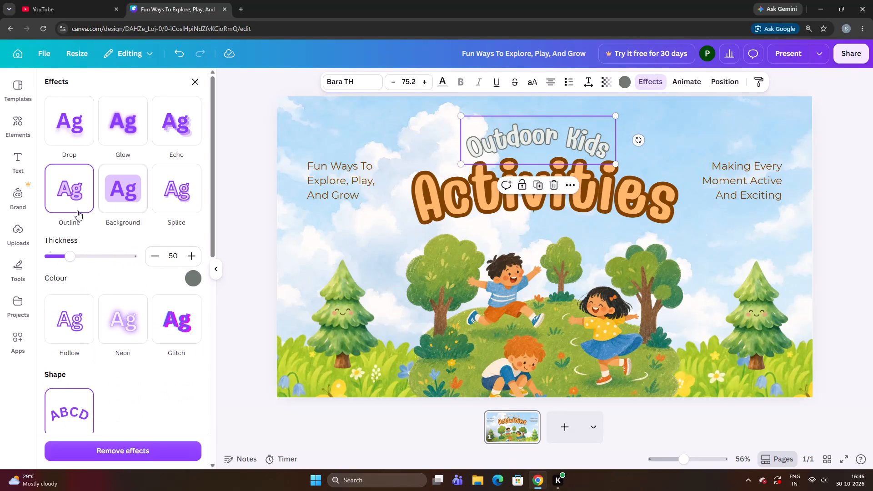
pyautogui.moveTo(80, 258); pyautogui.dragTo(108, 258)
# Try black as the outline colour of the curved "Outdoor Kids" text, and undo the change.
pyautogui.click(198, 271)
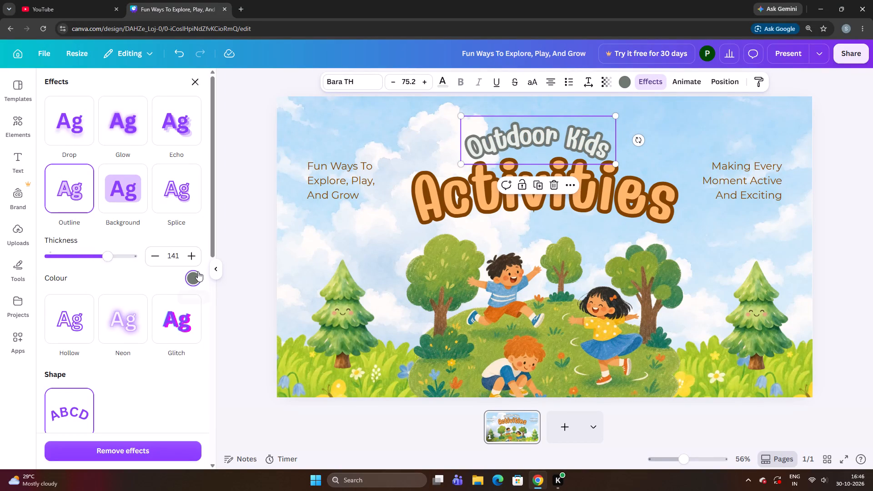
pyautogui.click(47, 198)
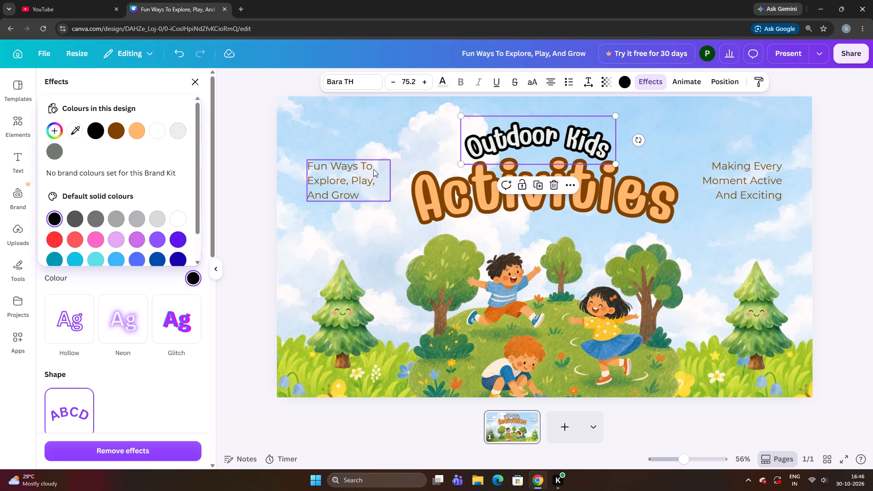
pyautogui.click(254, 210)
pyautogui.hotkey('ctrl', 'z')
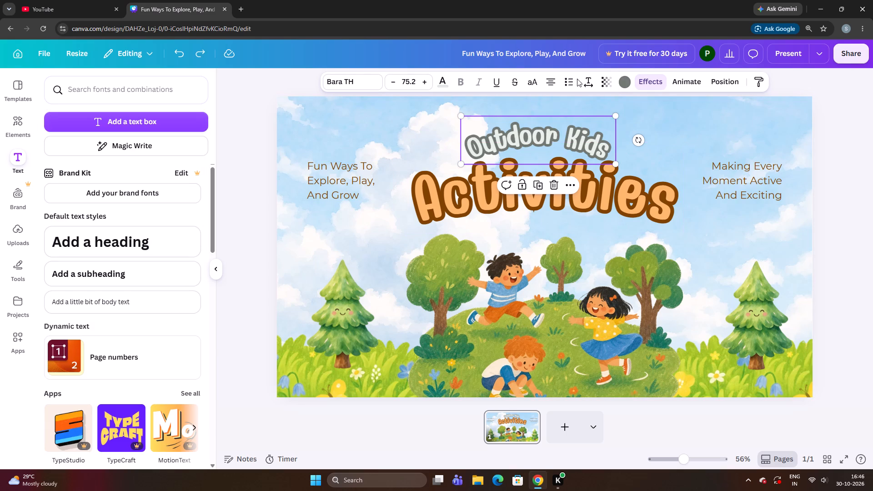
# Set the outline colour of the curved "Outdoor Kids" text to black from the default solid colours.
pyautogui.click(640, 79)
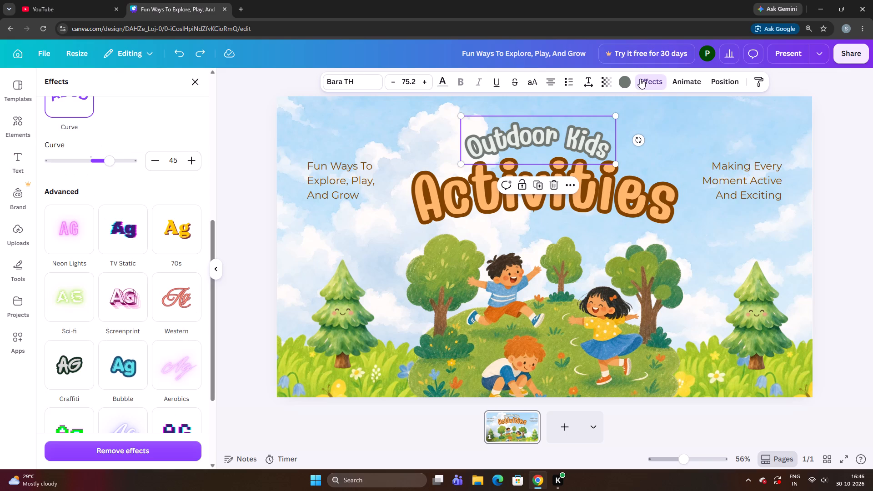
pyautogui.scroll(4, 95, 162)
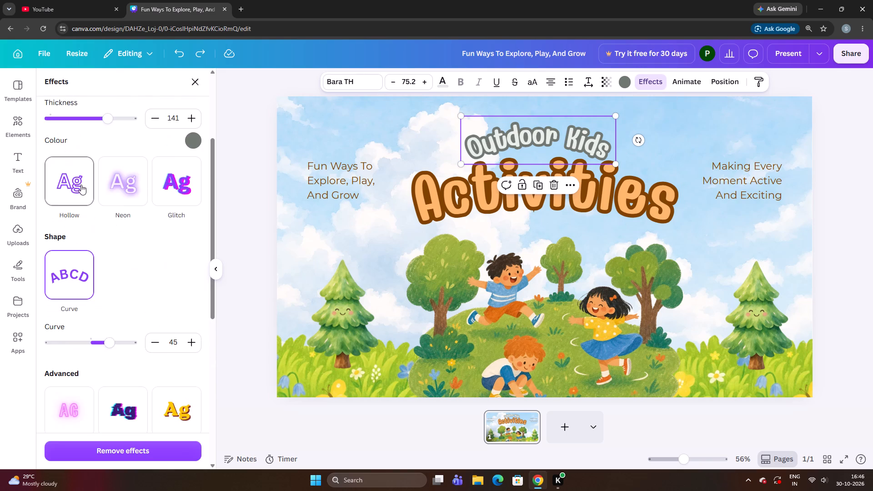
pyautogui.scroll(4, 80, 185)
pyautogui.click(192, 277)
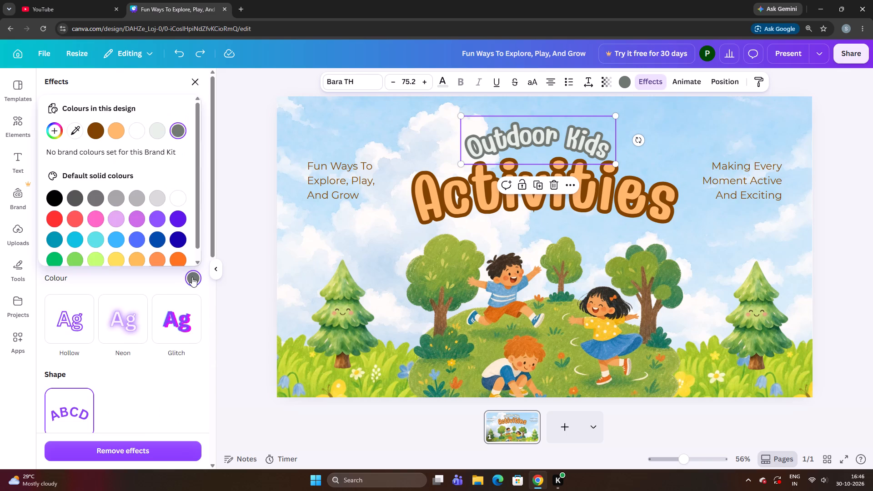
pyautogui.click(133, 218)
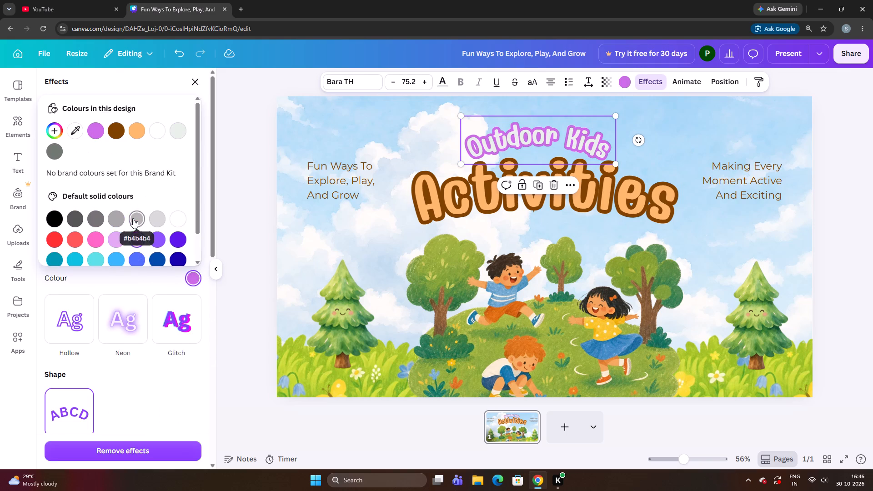
pyautogui.click(63, 217)
pyautogui.click(54, 223)
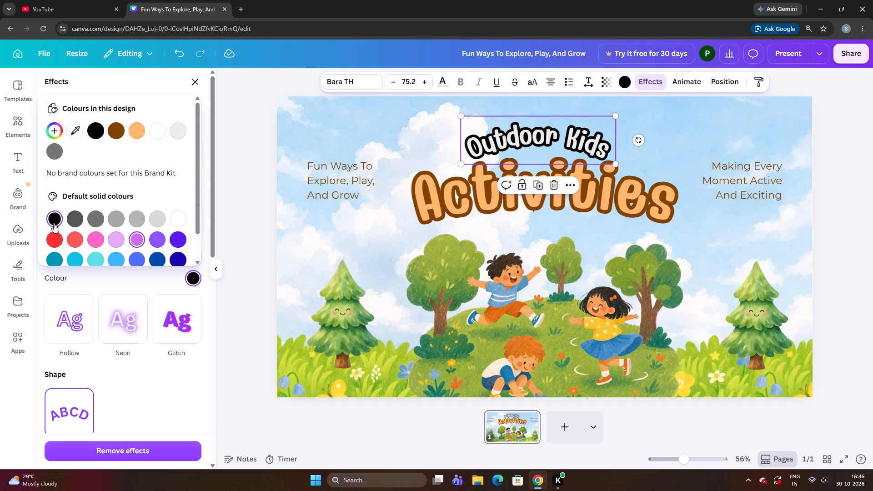
# Examine the available outline colour swatches for the "Outdoor Kids" text, and close the effects.
pyautogui.scroll(3, 163, 260)
pyautogui.scroll(-3, 163, 260)
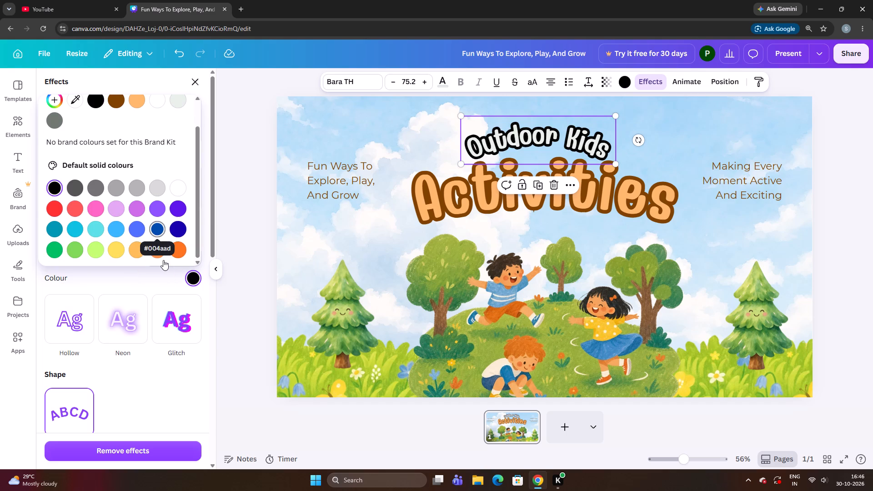
pyautogui.scroll(-6, 163, 260)
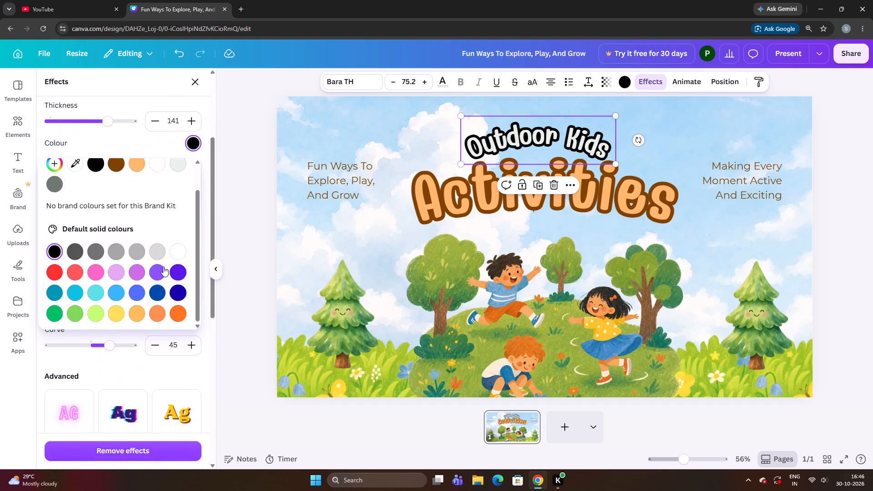
pyautogui.scroll(5, 151, 249)
pyautogui.scroll(5, 100, 168)
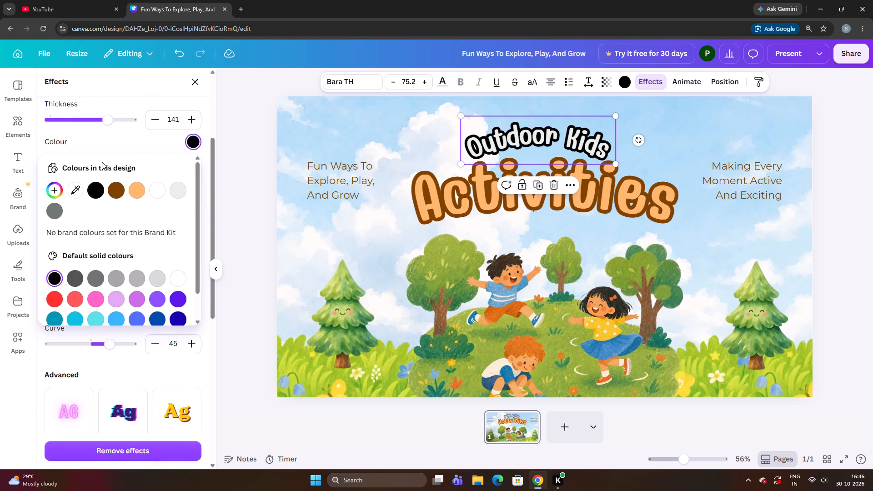
pyautogui.scroll(3, 116, 135)
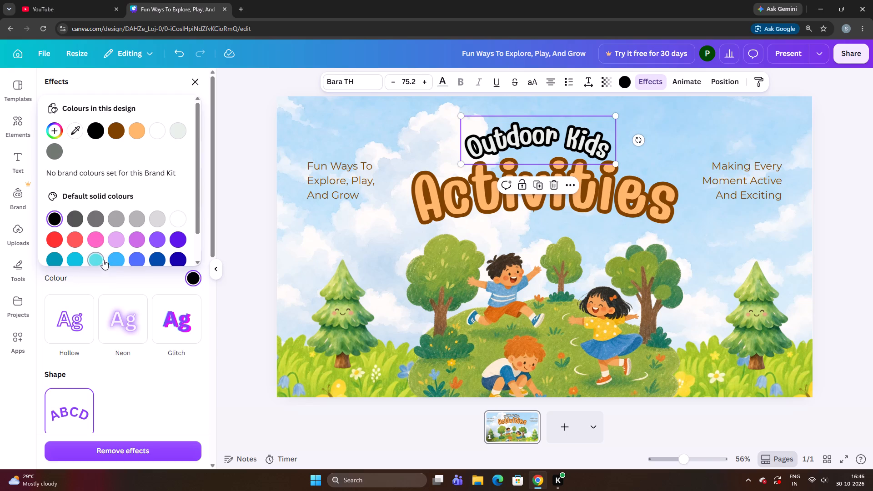
pyautogui.click(193, 85)
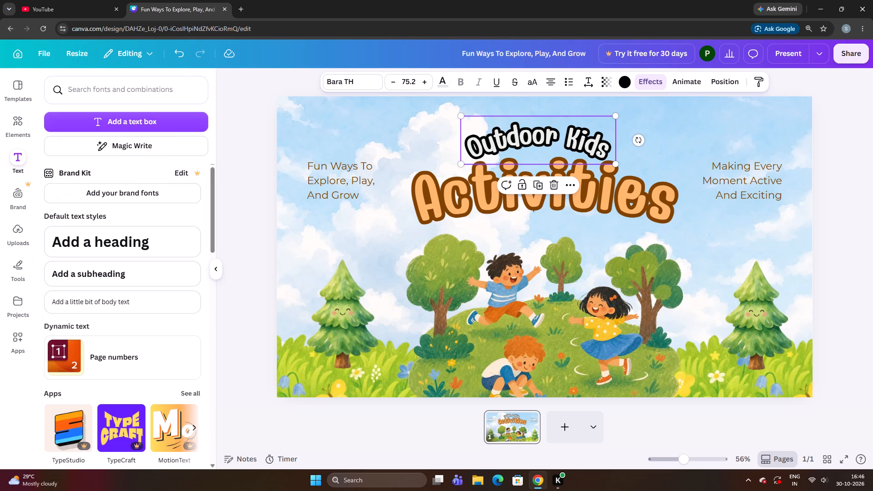
pyautogui.scroll(3, 138, 188)
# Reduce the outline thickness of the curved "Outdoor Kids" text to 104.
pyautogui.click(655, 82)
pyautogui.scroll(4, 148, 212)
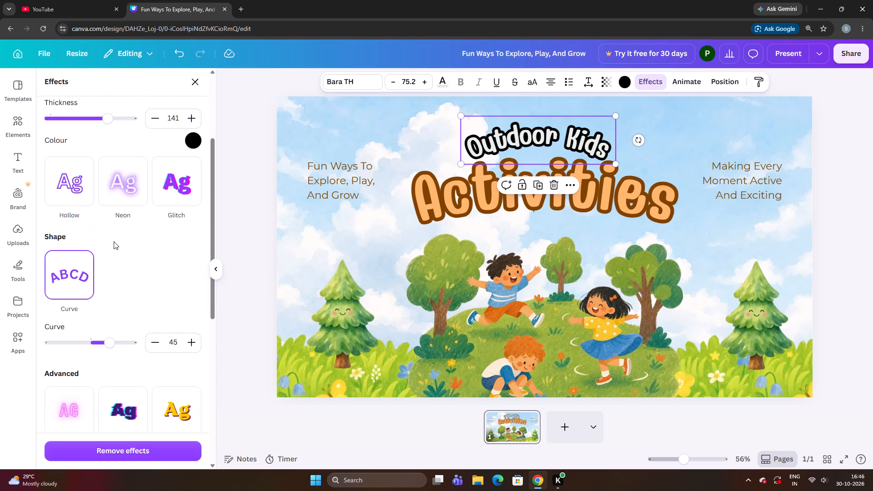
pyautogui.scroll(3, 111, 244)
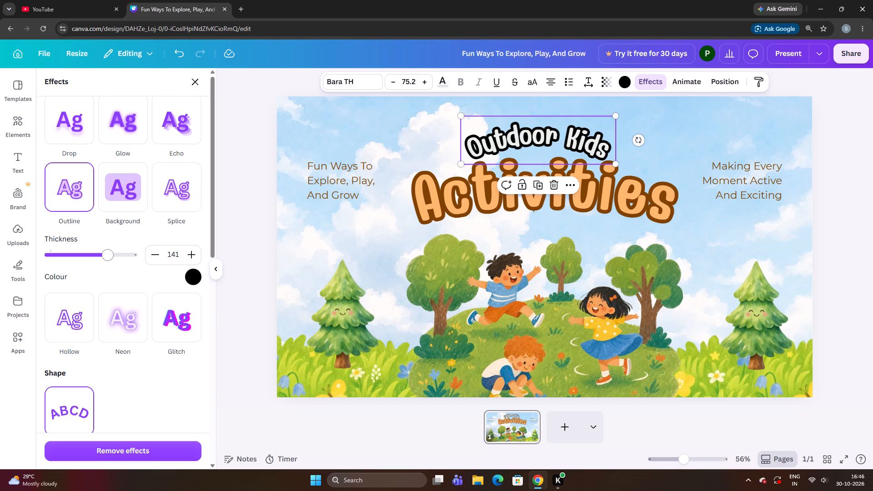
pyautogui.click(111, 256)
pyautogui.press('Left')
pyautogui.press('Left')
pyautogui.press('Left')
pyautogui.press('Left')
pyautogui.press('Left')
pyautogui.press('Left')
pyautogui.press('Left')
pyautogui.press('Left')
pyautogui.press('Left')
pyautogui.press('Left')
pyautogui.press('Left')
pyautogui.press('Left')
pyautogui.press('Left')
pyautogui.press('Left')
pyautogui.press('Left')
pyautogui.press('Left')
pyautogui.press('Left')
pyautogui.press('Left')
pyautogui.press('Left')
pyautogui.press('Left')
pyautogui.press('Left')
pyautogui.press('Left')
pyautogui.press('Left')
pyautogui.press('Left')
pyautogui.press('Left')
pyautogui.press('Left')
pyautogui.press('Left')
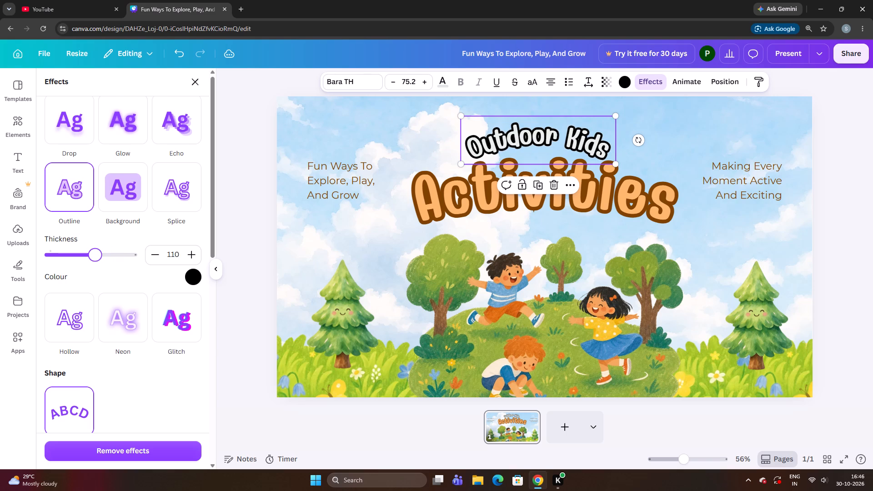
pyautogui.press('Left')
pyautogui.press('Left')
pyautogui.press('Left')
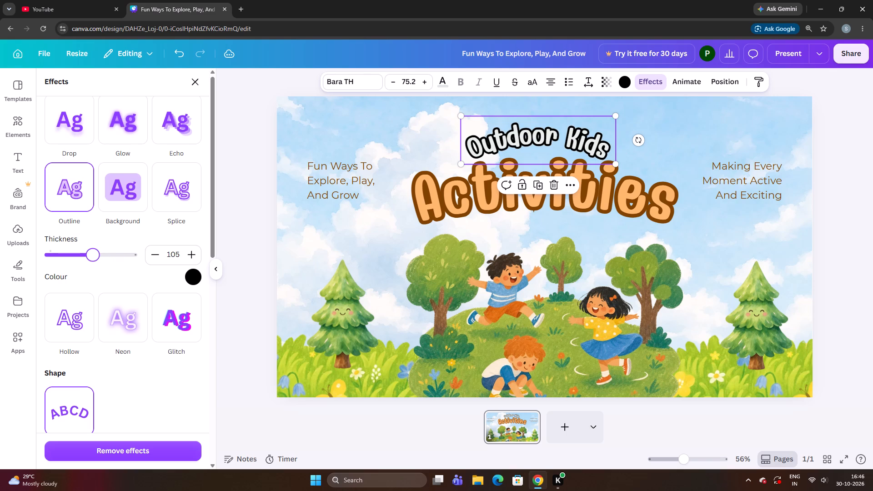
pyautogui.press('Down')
# Set the outline thickness of the curved "Outdoor Kids" text to 137.
pyautogui.moveTo(93, 259); pyautogui.dragTo(123, 264)
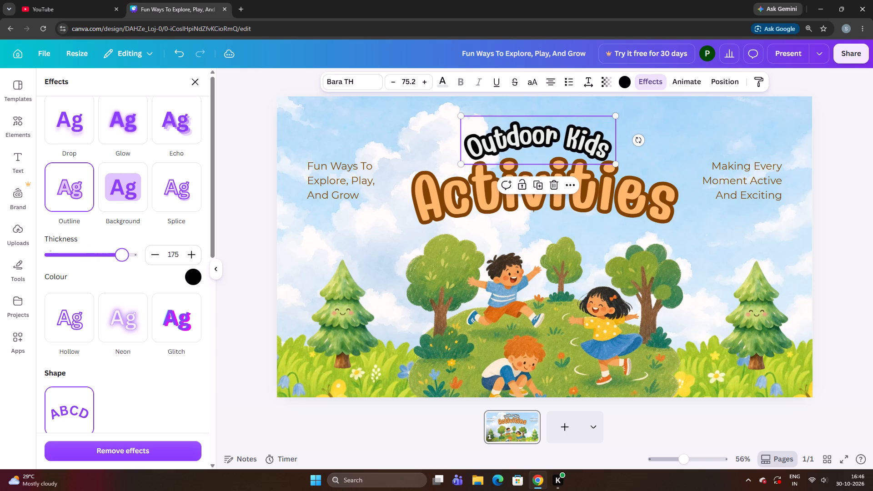
pyautogui.moveTo(123, 264); pyautogui.dragTo(111, 274)
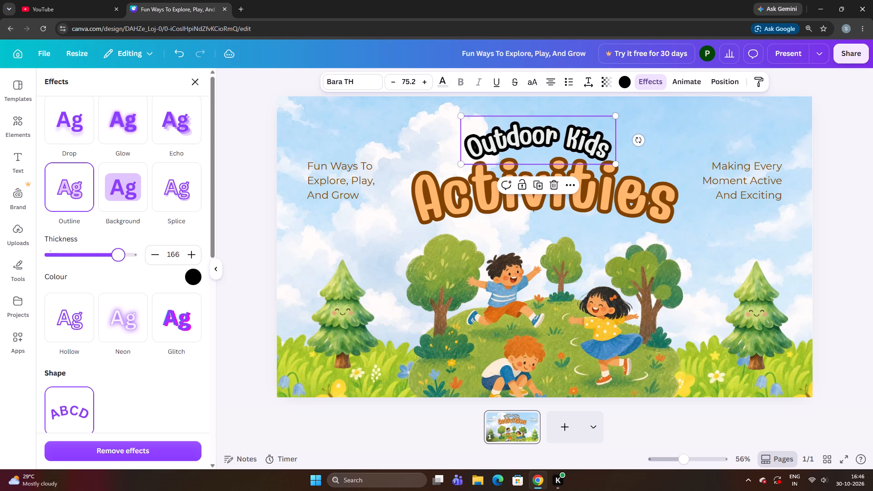
pyautogui.moveTo(111, 274); pyautogui.dragTo(106, 276)
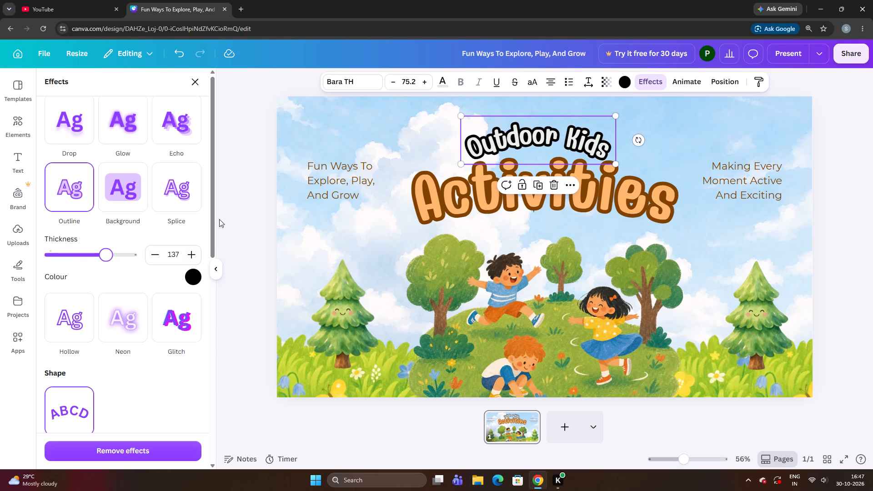
# Nudge the curved "Outdoor Kids" text slightly upward and to the right above the "Activities" title.
pyautogui.click(246, 246)
pyautogui.click(250, 235)
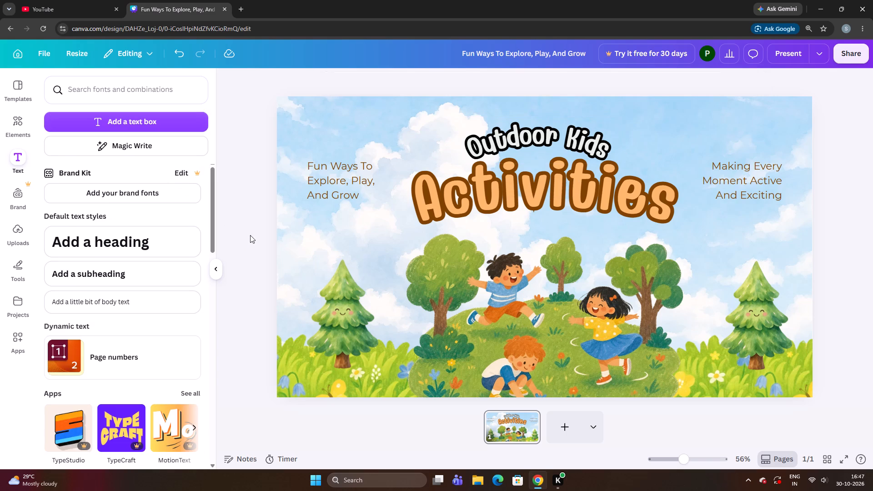
pyautogui.click(554, 124)
pyautogui.press('Right')
pyautogui.press('Right')
pyautogui.press('Up')
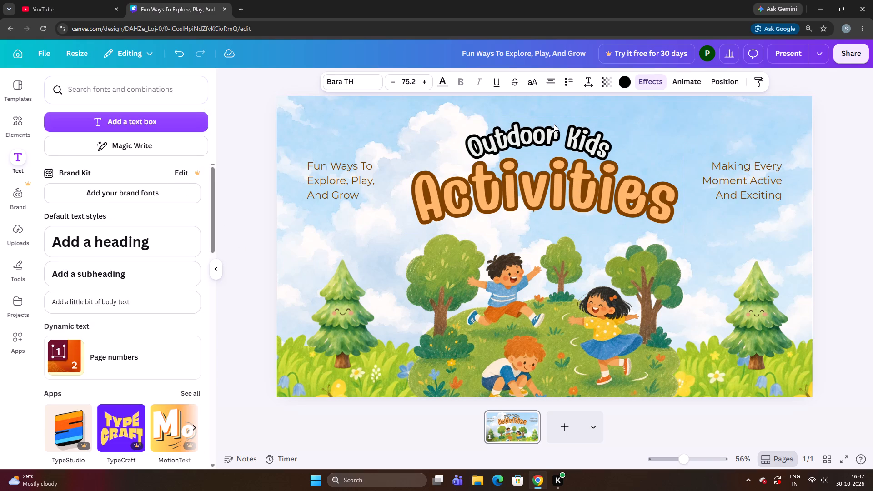
pyautogui.press('Up')
pyautogui.press('Right')
pyautogui.press('Right')
pyautogui.press('Right')
pyautogui.press('Right')
pyautogui.press('Up')
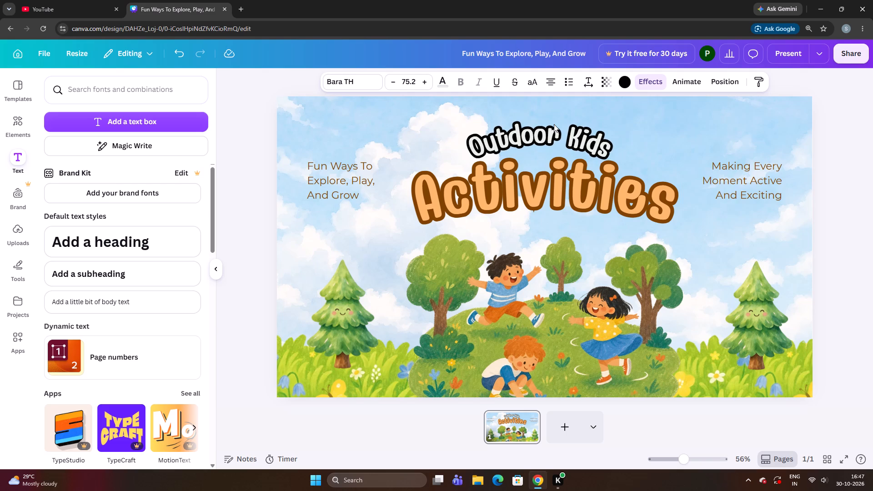
pyautogui.press('Down')
pyautogui.press('Right')
pyautogui.press('Down')
pyautogui.press('Down')
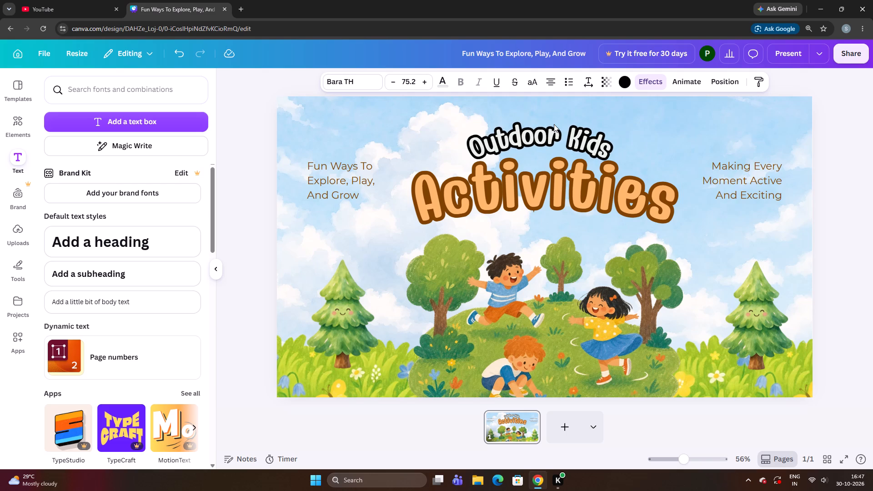
pyautogui.press('Left')
pyautogui.press('Left')
pyautogui.press('Up')
pyautogui.press('Up')
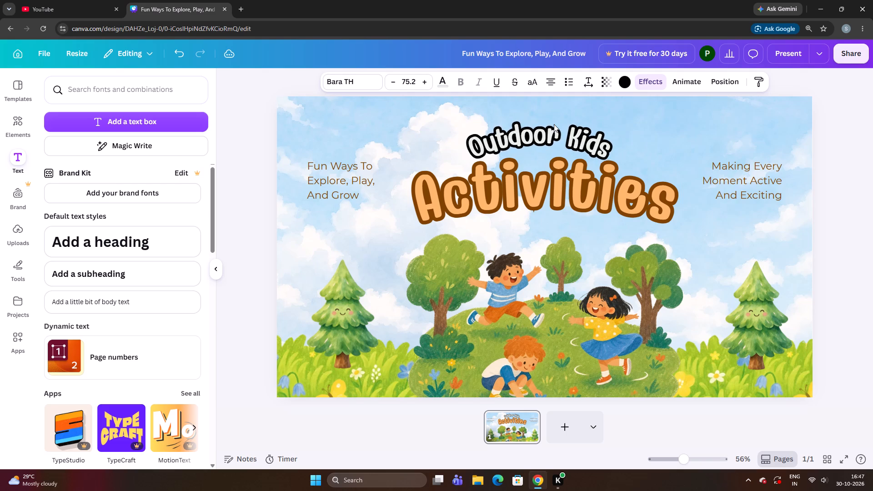
pyautogui.click(256, 291)
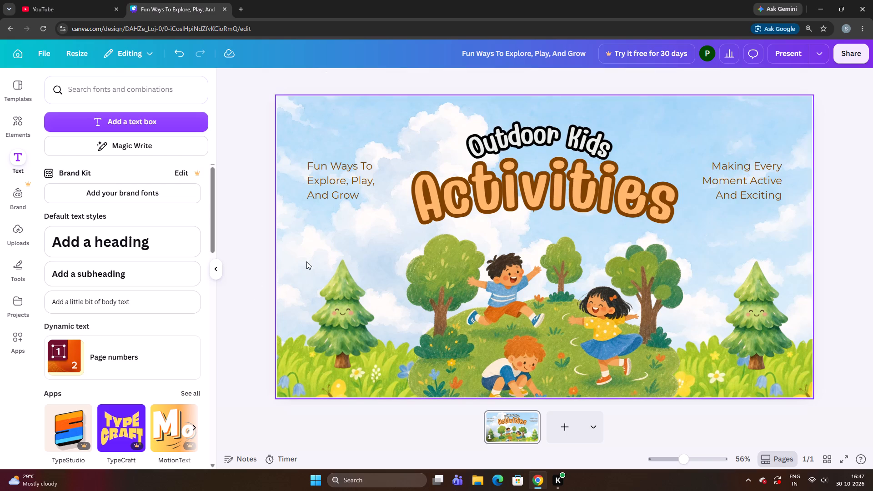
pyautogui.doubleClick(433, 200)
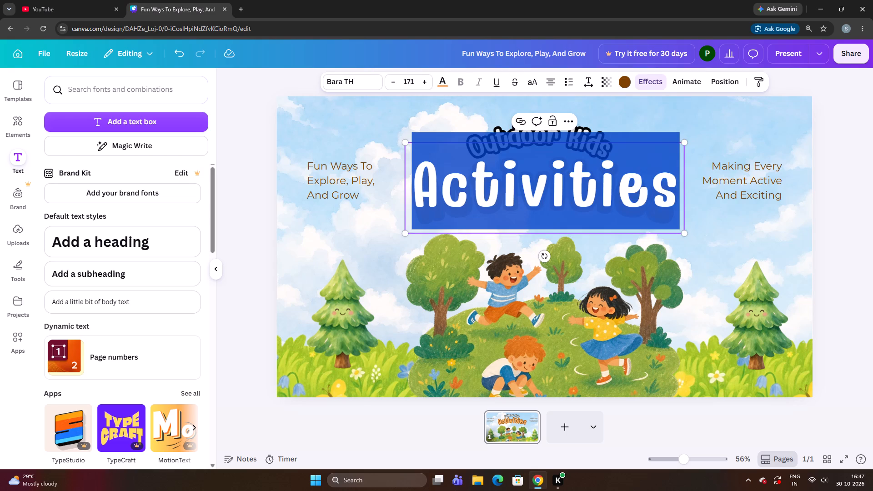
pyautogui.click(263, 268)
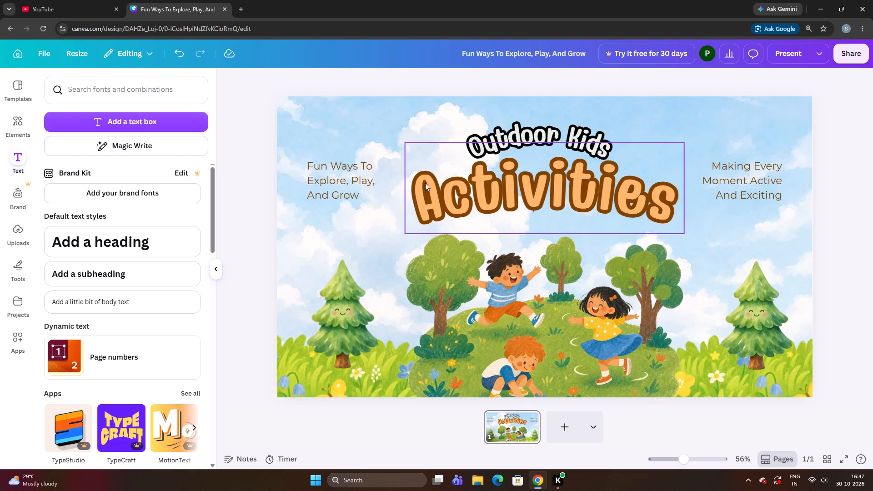
# Nudge the curved "Outdoor Kids" text slightly back to the left and up, centring it above "Activities".
pyautogui.click(522, 127)
pyautogui.press('Up')
pyautogui.press('Left')
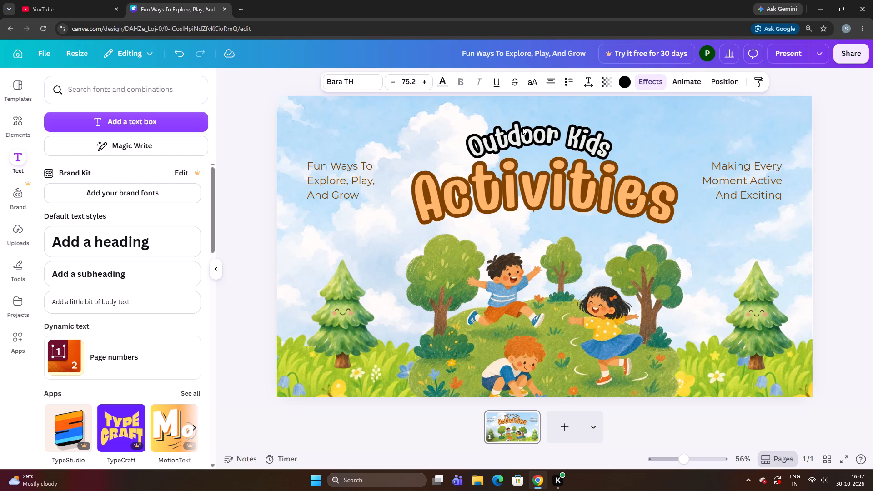
pyautogui.press('Left')
pyautogui.press('Left')
pyautogui.press('Left')
pyautogui.press('Left')
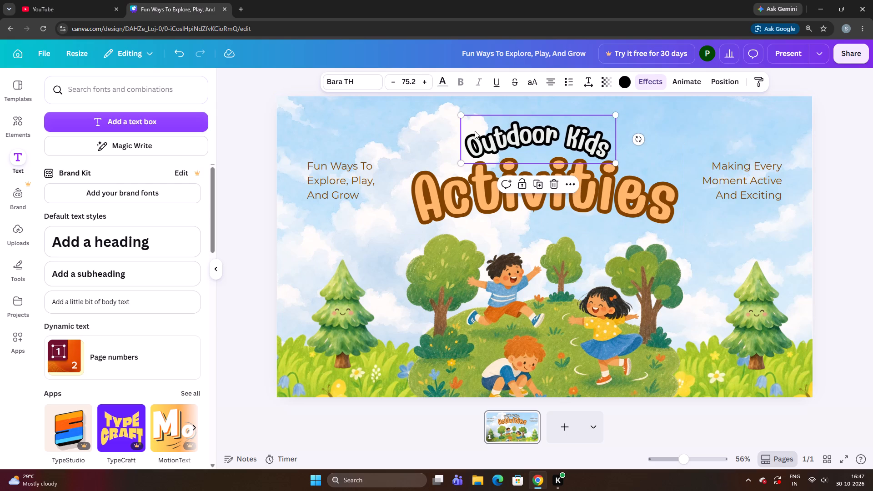
pyautogui.click(239, 274)
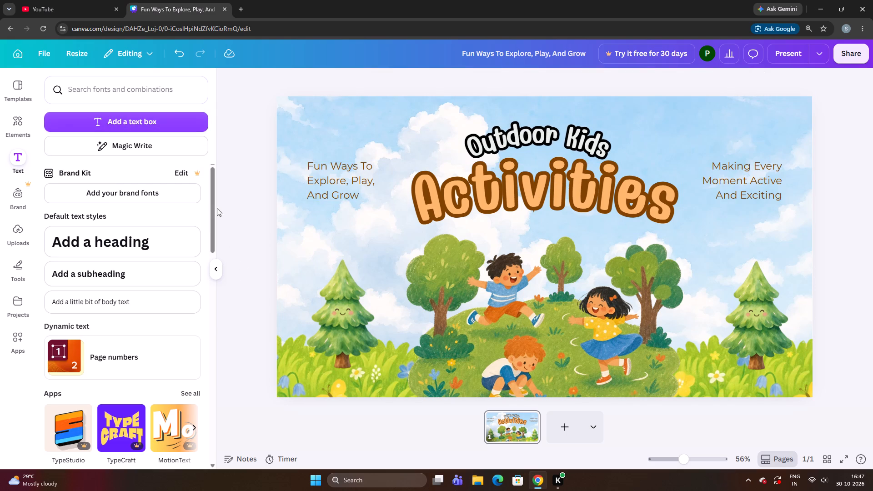
# Add a new text box to the slide reading "Activities".
pyautogui.click(160, 124)
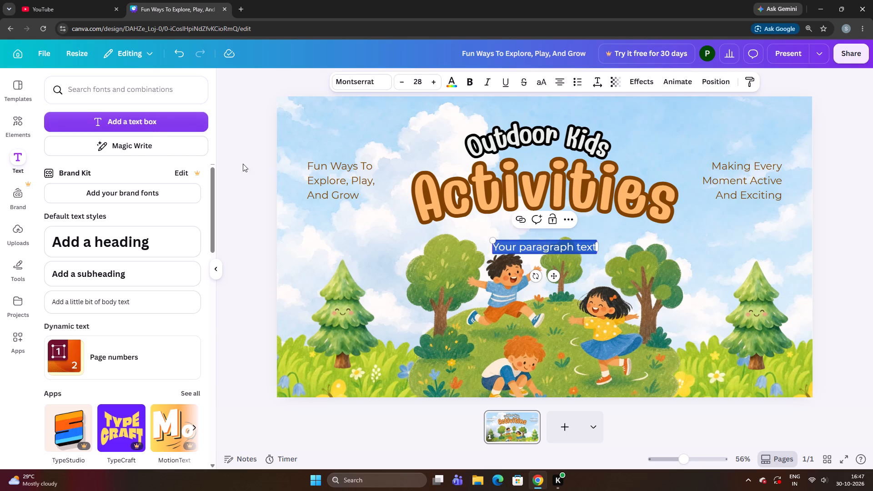
pyautogui.press('BackSpace')
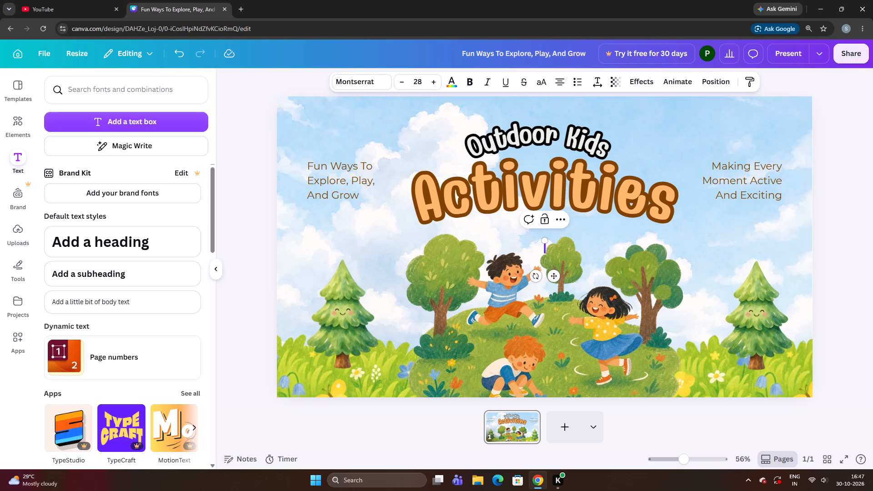
pyautogui.hotkey('ctrl', 'a')
pyautogui.press('c')
pyautogui.press('t')
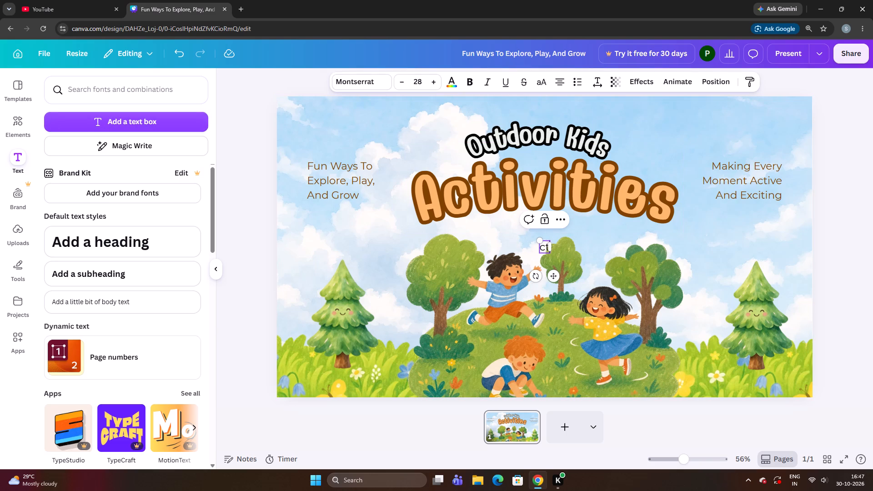
pyautogui.press('i')
pyautogui.write('vi')
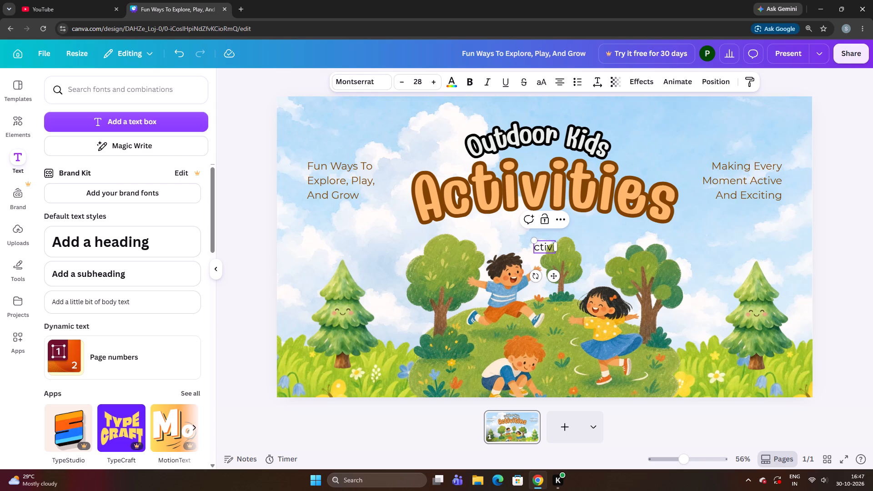
pyautogui.press('t')
pyautogui.press('i')
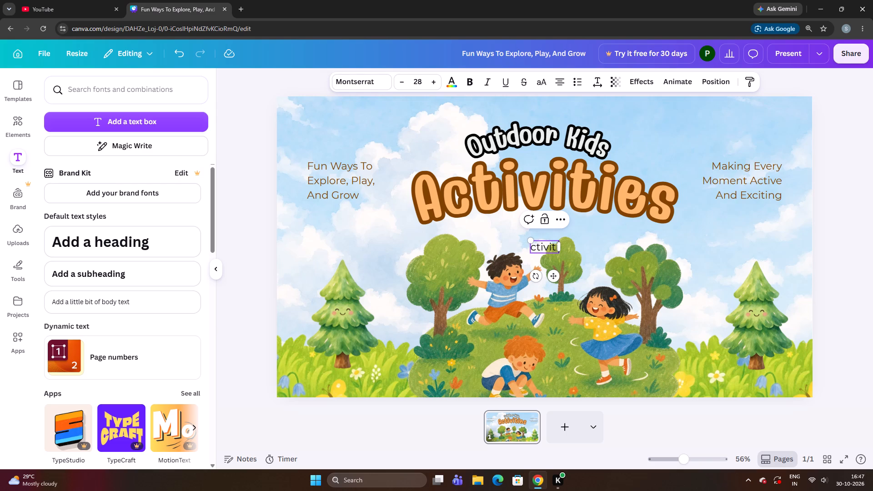
pyautogui.write('es')
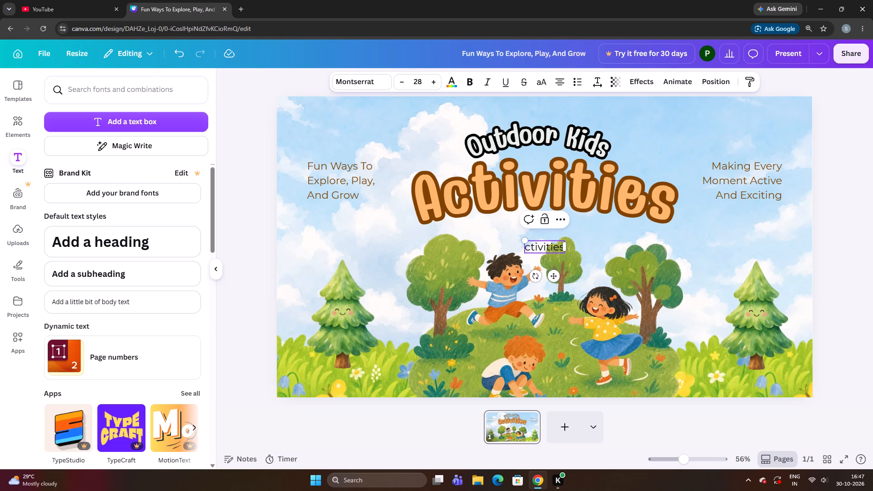
pyautogui.click(275, 348)
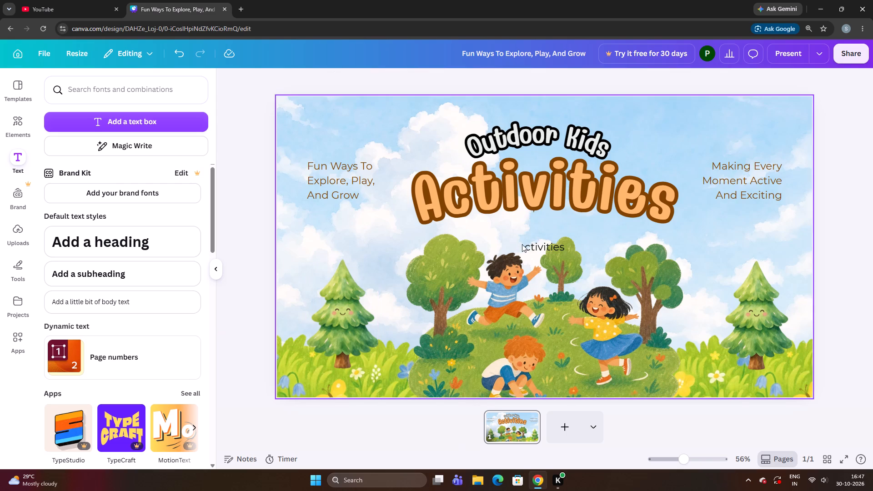
pyautogui.click(531, 244)
pyautogui.click(528, 245)
pyautogui.click(526, 246)
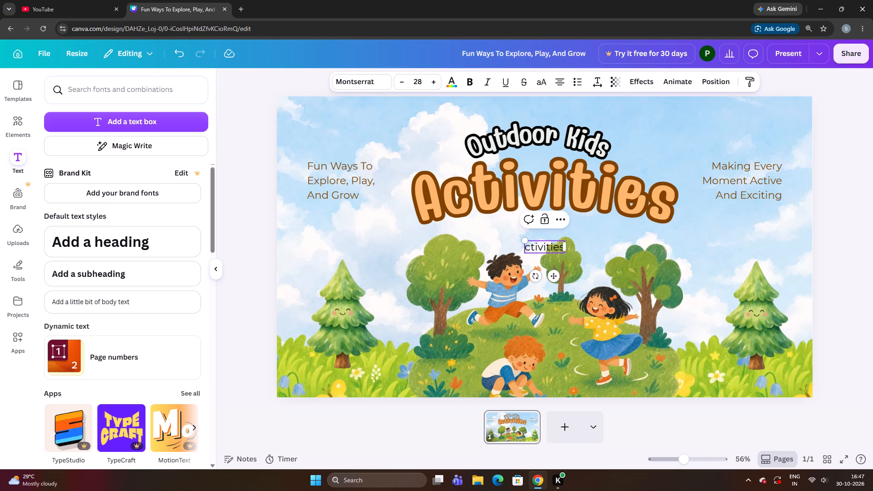
pyautogui.hotkey('shift', 'a')
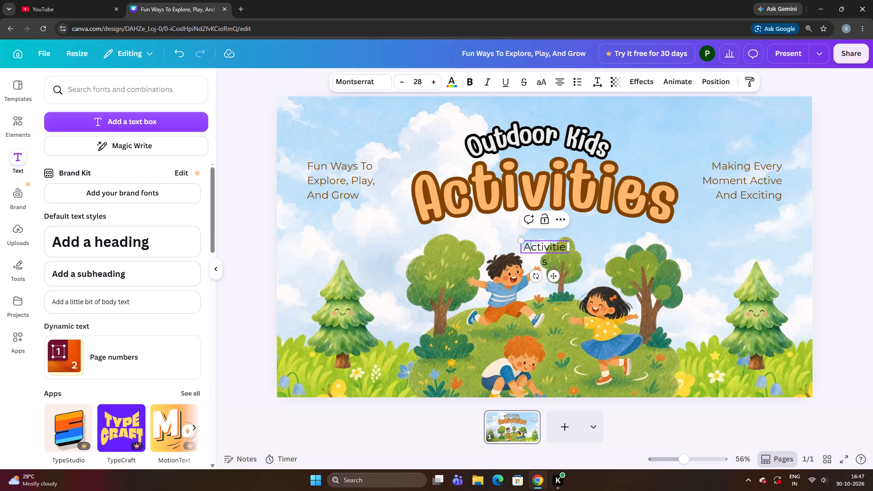
pyautogui.click(264, 302)
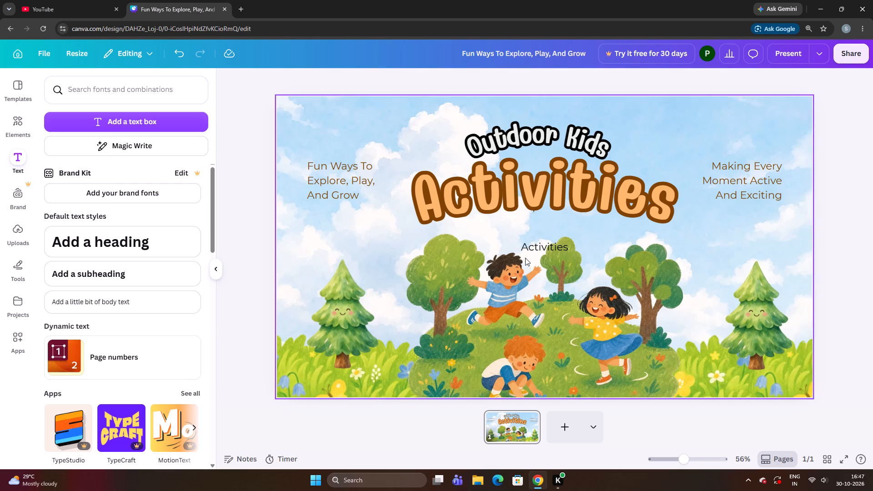
# Shift the new plain "Activities" text slightly left and down, beneath the orange title.
pyautogui.moveTo(541, 251); pyautogui.dragTo(529, 252)
pyautogui.moveTo(528, 251); pyautogui.dragTo(517, 253)
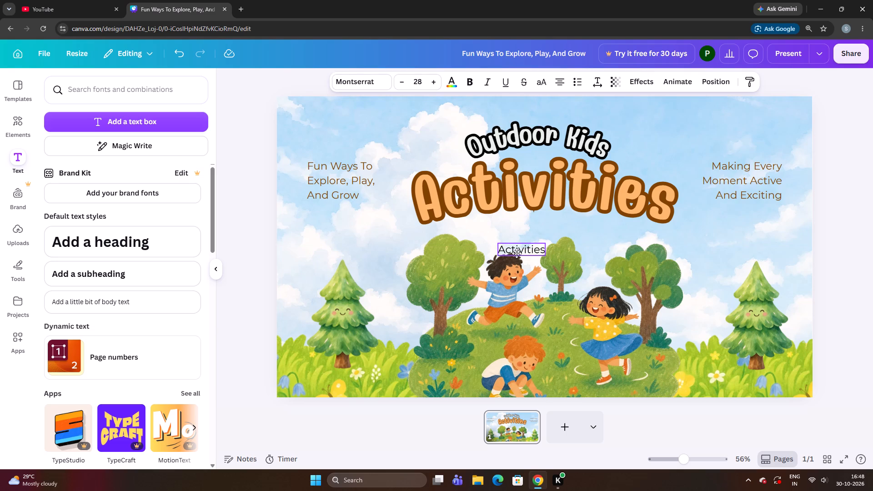
pyautogui.moveTo(517, 253); pyautogui.dragTo(516, 253)
pyautogui.moveTo(516, 249); pyautogui.dragTo(516, 251)
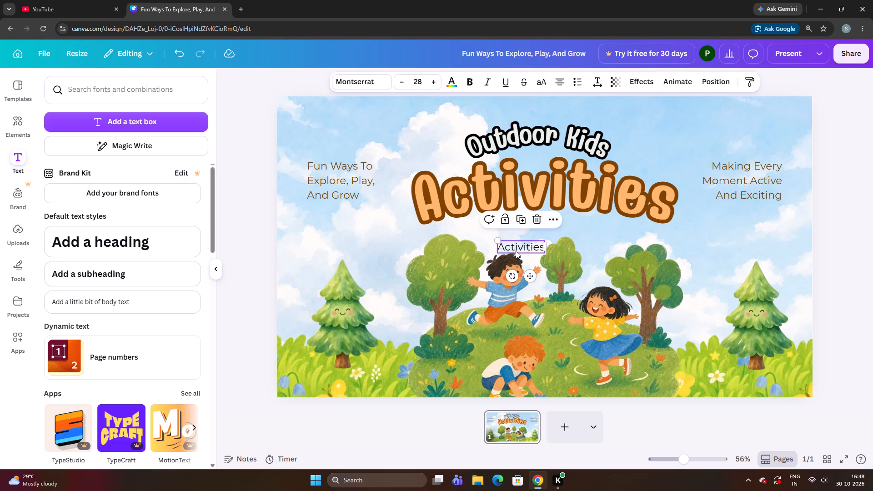
pyautogui.moveTo(516, 251); pyautogui.dragTo(519, 253)
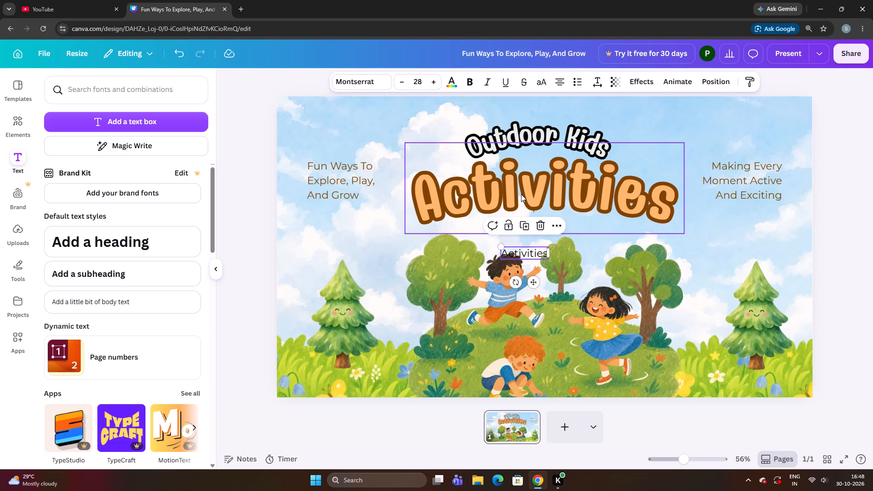
# Delete the template's orange, brown-outlined "Activities" title.
pyautogui.click(521, 194)
pyautogui.click(565, 256)
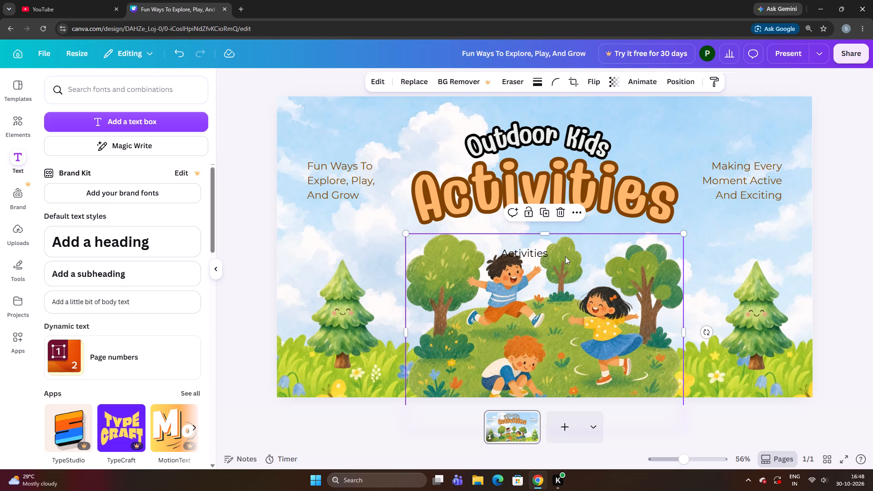
pyautogui.click(529, 256)
pyautogui.click(528, 202)
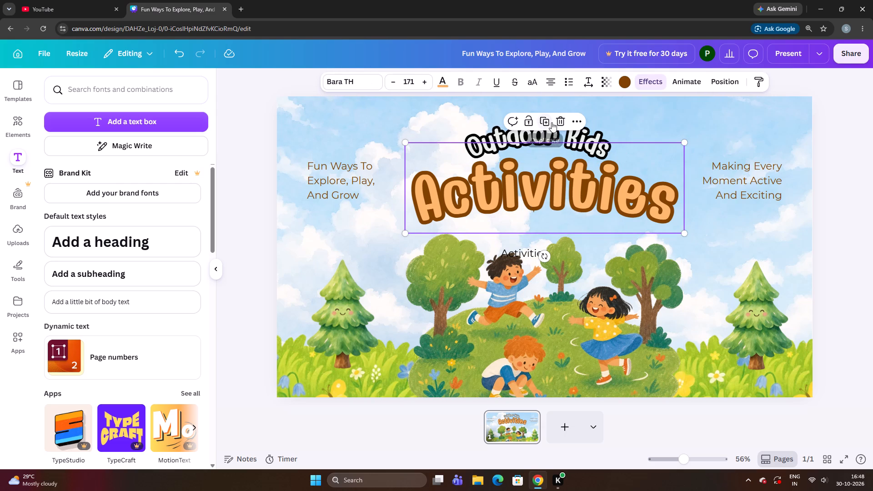
pyautogui.click(558, 123)
# Move the plain "Activities" text up above the children illustration and enlarge it to font size 101.
pyautogui.moveTo(519, 254); pyautogui.dragTo(517, 222)
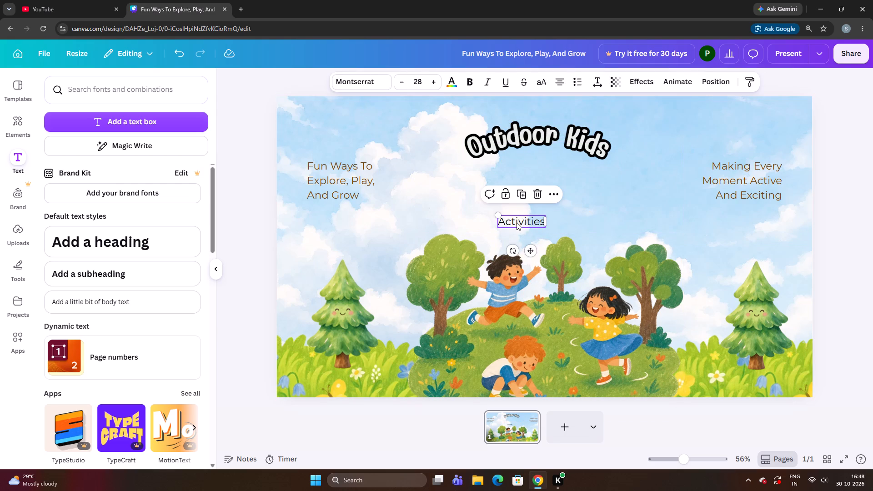
pyautogui.hotkey('ctrl', 'Down')
pyautogui.hotkey('ctrl', 'Down')
pyautogui.hotkey('ctrl', 'Down')
pyautogui.hotkey('ctrl', 'Down')
pyautogui.hotkey('ctrl', 'Down')
pyautogui.hotkey('ctrl', 'Down')
pyautogui.hotkey('ctrl', 'Down')
pyautogui.hotkey('ctrl', 'Down')
pyautogui.hotkey('ctrl', 'Down')
pyautogui.hotkey('ctrl', 'Down')
pyautogui.hotkey('ctrl', 'Down')
pyautogui.hotkey('ctrl', 'Down')
pyautogui.hotkey('ctrl', 'Down')
pyautogui.hotkey('ctrl', 'Down')
pyautogui.hotkey('ctrl', 'Down')
pyautogui.hotkey('ctrl', 'Down')
pyautogui.hotkey('ctrl', 'Down')
pyautogui.hotkey('ctrl', 'Down')
pyautogui.hotkey('ctrl', 'Down')
pyautogui.hotkey('ctrl', 'Down')
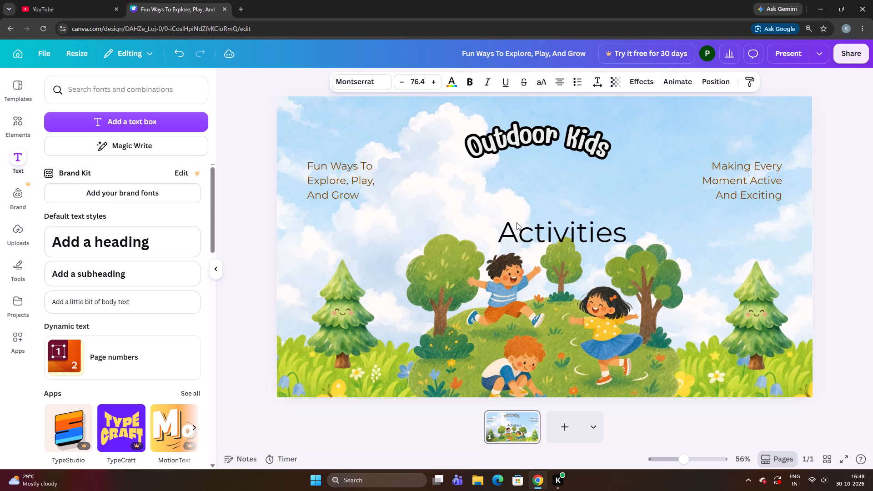
# Reposition the enlarged "Activities" text up and to the left so it sits directly beneath "Outdoor Kids".
pyautogui.press('Up')
pyautogui.press('Up')
pyautogui.press('Up')
pyautogui.press('Up')
pyautogui.press('Up')
pyautogui.press('Up')
pyautogui.press('Up')
pyautogui.press('Up')
pyautogui.press('Up')
pyautogui.press('Up')
pyautogui.press('Up')
pyautogui.press('Up')
pyautogui.press('Up')
pyautogui.press('Up')
pyautogui.press('Up')
pyautogui.press('Up')
pyautogui.press('Up')
pyautogui.press('Up')
pyautogui.press('Up')
pyautogui.press('Up')
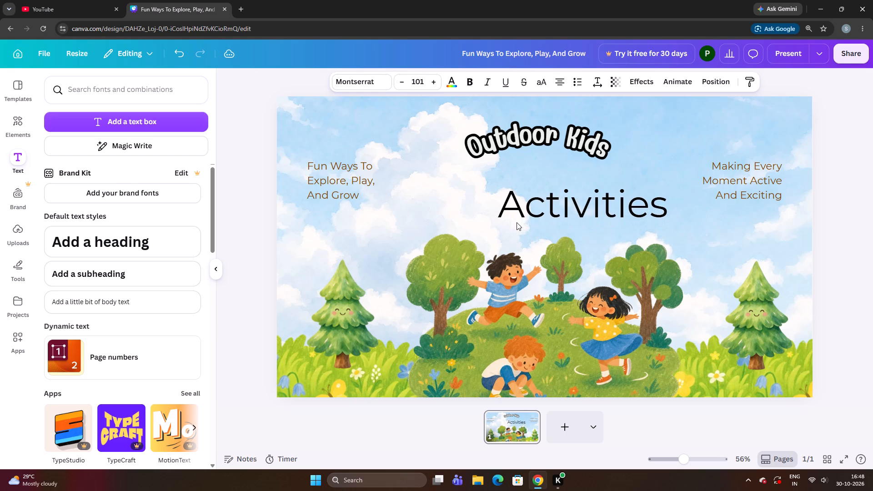
pyautogui.press('Left')
pyautogui.press('Left')
pyautogui.press('Left')
pyautogui.press('Left')
pyautogui.press('Left')
pyautogui.press('Left')
pyautogui.press('Left')
pyautogui.press('Left')
pyautogui.press('Left')
pyautogui.press('Left')
pyautogui.press('Left')
pyautogui.press('Left')
pyautogui.press('Left')
pyautogui.press('Left')
pyautogui.press('Left')
pyautogui.press('Left')
pyautogui.press('Left')
pyautogui.press('Left')
pyautogui.press('Left')
pyautogui.press('Left')
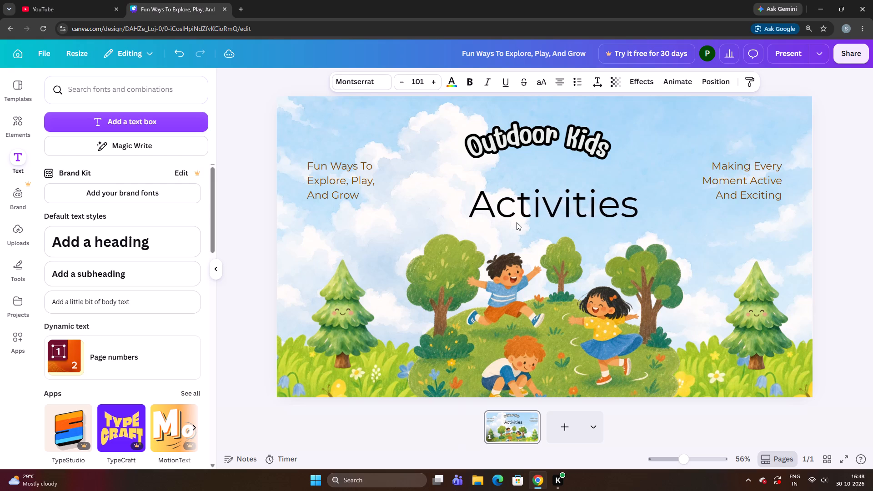
pyautogui.press('Up')
pyautogui.press('Up')
pyautogui.press('Up')
pyautogui.press('Up')
pyautogui.press('Up')
pyautogui.press('Up')
pyautogui.press('Up')
pyautogui.press('Up')
pyautogui.press('Up')
pyautogui.press('Up')
pyautogui.press('Up')
pyautogui.press('Up')
pyautogui.press('Up')
pyautogui.press('Up')
pyautogui.press('Up')
pyautogui.press('Up')
pyautogui.press('Up')
pyautogui.press('Up')
pyautogui.press('Up')
pyautogui.press('Up')
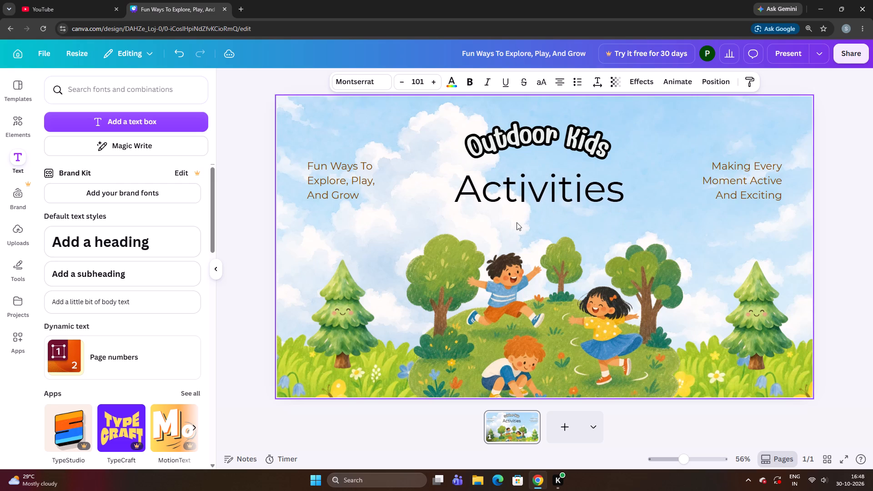
# Enlarge the plain "Activities" text beneath "Outdoor Kids" to font size 134.
pyautogui.hotkey('ctrl', 'Down')
pyautogui.hotkey('ctrl', 'Down')
pyautogui.hotkey('ctrl', 'Down')
pyautogui.hotkey('ctrl', 'Down')
pyautogui.hotkey('ctrl', 'Down')
pyautogui.hotkey('ctrl', 'Down')
pyautogui.hotkey('ctrl', 'Down')
pyautogui.hotkey('ctrl', 'Down')
pyautogui.hotkey('ctrl', 'Down')
pyautogui.hotkey('ctrl', 'Down')
pyautogui.hotkey('ctrl', 'Down')
pyautogui.hotkey('ctrl', 'Down')
pyautogui.hotkey('ctrl', 'Down')
pyautogui.hotkey('ctrl', 'Down')
pyautogui.hotkey('ctrl', 'Down')
pyautogui.hotkey('ctrl', 'Down')
pyautogui.hotkey('ctrl', 'Down')
pyautogui.hotkey('ctrl', 'Down')
pyautogui.hotkey('ctrl', 'Down')
pyautogui.hotkey('ctrl', 'Down')
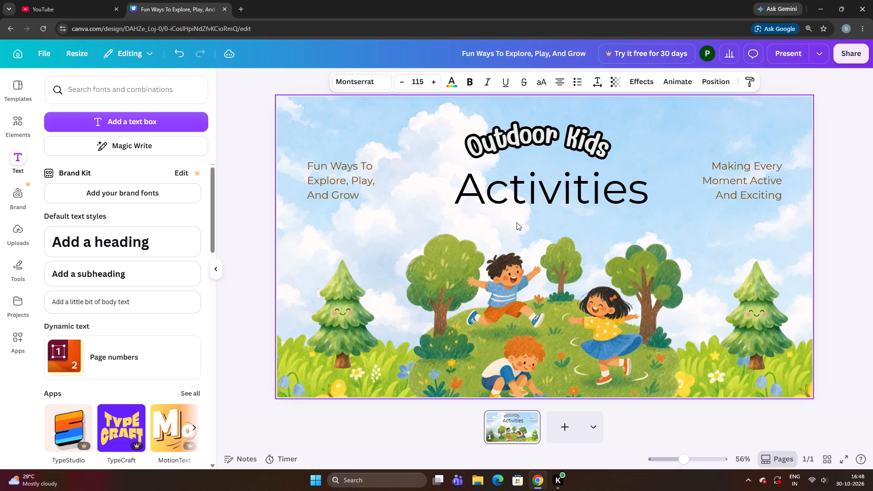
# Nudge the enlarged "Activities" text up and to the left so it sits centrally beneath the curved "Outdoor Kids" title.
pyautogui.press('Up')
pyautogui.press('Up')
pyautogui.press('Up')
pyautogui.press('Up')
pyautogui.press('Up')
pyautogui.press('Up')
pyautogui.press('Up')
pyautogui.press('Up')
pyautogui.press('Up')
pyautogui.press('Up')
pyautogui.press('Up')
pyautogui.press('Up')
pyautogui.press('Up')
pyautogui.press('Up')
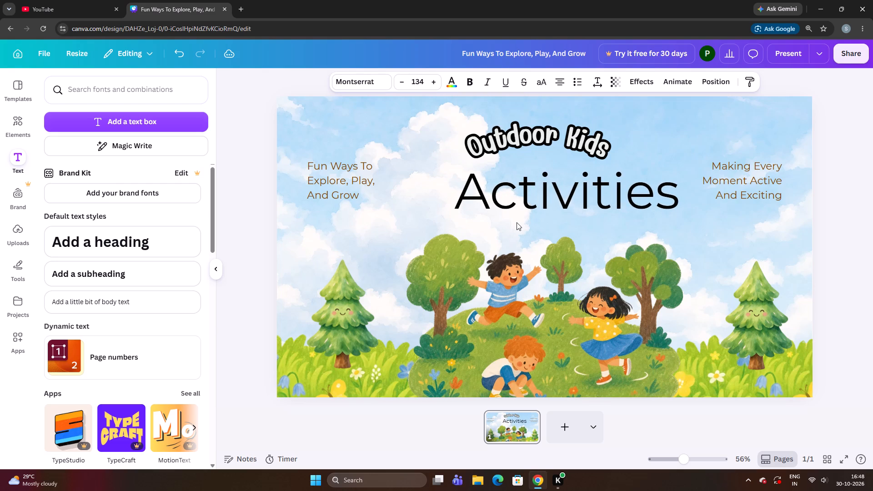
pyautogui.press('Left')
pyautogui.press('Left')
pyautogui.press('Left')
pyautogui.press('Left')
pyautogui.press('Left')
pyautogui.press('Left')
pyautogui.press('Left')
pyautogui.press('Left')
pyautogui.press('Left')
pyautogui.press('Left')
pyautogui.press('Left')
pyautogui.press('Left')
pyautogui.press('Left')
pyautogui.press('Left')
pyautogui.press('Left')
pyautogui.press('Left')
pyautogui.press('Left')
pyautogui.press('Left')
pyautogui.press('Left')
pyautogui.press('Left')
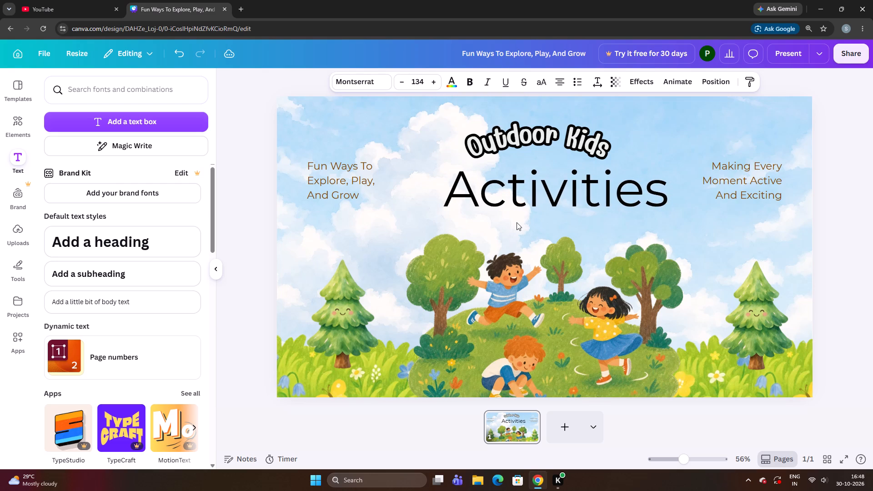
pyautogui.press('Up')
pyautogui.press('Up')
pyautogui.press('Up')
pyautogui.press('Up')
pyautogui.press('Up')
pyautogui.press('Up')
pyautogui.press('Up')
pyautogui.press('Up')
pyautogui.press('Up')
pyautogui.press('Up')
pyautogui.press('Up')
pyautogui.press('Up')
pyautogui.press('Up')
pyautogui.press('Up')
pyautogui.press('Up')
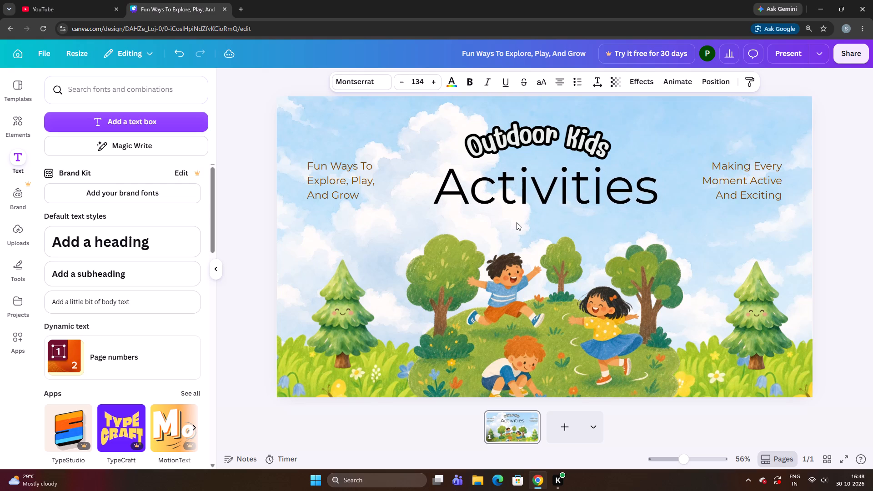
pyautogui.press('Left')
pyautogui.press('Left')
pyautogui.press('Left')
pyautogui.press('Left')
pyautogui.press('Left')
pyautogui.press('Down')
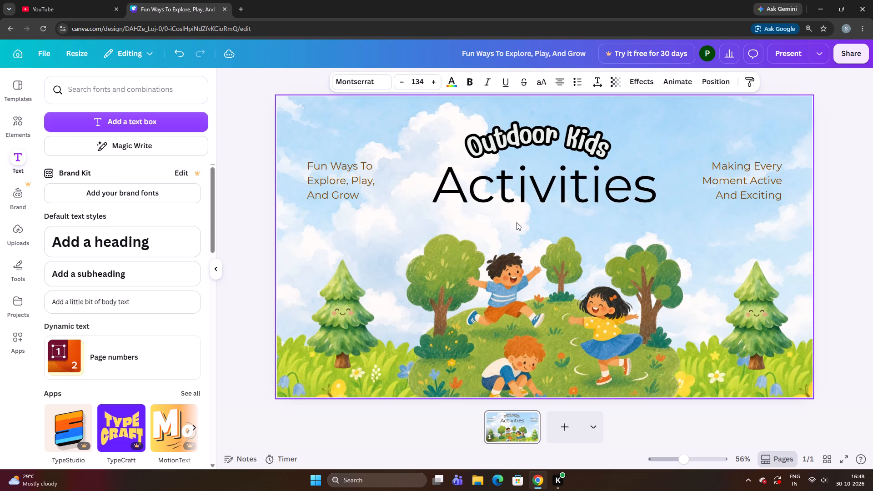
# Increase the "Activities" text further to font size 143.
pyautogui.hotkey('ctrl', 'Down')
pyautogui.hotkey('ctrl', 'Down')
pyautogui.hotkey('ctrl', 'Down')
pyautogui.hotkey('ctrl', 'Down')
pyautogui.hotkey('ctrl', 'Down')
pyautogui.hotkey('ctrl', 'Down')
pyautogui.hotkey('ctrl', 'Down')
pyautogui.hotkey('ctrl', 'Down')
pyautogui.hotkey('ctrl', 'Down')
pyautogui.hotkey('ctrl', 'Down')
pyautogui.hotkey('ctrl', 'Down')
pyautogui.hotkey('ctrl', 'Down')
pyautogui.hotkey('ctrl', 'Down')
pyautogui.hotkey('ctrl', 'Down')
pyautogui.hotkey('ctrl', 'Down')
# Shift the "Activities" text left and slightly up so it is evenly spaced between the two brown side captions.
pyautogui.press('Left')
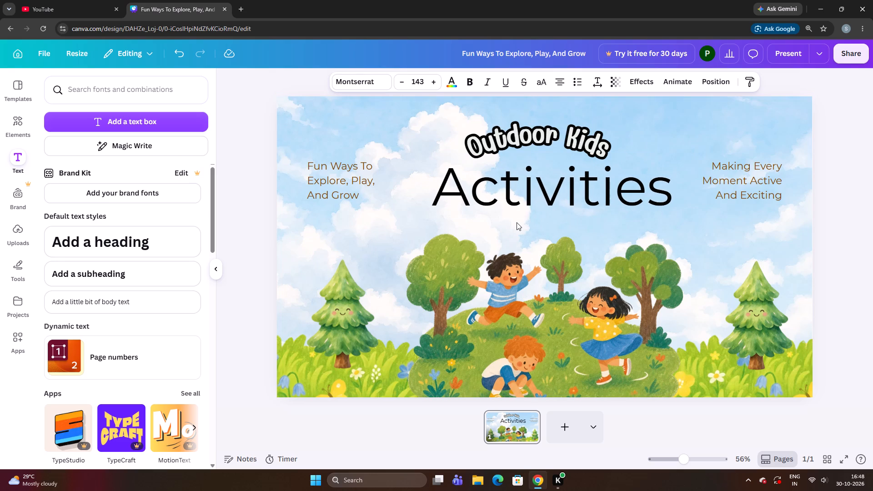
pyautogui.press('Left')
pyautogui.press('Left')
pyautogui.press('Left')
pyautogui.press('Left')
pyautogui.press('Left')
pyautogui.press('Left')
pyautogui.press('Left')
pyautogui.press('Left')
pyautogui.press('Left')
pyautogui.press('Left')
pyautogui.press('Left')
pyautogui.press('Left')
pyautogui.press('Left')
pyautogui.press('Left')
pyautogui.press('Left')
pyautogui.press('Left')
pyautogui.press('Left')
pyautogui.press('Left')
pyautogui.press('Left')
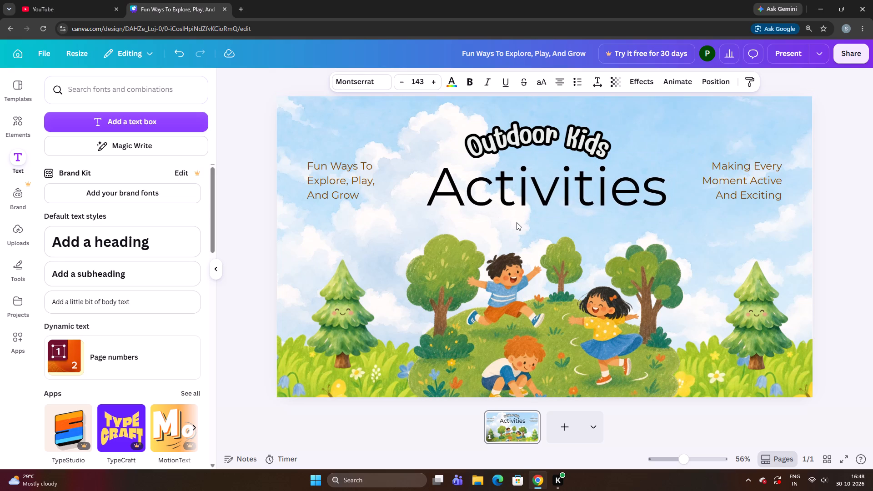
pyautogui.press('Left')
pyautogui.press('Left')
pyautogui.press('Left')
pyautogui.press('Left')
pyautogui.press('Left')
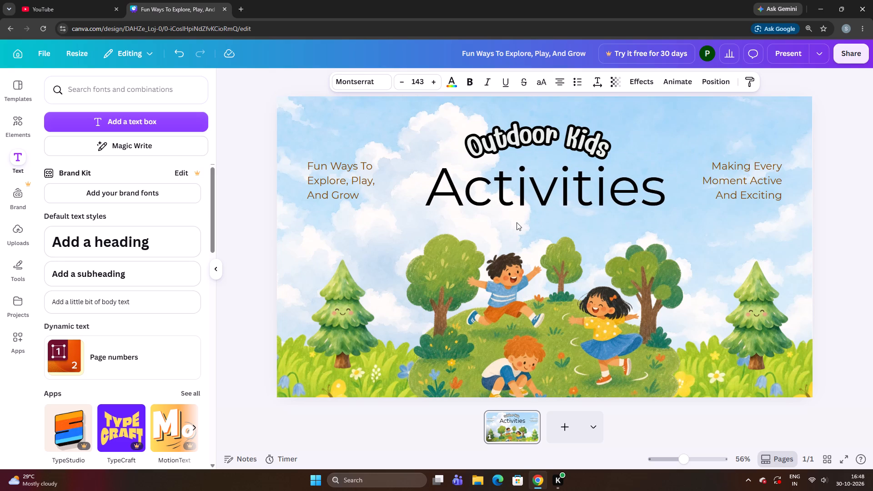
pyautogui.press('Left')
pyautogui.press('Left')
pyautogui.press('Left')
pyautogui.press('Left')
pyautogui.press('Up')
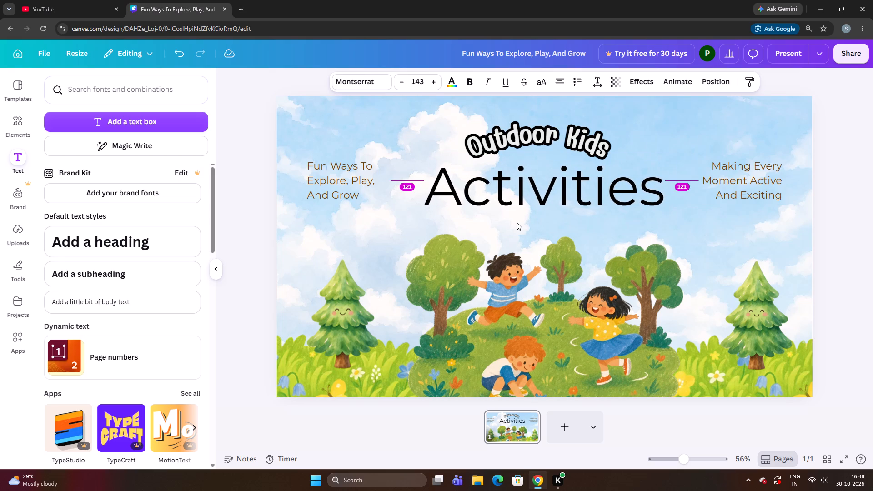
pyautogui.press('Up')
pyautogui.press('Up')
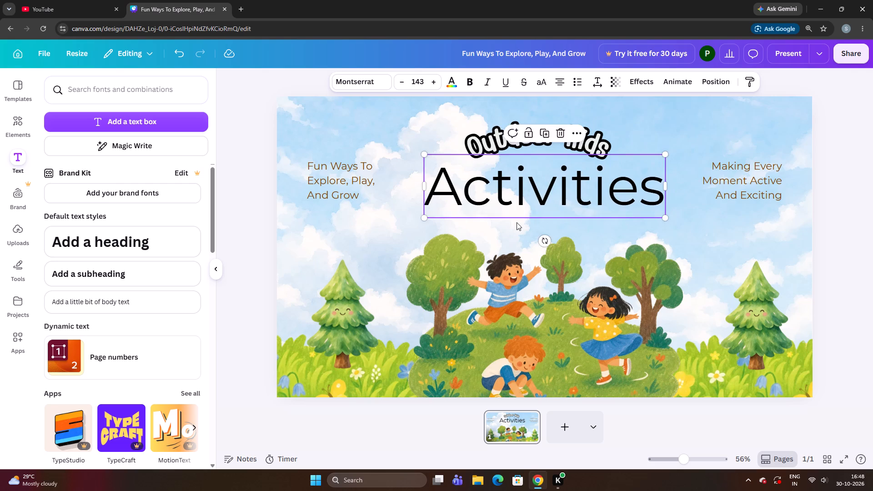
pyautogui.press('Up')
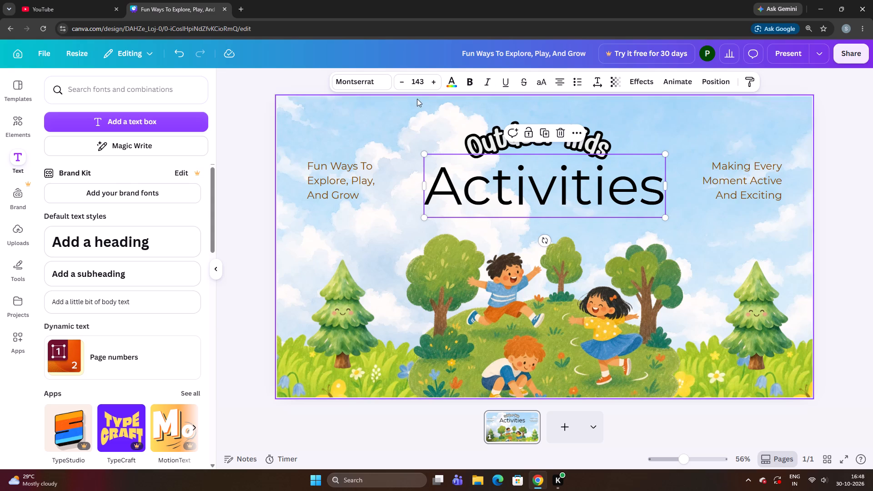
# Change the font of the "Activities" text to Bara TH.
pyautogui.click(357, 78)
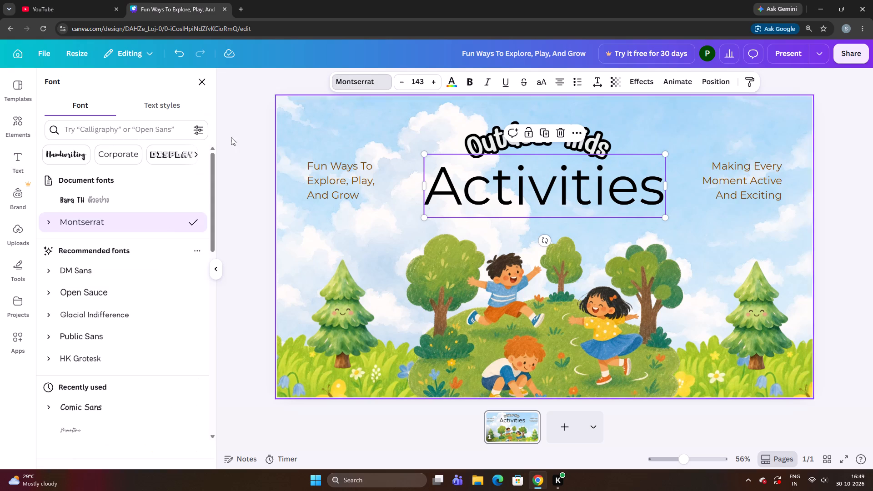
pyautogui.click(115, 203)
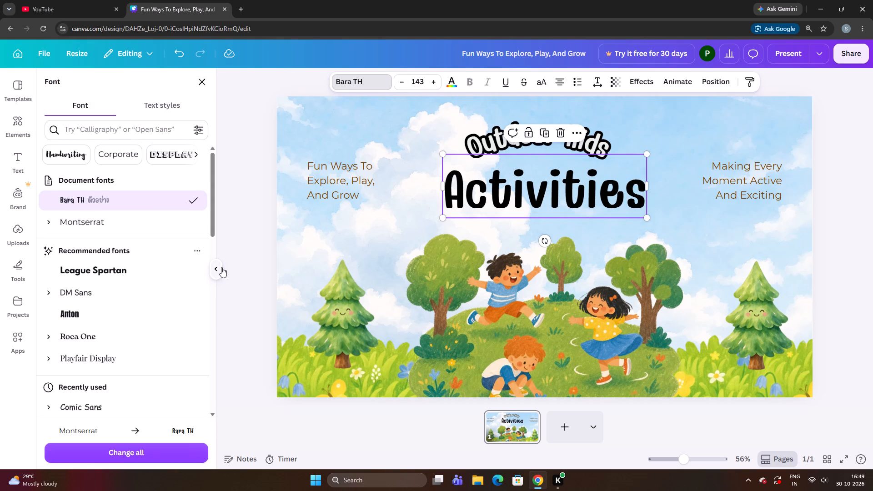
# Nudge the restyled "Activities" text slightly left and up to align it beneath the curved "Outdoor Kids" title.
pyautogui.press('Up')
pyautogui.press('Up')
pyautogui.press('Up')
pyautogui.press('Up')
pyautogui.press('Left')
pyautogui.press('Left')
pyautogui.press('Left')
pyautogui.press('Left')
pyautogui.press('Left')
pyautogui.press('Left')
pyautogui.press('Left')
pyautogui.press('Left')
pyautogui.press('Left')
pyautogui.press('Left')
pyautogui.press('Left')
pyautogui.press('Left')
pyautogui.press('Left')
pyautogui.press('Left')
pyautogui.press('Left')
pyautogui.press('Left')
pyautogui.press('Left')
pyautogui.press('Left')
pyautogui.press('Left')
pyautogui.press('Left')
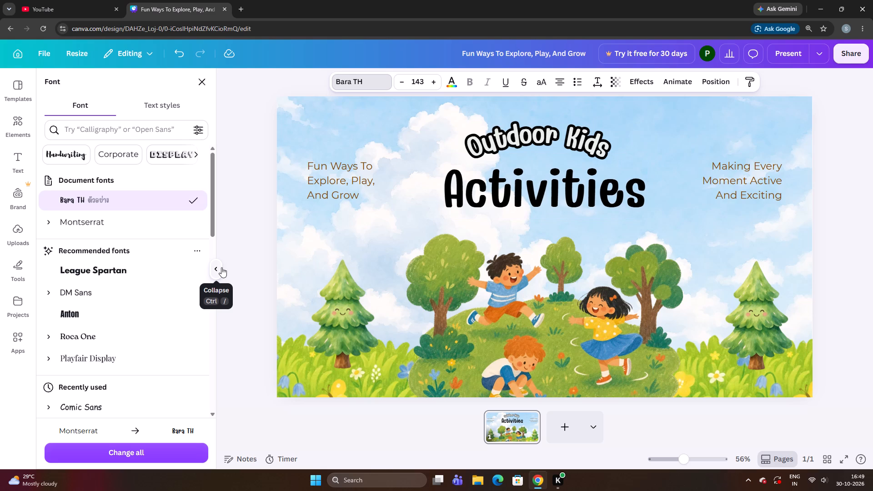
pyautogui.press('Up')
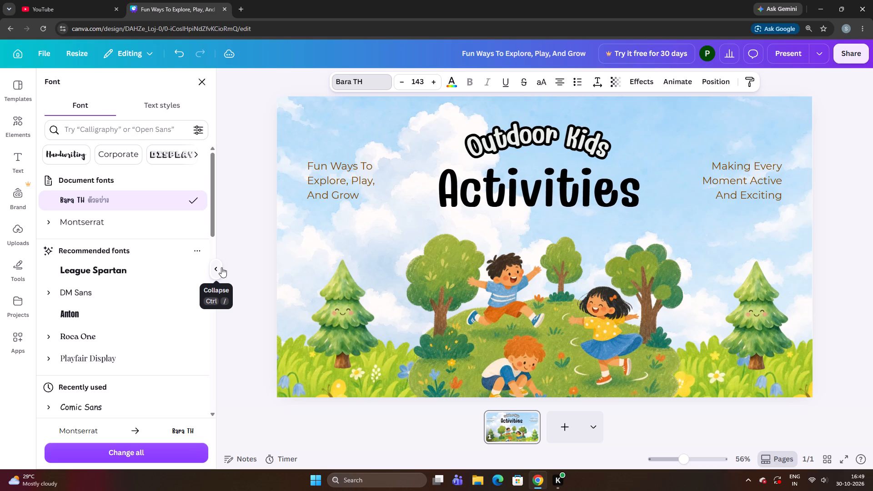
# Enlarge the "Activities" text to font size 156.
pyautogui.hotkey('ctrl', 'Down')
pyautogui.hotkey('ctrl', 'Down')
pyautogui.hotkey('ctrl', 'Down')
pyautogui.hotkey('ctrl', 'Down')
pyautogui.hotkey('ctrl', 'Down')
pyautogui.hotkey('ctrl', 'Down')
pyautogui.hotkey('ctrl', 'Down')
pyautogui.hotkey('ctrl', 'Down')
pyautogui.hotkey('ctrl', 'Down')
pyautogui.hotkey('ctrl', 'Down')
pyautogui.hotkey('ctrl', 'Down')
pyautogui.hotkey('ctrl', 'Down')
pyautogui.hotkey('ctrl', 'Down')
pyautogui.hotkey('ctrl', 'Down')
pyautogui.hotkey('ctrl', 'Down')
pyautogui.hotkey('ctrl', 'Down')
pyautogui.hotkey('ctrl', 'Down')
pyautogui.hotkey('ctrl', 'Down')
pyautogui.hotkey('ctrl', 'Down')
pyautogui.hotkey('ctrl', 'Down')
# Shift the enlarged "Activities" text left and slightly up to recentre it beneath the curved "Outdoor Kids" title.
pyautogui.press('Left')
pyautogui.press('Left')
pyautogui.press('Left')
pyautogui.press('Left')
pyautogui.press('Left')
pyautogui.press('Left')
pyautogui.press('Left')
pyautogui.press('Left')
pyautogui.press('Left')
pyautogui.press('Left')
pyautogui.press('Left')
pyautogui.press('Left')
pyautogui.press('Left')
pyautogui.press('Left')
pyautogui.press('Left')
pyautogui.press('Left')
pyautogui.press('Left')
pyautogui.press('Left')
pyautogui.press('Left')
pyautogui.press('Left')
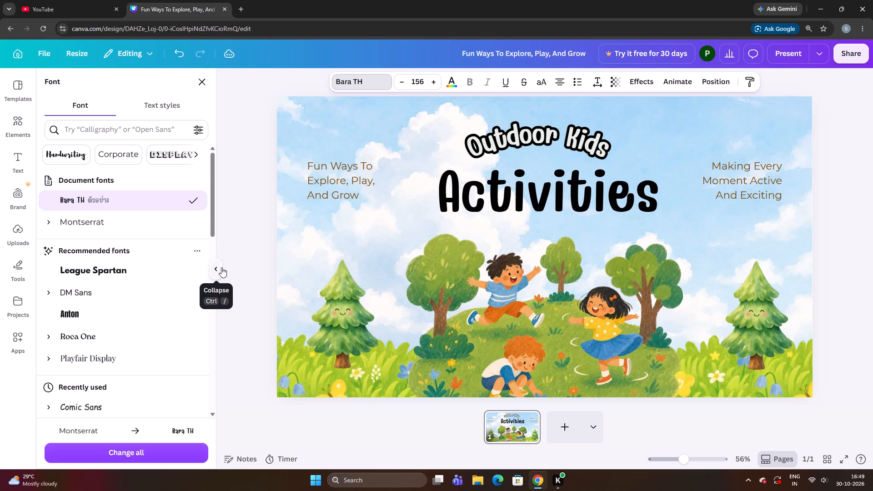
pyautogui.press('Up')
pyautogui.press('Up')
pyautogui.press('Up')
pyautogui.press('Up')
pyautogui.press('Up')
pyautogui.press('Up')
pyautogui.press('Up')
pyautogui.press('Up')
pyautogui.press('Up')
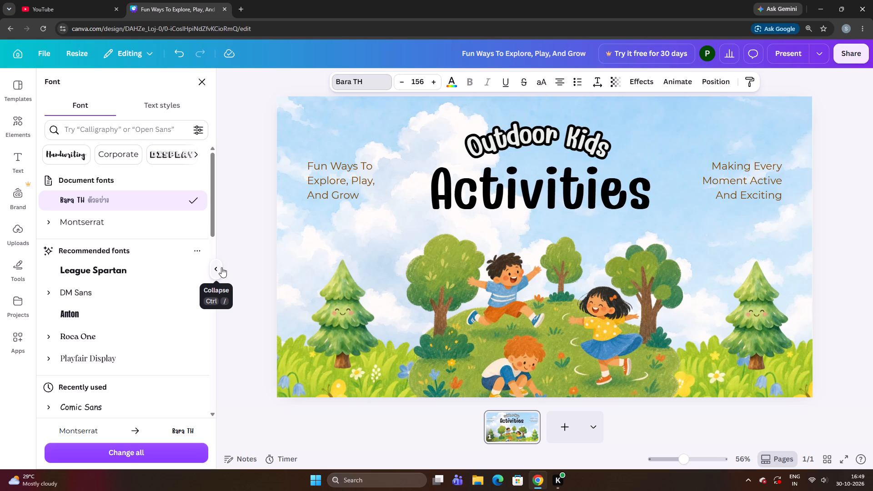
pyautogui.press('Right')
pyautogui.press('Right')
# Enlarge the "Activities" text further to font size 161.
pyautogui.hotkey('ctrl', 'Down')
pyautogui.hotkey('ctrl', 'Down')
pyautogui.hotkey('ctrl', 'Down')
pyautogui.hotkey('ctrl', 'Down')
pyautogui.hotkey('ctrl', 'Down')
pyautogui.hotkey('ctrl', 'Down')
pyautogui.hotkey('ctrl', 'Down')
pyautogui.hotkey('ctrl', 'Down')
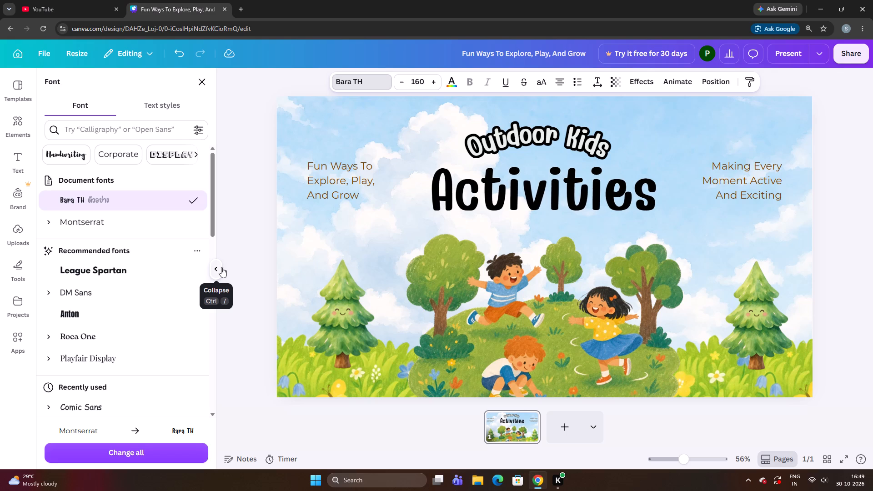
# Nudge the "Activities" text slightly left and fine-tune its height below the "Outdoor Kids" title.
pyautogui.press('Left')
pyautogui.press('Left')
pyautogui.press('Left')
pyautogui.press('Left')
pyautogui.press('Left')
pyautogui.press('Left')
pyautogui.press('Left')
pyautogui.press('Left')
pyautogui.press('Left')
pyautogui.press('Left')
pyautogui.press('Left')
pyautogui.press('Up')
pyautogui.press('Up')
pyautogui.press('Up')
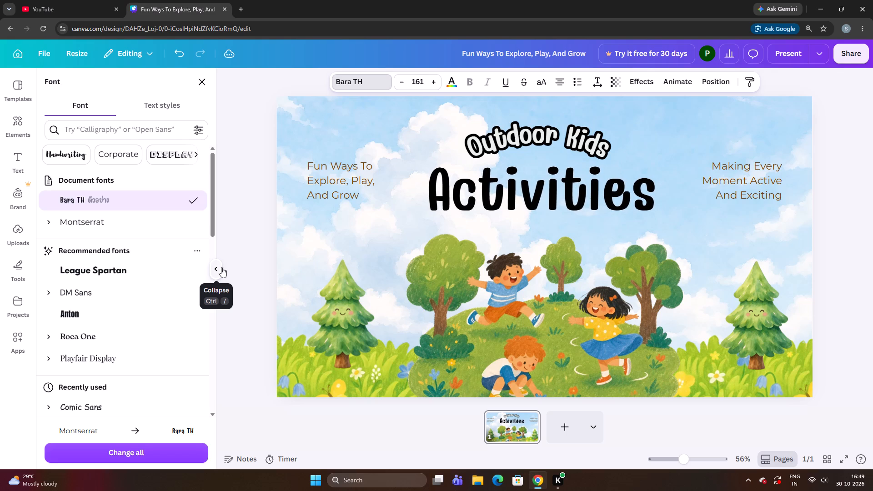
pyautogui.press('Up')
pyautogui.press('Up')
pyautogui.press('Down')
pyautogui.press('Down')
pyautogui.press('Down')
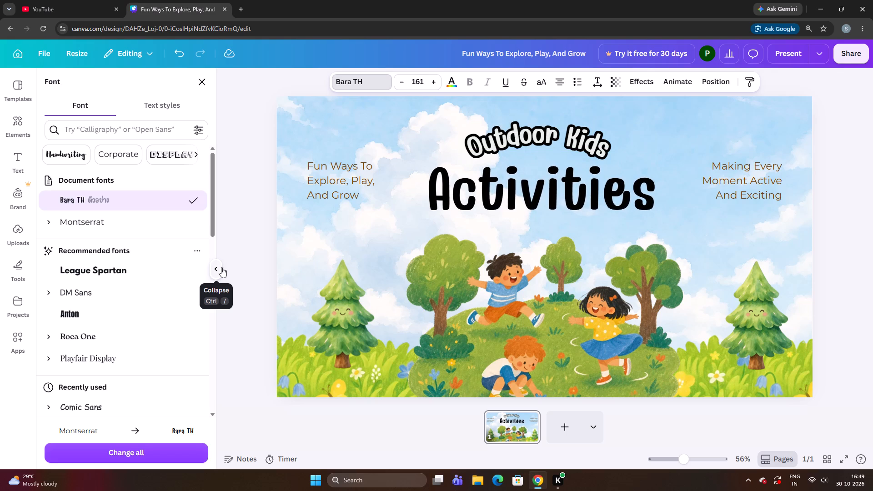
pyautogui.press('Left')
# Increase the "Activities" text slightly to font size 162.
pyautogui.hotkey('ctrl', 'Down')
pyautogui.hotkey('ctrl', 'Down')
pyautogui.hotkey('ctrl', 'Down')
pyautogui.hotkey('ctrl', 'Down')
pyautogui.hotkey('ctrl', 'Down')
pyautogui.hotkey('ctrl', 'Down')
pyautogui.hotkey('ctrl', 'Down')
# Nudge the "Activities" text slightly up toward the curved "Outdoor Kids" title.
pyautogui.press('Up')
pyautogui.press('Up')
pyautogui.press('Up')
pyautogui.press('Up')
pyautogui.press('Up')
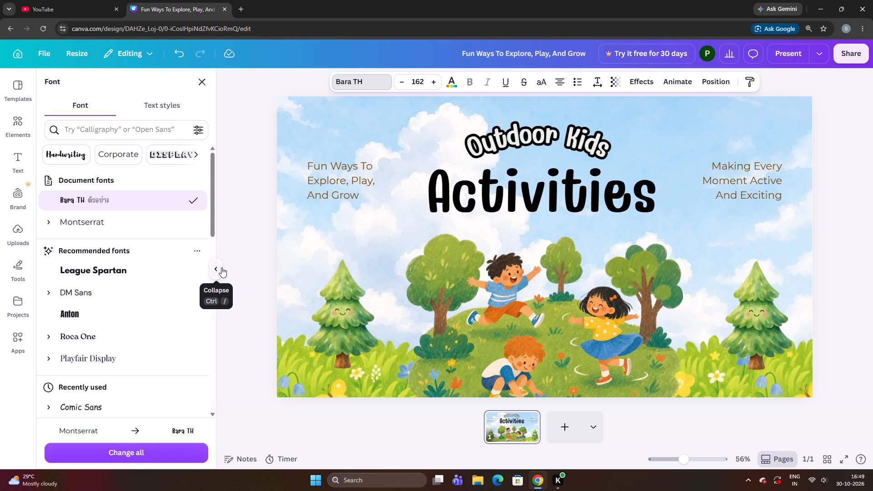
pyautogui.press('Up')
pyautogui.press('Up')
pyautogui.press('Up')
pyautogui.press('Up')
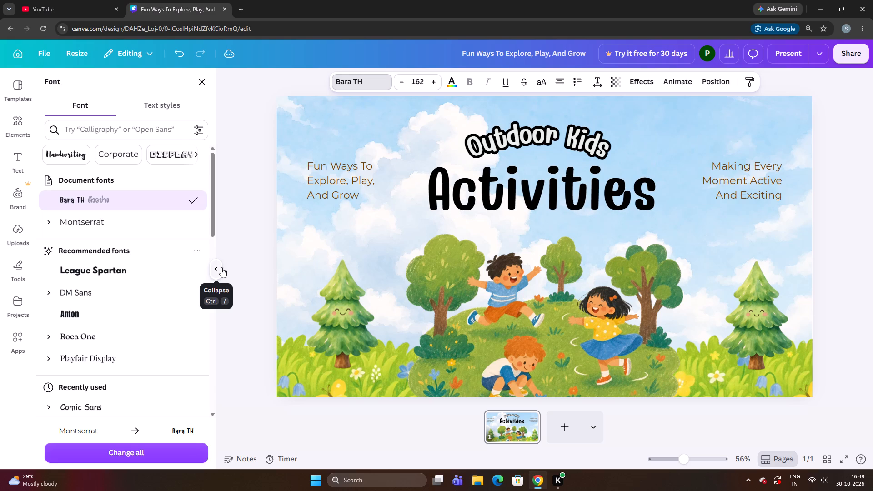
pyautogui.press('Up')
# Increase the "Activities" text slightly to font size 163.
pyautogui.hotkey('ctrl', 'Down')
pyautogui.hotkey('ctrl', 'Down')
pyautogui.hotkey('ctrl', 'Down')
pyautogui.hotkey('ctrl', 'Down')
pyautogui.hotkey('ctrl', 'Down')
pyautogui.hotkey('ctrl', 'Down')
pyautogui.hotkey('ctrl', 'Down')
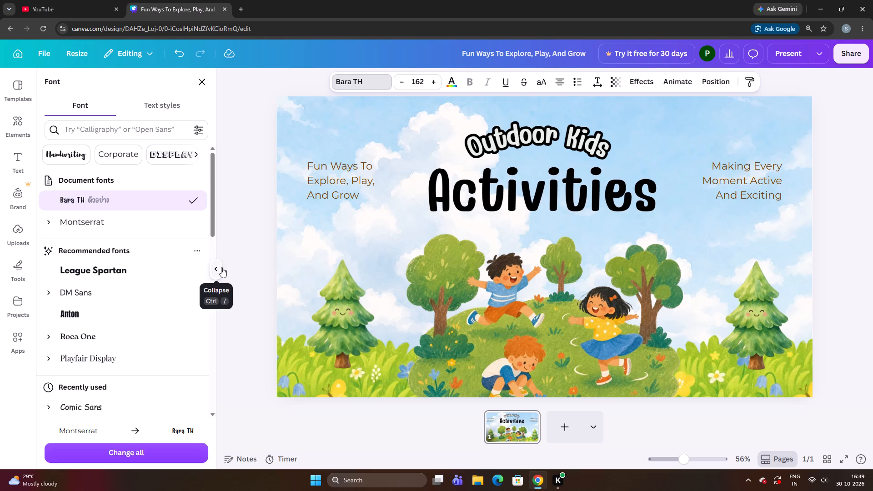
pyautogui.press('Up')
pyautogui.hotkey('ctrl', 'Down')
# Nudge the "Activities" text slightly up and left to balance it between the two brown side captions.
pyautogui.press('Up')
pyautogui.press('Up')
pyautogui.press('Up')
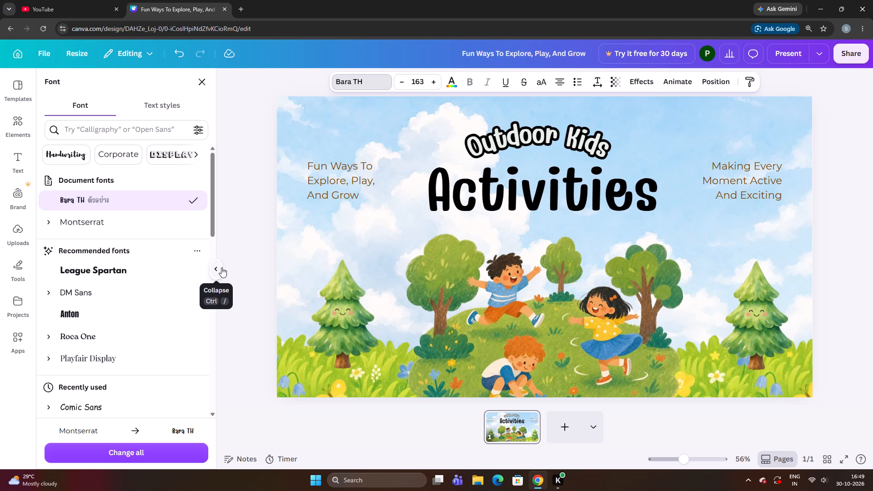
pyautogui.press('Left')
pyautogui.press('Left')
pyautogui.press('Left')
pyautogui.press('Left')
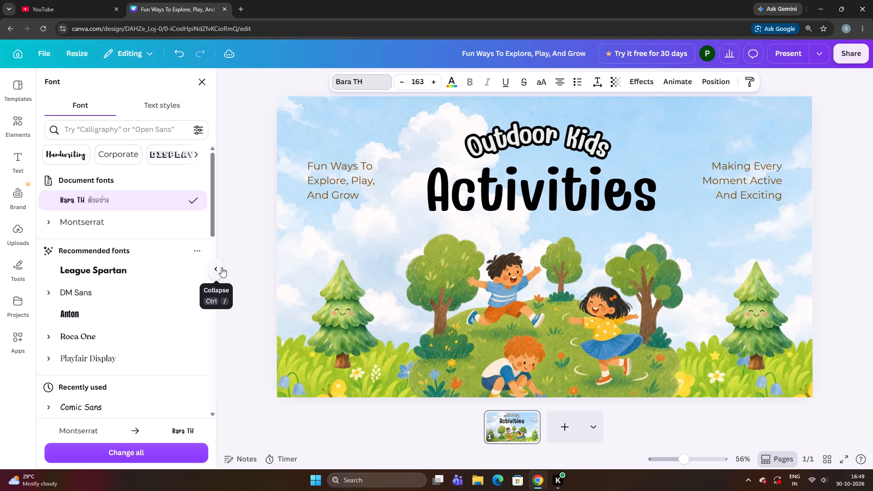
pyautogui.press('Left')
pyautogui.press('Left')
pyautogui.press('Left')
pyautogui.press('Left')
pyautogui.press('Left')
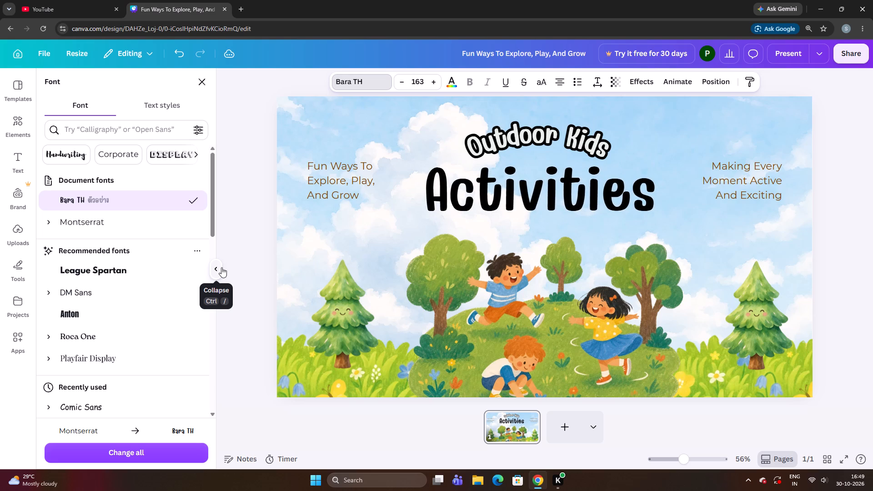
pyautogui.press('Left')
pyautogui.press('Left')
pyautogui.press('Left')
pyautogui.press('Left')
# Lower the "Activities" text slightly and shift it further left beneath the "Outdoor Kids" title.
pyautogui.press('Down')
pyautogui.press('Down')
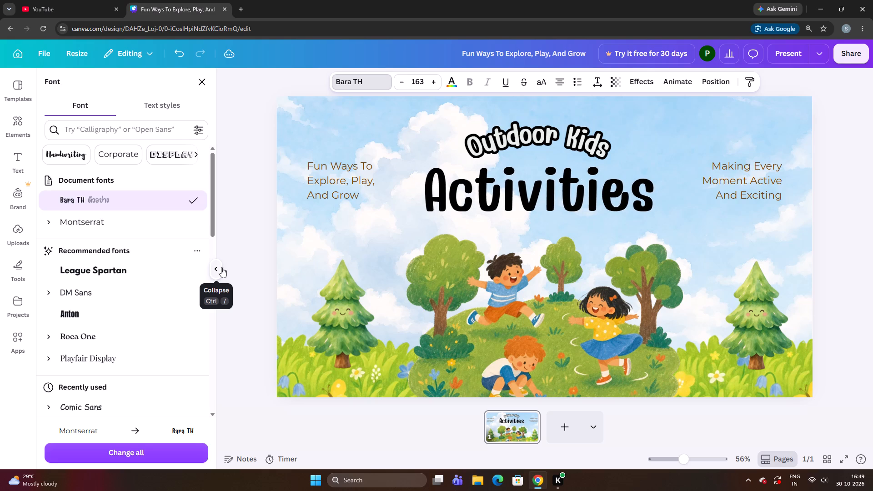
pyautogui.press('Down')
pyautogui.press('Down')
pyautogui.press('Down')
pyautogui.press('Left')
pyautogui.press('Left')
pyautogui.press('Left')
pyautogui.press('Left')
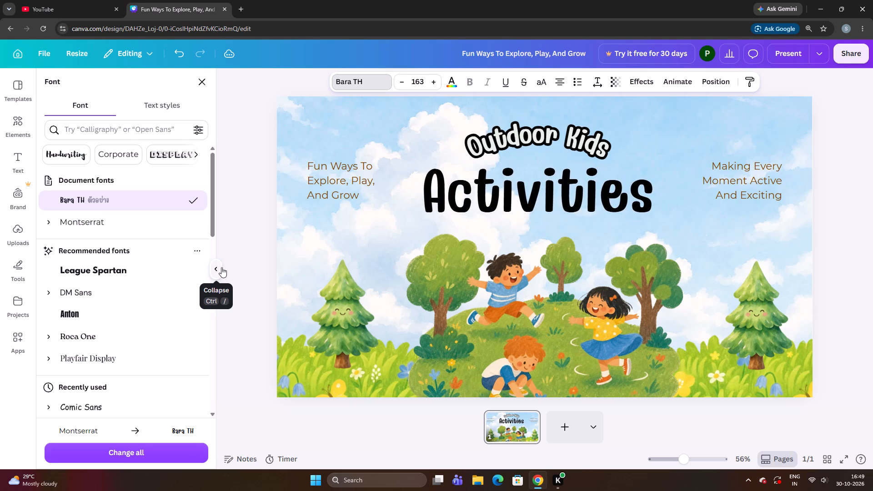
pyautogui.press('Left')
pyautogui.press('Left')
pyautogui.press('Left')
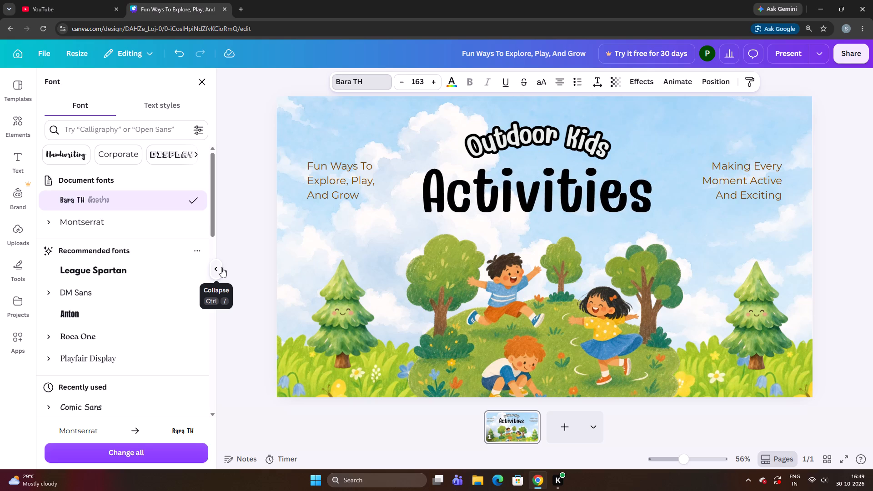
pyautogui.press('Left')
pyautogui.press('Left')
pyautogui.press('Left')
pyautogui.press('Left')
pyautogui.press('Left')
pyautogui.press('Left')
pyautogui.press('Left')
pyautogui.press('Left')
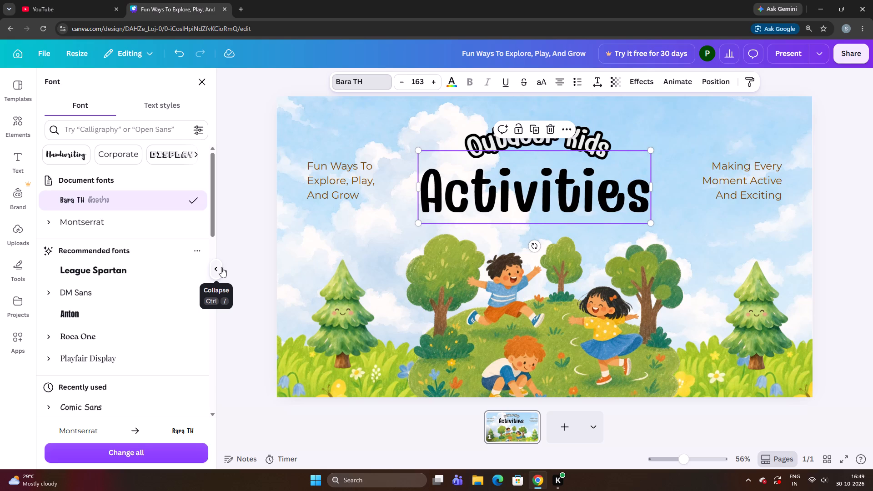
# Raise the "Activities" text slightly to tighten the gap below the curved "Outdoor Kids" title.
pyautogui.press('Up')
pyautogui.press('Up')
pyautogui.press('Up')
pyautogui.press('Up')
pyautogui.press('Up')
pyautogui.press('Up')
pyautogui.press('Up')
pyautogui.press('Up')
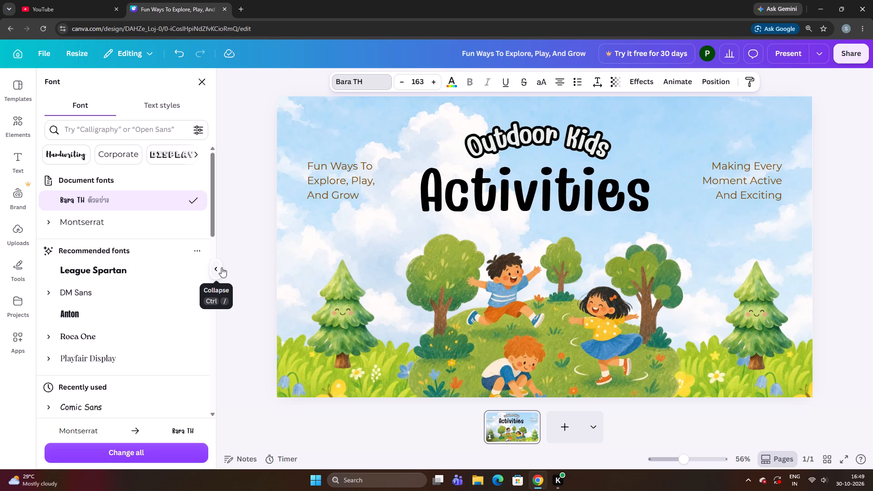
# Nudge the "Activities" text slightly right and down below the curved "Outdoor Kids" title.
pyautogui.press('Right')
pyautogui.press('Right')
pyautogui.press('Right')
pyautogui.press('Right')
pyautogui.press('Right')
pyautogui.press('Right')
pyautogui.press('Right')
pyautogui.press('Right')
pyautogui.press('Right')
pyautogui.press('Right')
pyautogui.press('Right')
pyautogui.press('Right')
pyautogui.press('Right')
pyautogui.press('Right')
pyautogui.press('Down')
pyautogui.press('Down')
pyautogui.press('Down')
pyautogui.press('Down')
pyautogui.press('Down')
pyautogui.press('Down')
pyautogui.press('Down')
pyautogui.press('Down')
pyautogui.press('Down')
pyautogui.press('Down')
pyautogui.press('Down')
pyautogui.press('Down')
pyautogui.press('Down')
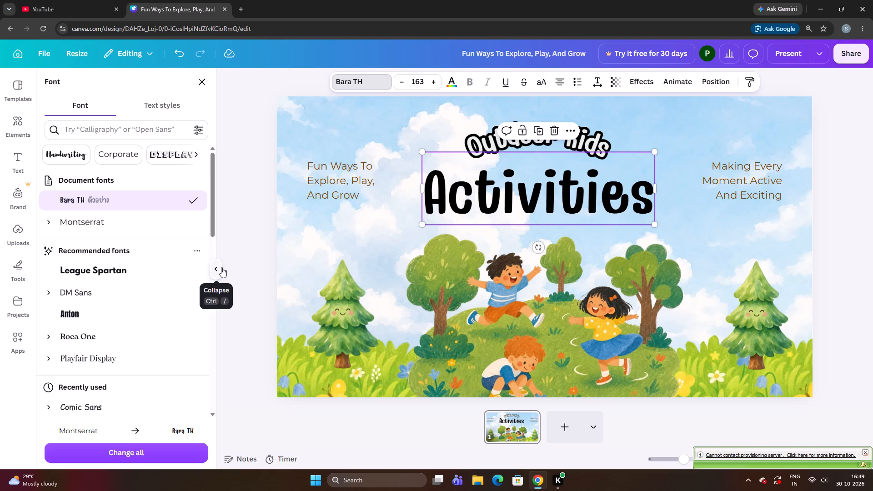
# Shift the "Activities" text slightly back left beneath the "Outdoor Kids" title.
pyautogui.press('Left')
pyautogui.press('Left')
pyautogui.press('Left')
pyautogui.press('Left')
pyautogui.press('Left')
pyautogui.press('Left')
pyautogui.press('Left')
pyautogui.press('Left')
pyautogui.press('Left')
pyautogui.press('Left')
pyautogui.press('Left')
pyautogui.press('Left')
pyautogui.press('Left')
pyautogui.press('Left')
pyautogui.press('Left')
# Enlarge the "Activities" text to font size 174.
pyautogui.hotkey('ctrl', 'Down')
pyautogui.hotkey('ctrl', 'Down')
pyautogui.hotkey('ctrl', 'Down')
pyautogui.hotkey('ctrl', 'Down')
pyautogui.hotkey('ctrl', 'Down')
pyautogui.hotkey('ctrl', 'Down')
pyautogui.hotkey('ctrl', 'Down')
pyautogui.hotkey('ctrl', 'Down')
pyautogui.hotkey('ctrl', 'Down')
pyautogui.hotkey('ctrl', 'Down')
pyautogui.hotkey('ctrl', 'Down')
pyautogui.hotkey('ctrl', 'Down')
pyautogui.hotkey('ctrl', 'Down')
pyautogui.hotkey('ctrl', 'Down')
pyautogui.hotkey('ctrl', 'Down')
pyautogui.hotkey('ctrl', 'Down')
pyautogui.hotkey('ctrl', 'Down')
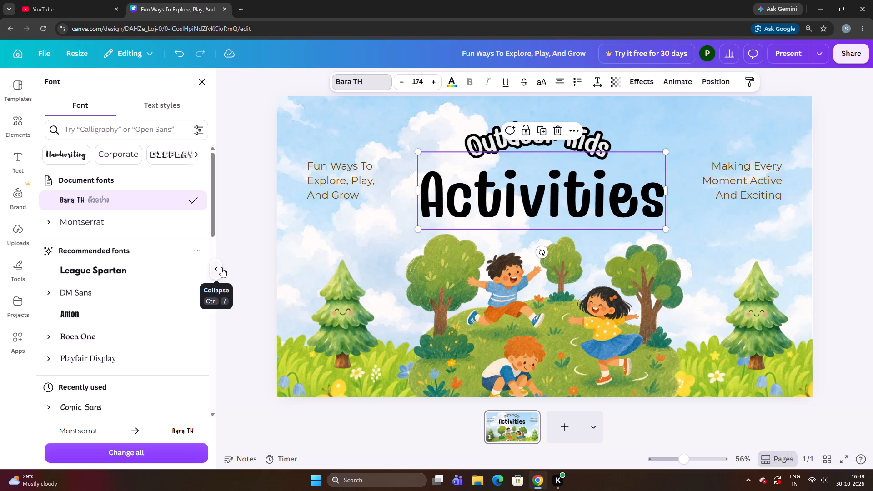
# Nudge the enlarged "Activities" text slightly up and left.
pyautogui.press('Up')
pyautogui.press('Up')
pyautogui.press('Up')
pyautogui.press('Up')
pyautogui.press('Left')
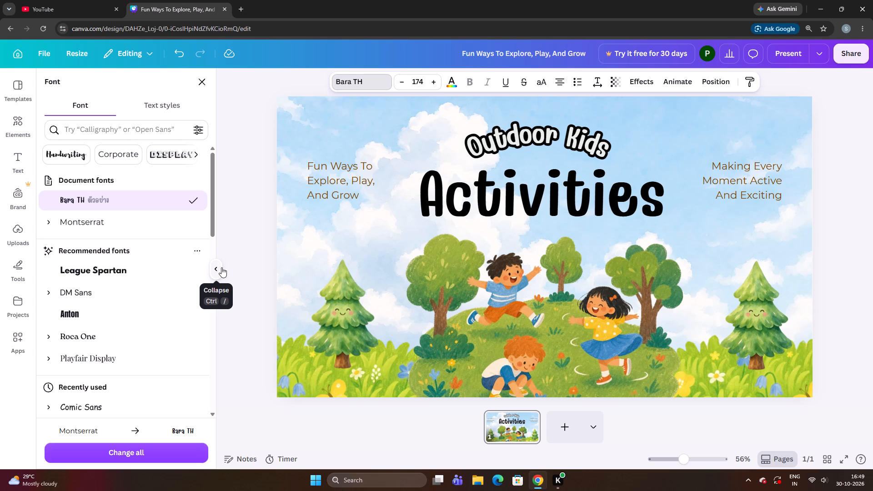
pyautogui.press('Left')
pyautogui.press('Left')
pyautogui.press('Left')
pyautogui.press('Left')
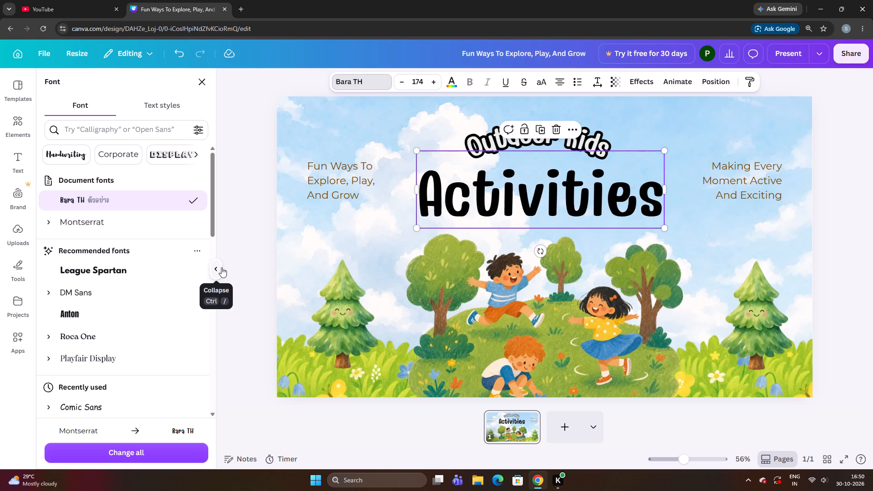
# Shift the "Activities" text slightly right to balance it between the two brown side captions.
pyautogui.press('Right')
pyautogui.press('Right')
pyautogui.press('Right')
pyautogui.press('Right')
pyautogui.press('Right')
pyautogui.press('Right')
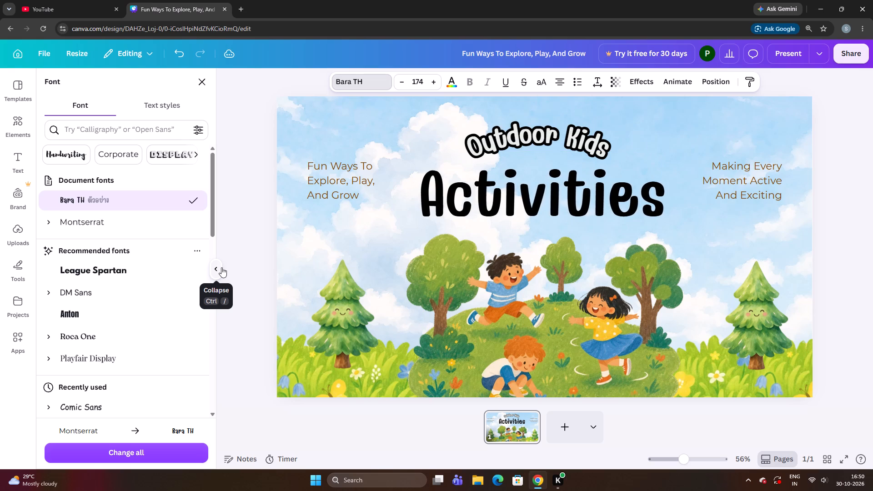
pyautogui.press('Right')
pyautogui.press('Right')
pyautogui.press('Right')
pyautogui.press('Right')
pyautogui.press('Right')
pyautogui.press('Right')
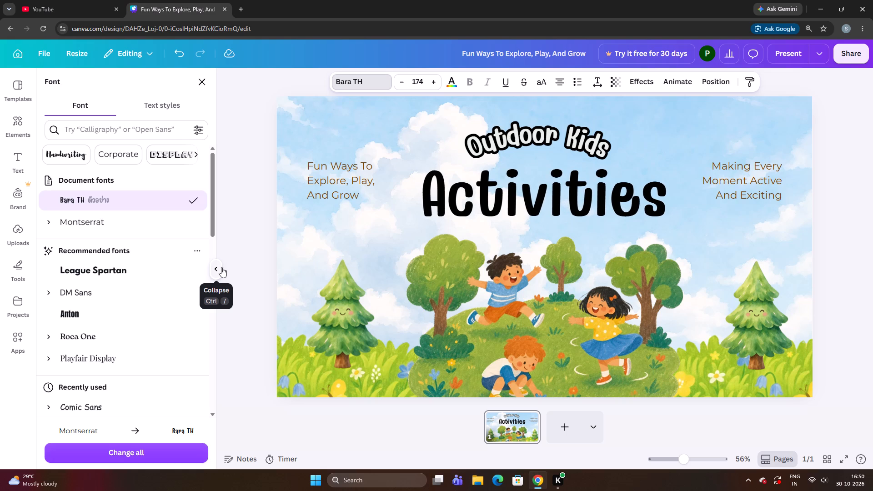
pyautogui.press('Right')
pyautogui.press('Right')
pyautogui.press('Right')
# Lower the "Activities" text toward the treetops to widen the gap below the "Outdoor Kids" title.
pyautogui.press('Down')
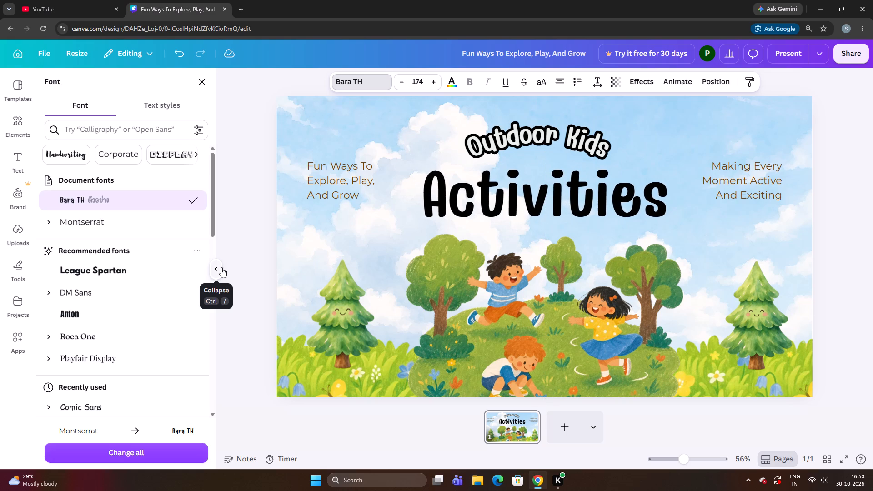
pyautogui.press('Down')
pyautogui.press('Down')
pyautogui.press('Down')
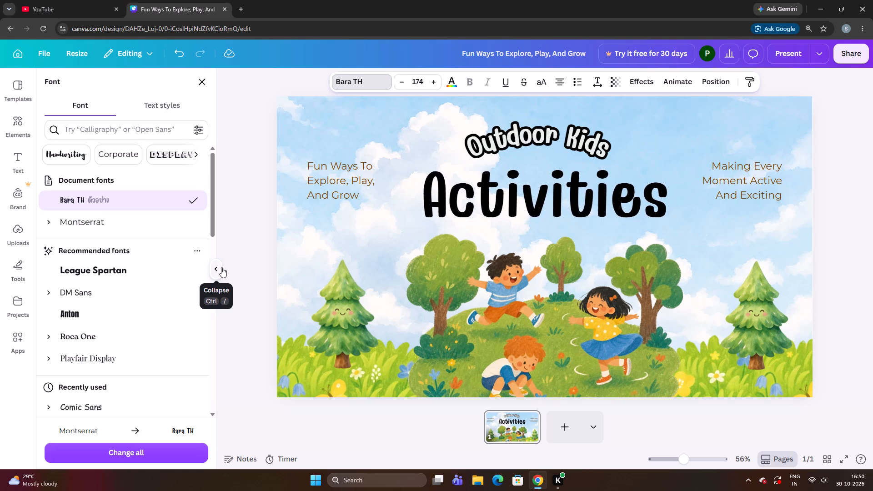
pyautogui.press('Down')
pyautogui.press('Down')
pyautogui.press('Down')
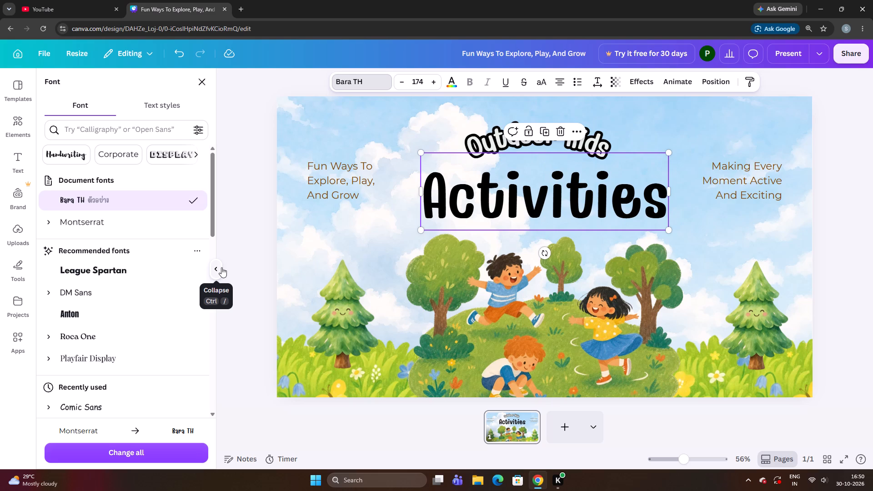
pyautogui.press('Down')
pyautogui.press('Down')
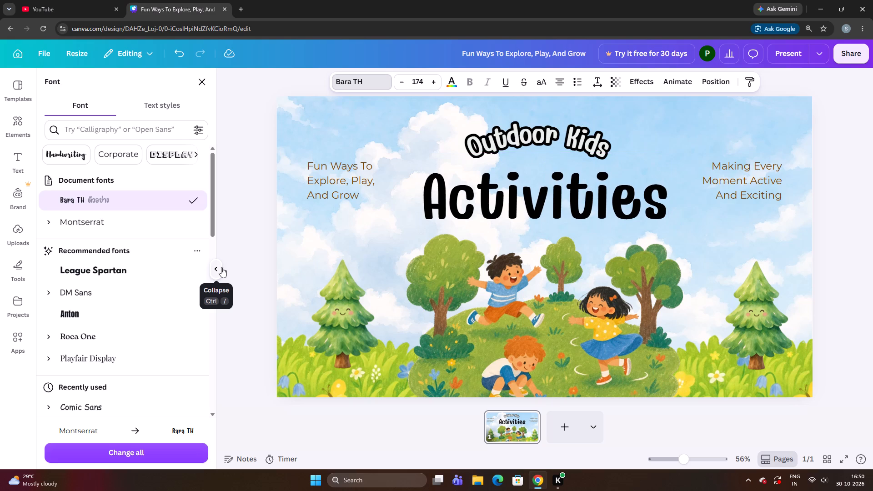
pyautogui.press('Down')
pyautogui.press('Down')
pyautogui.press('Down')
pyautogui.press('Down')
pyautogui.press('Down')
pyautogui.press('Down')
pyautogui.press('Down')
pyautogui.press('Down')
pyautogui.press('Down')
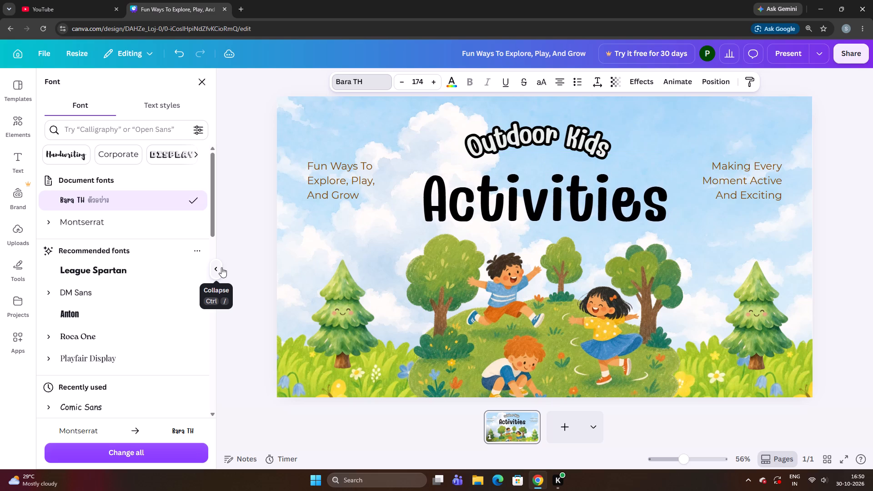
pyautogui.press('Down')
pyautogui.press('Down')
pyautogui.press('Down')
pyautogui.press('Down')
pyautogui.press('Down')
pyautogui.press('Down')
pyautogui.press('Down')
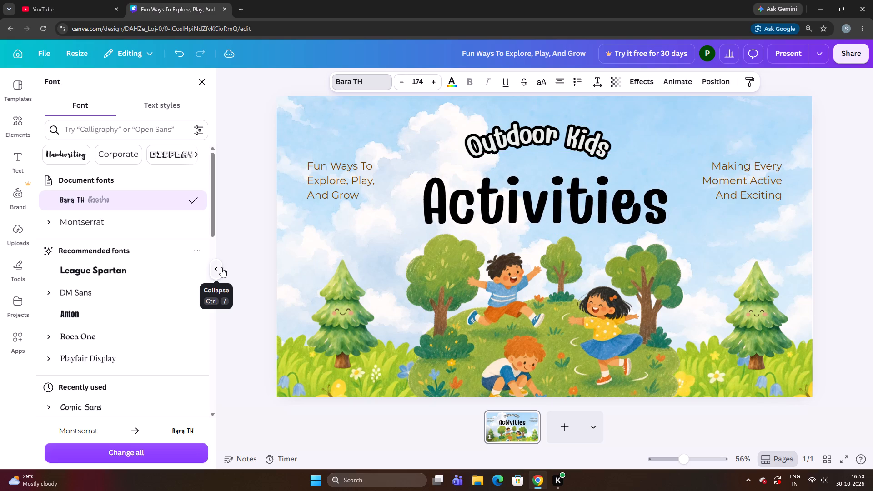
pyautogui.press('Down')
# Nudge the "Activities" text slightly up and left to centre it under the "Outdoor Kids" title.
pyautogui.press('Up')
pyautogui.press('Up')
pyautogui.press('Up')
pyautogui.press('Left')
pyautogui.press('Left')
pyautogui.press('Left')
pyautogui.press('Left')
pyautogui.press('Left')
pyautogui.press('Left')
pyautogui.press('Left')
pyautogui.press('Left')
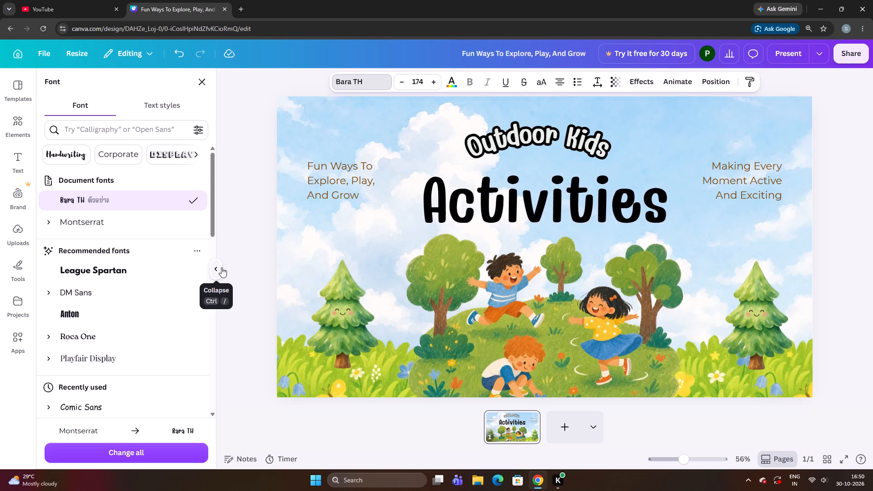
# Fine-tune the "Activities" text vertically, leaving it slightly higher between the "Outdoor Kids" title and the treetops.
pyautogui.press('Up')
pyautogui.press('Up')
pyautogui.press('Up')
pyautogui.press('Up')
pyautogui.press('Up')
pyautogui.press('Up')
pyautogui.press('Up')
pyautogui.press('Up')
pyautogui.press('Up')
pyautogui.press('Up')
pyautogui.press('Up')
pyautogui.press('Up')
pyautogui.press('Up')
pyautogui.press('Up')
pyautogui.press('Up')
pyautogui.press('Up')
pyautogui.press('Down')
pyautogui.press('Down')
pyautogui.press('Down')
pyautogui.press('Down')
pyautogui.press('Down')
pyautogui.press('Down')
pyautogui.press('Down')
pyautogui.press('Down')
pyautogui.press('Down')
pyautogui.press('Down')
pyautogui.press('Down')
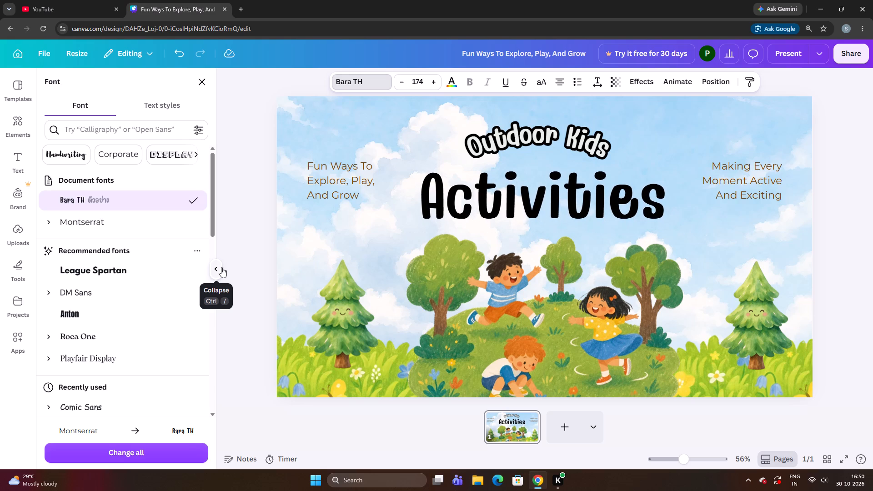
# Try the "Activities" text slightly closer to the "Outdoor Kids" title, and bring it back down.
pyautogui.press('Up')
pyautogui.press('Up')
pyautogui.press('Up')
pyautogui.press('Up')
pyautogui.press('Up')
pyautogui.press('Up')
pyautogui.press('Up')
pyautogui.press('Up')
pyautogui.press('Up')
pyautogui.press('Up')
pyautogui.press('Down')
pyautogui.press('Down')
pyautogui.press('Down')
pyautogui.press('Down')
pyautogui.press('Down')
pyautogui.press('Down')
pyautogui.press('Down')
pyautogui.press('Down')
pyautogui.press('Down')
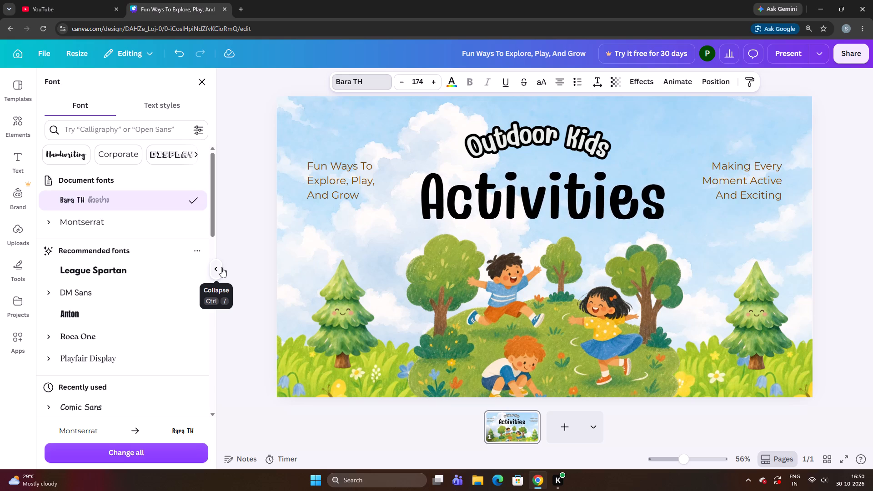
# Nudge the "Activities" text slightly left and down toward the treetops.
pyautogui.press('Left')
pyautogui.press('Left')
pyautogui.press('Left')
pyautogui.press('Left')
pyautogui.press('Left')
pyautogui.press('Left')
pyautogui.press('Left')
pyautogui.press('Left')
pyautogui.press('Left')
pyautogui.press('Left')
pyautogui.press('Left')
pyautogui.press('Left')
pyautogui.press('Left')
pyautogui.press('Left')
pyautogui.press('Left')
pyautogui.press('Left')
pyautogui.press('Left')
pyautogui.press('Down')
pyautogui.press('Down')
pyautogui.press('Down')
pyautogui.press('Down')
pyautogui.press('Down')
pyautogui.press('Down')
pyautogui.press('Down')
pyautogui.press('Down')
pyautogui.press('Down')
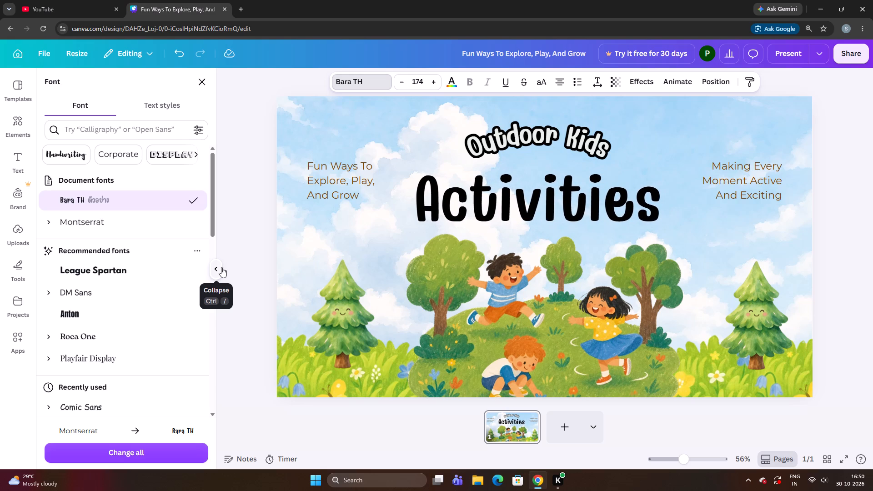
pyautogui.press('Up')
pyautogui.press('Right')
pyautogui.press('Down')
pyautogui.press('Up')
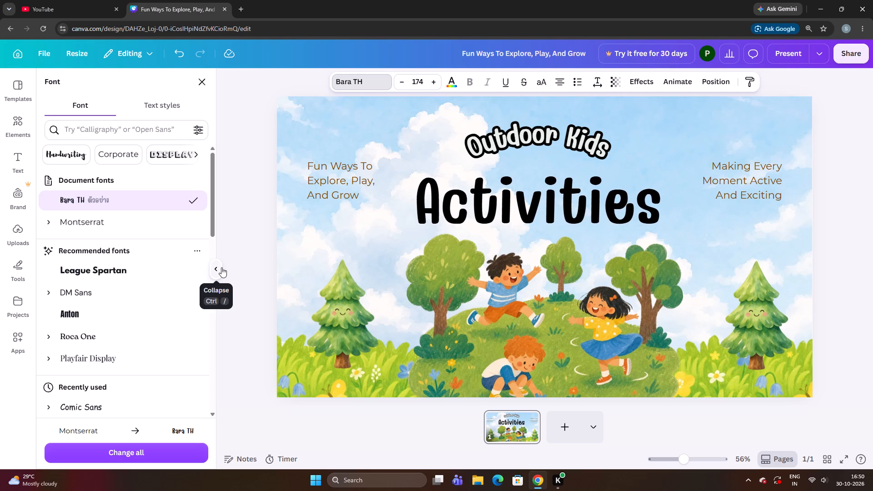
# Shift the "Activities" text slightly right and a touch lower to recentre it between the two brown side captions.
pyautogui.press('Right')
pyautogui.press('Right')
pyautogui.press('Right')
pyautogui.press('Right')
pyautogui.press('Right')
pyautogui.press('Right')
pyautogui.press('Right')
pyautogui.press('Right')
pyautogui.press('Down')
pyautogui.press('Down')
pyautogui.press('Down')
pyautogui.press('Down')
pyautogui.press('Down')
pyautogui.press('Up')
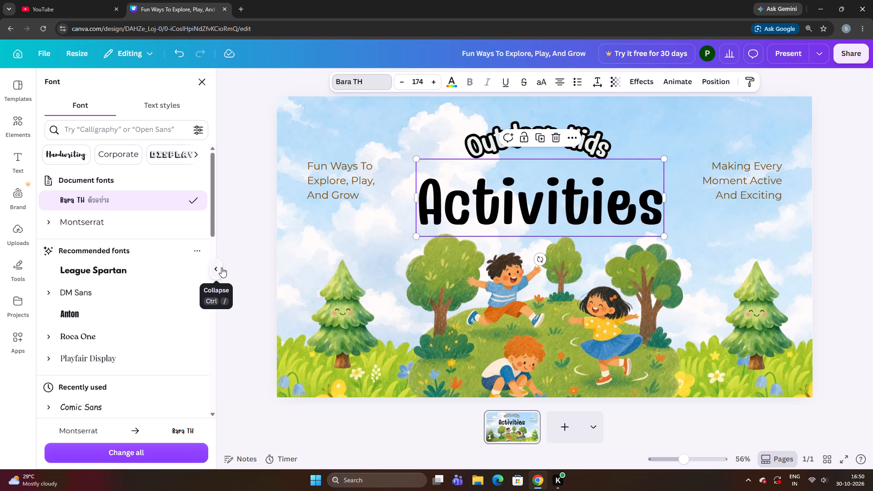
# Raise the "Activities" text slightly toward the "Outdoor Kids" title, with a tiny shift to the right.
pyautogui.press('Up')
pyautogui.press('Up')
pyautogui.press('Up')
pyautogui.press('Up')
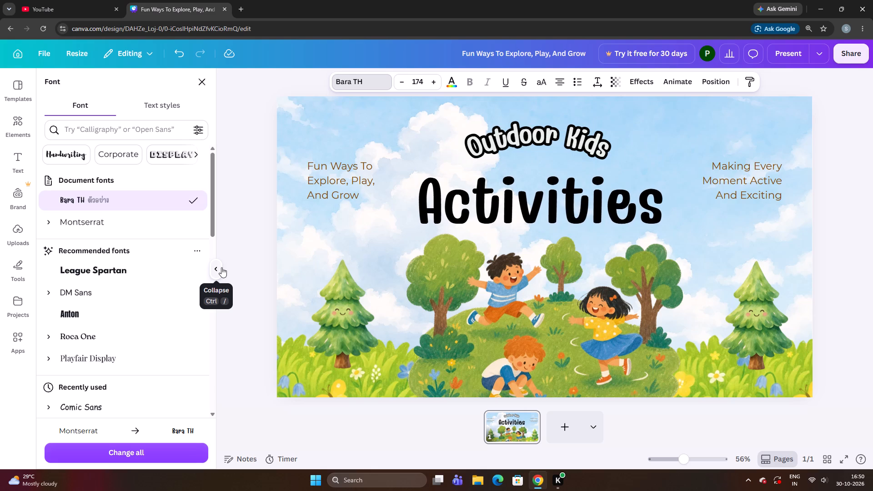
pyautogui.press('Up')
pyautogui.press('Up')
pyautogui.press('Up')
pyautogui.press('Up')
pyautogui.press('Up')
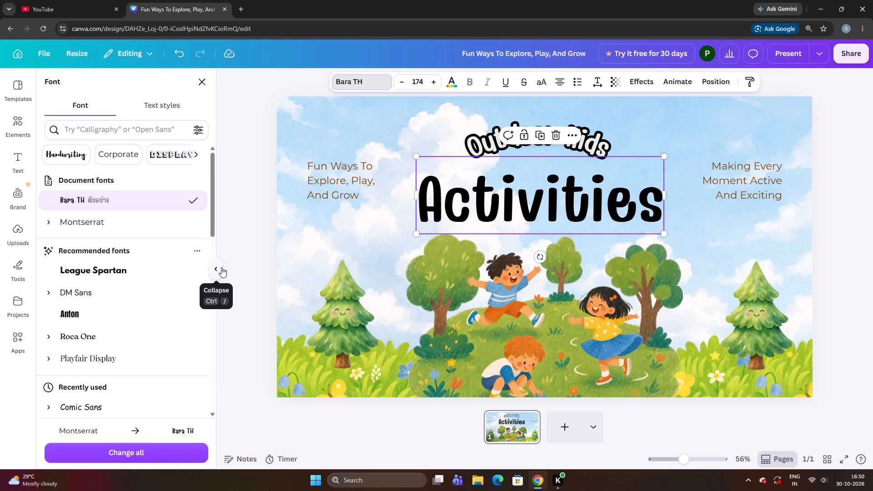
pyautogui.press('Down')
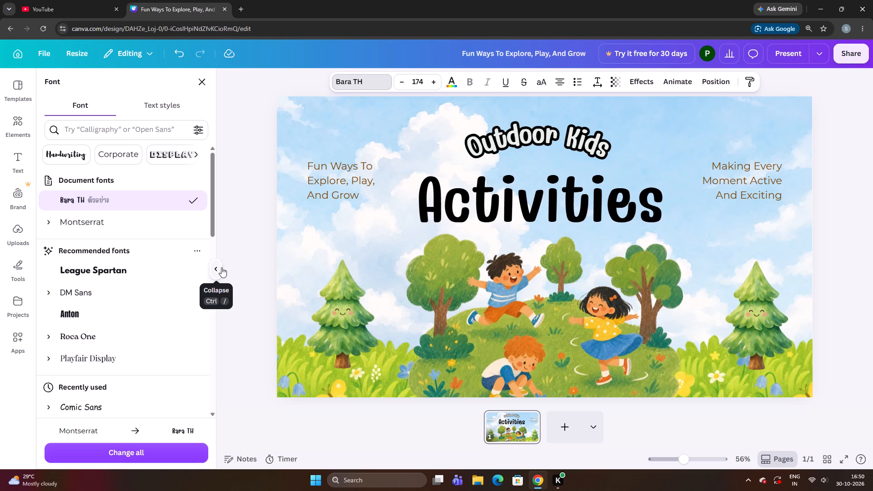
pyautogui.press('Right')
pyautogui.press('Right')
pyautogui.press('Right')
pyautogui.press('Right')
pyautogui.press('Up')
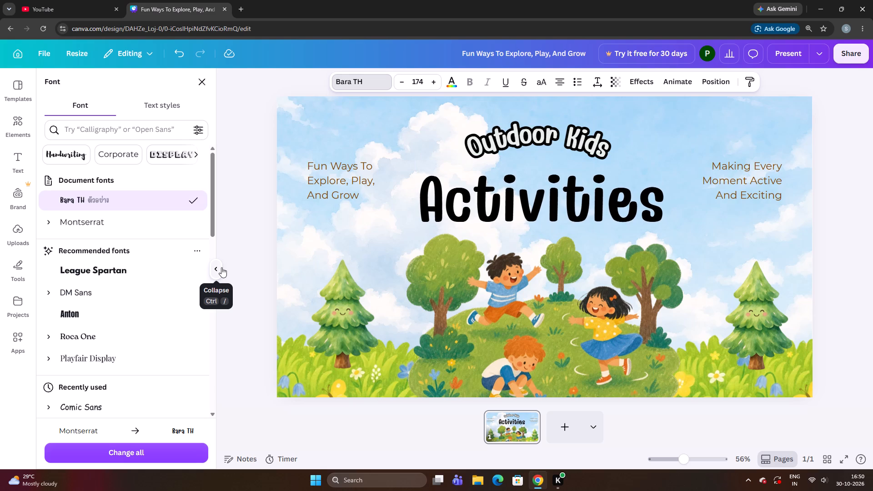
pyautogui.press('Up')
pyautogui.press('Up')
pyautogui.press('Up')
pyautogui.press('Up')
pyautogui.press('Left')
pyautogui.press('Left')
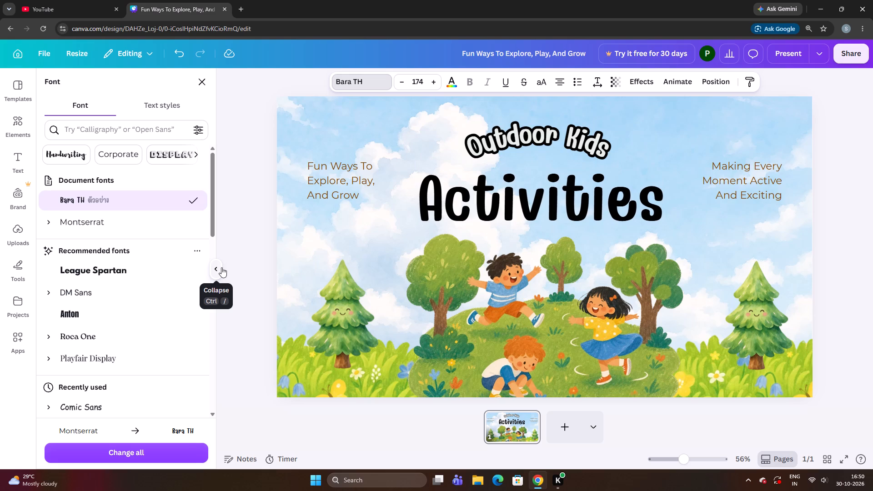
pyautogui.press('Down')
pyautogui.press('Up')
pyautogui.press('Up')
pyautogui.press('Up')
pyautogui.press('Up')
pyautogui.press('Up')
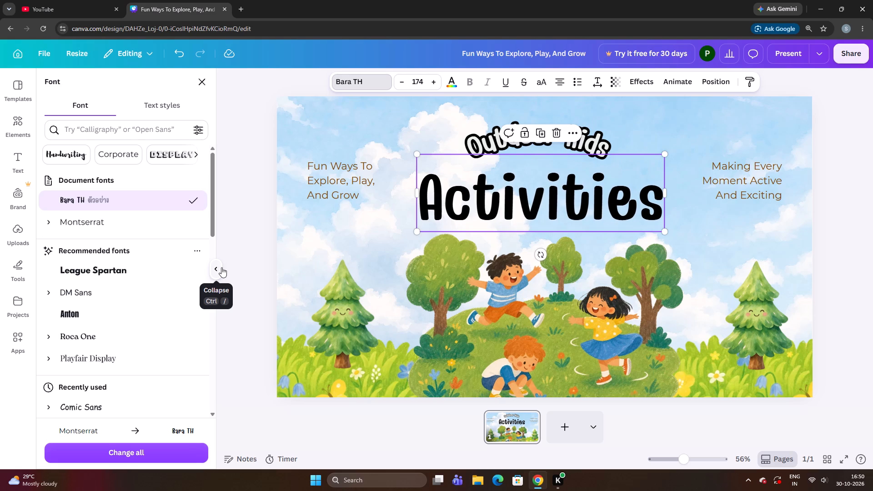
# Move the "Activities" text well to the left, close to the "Fun Ways To Explore, Play, And Grow" caption.
pyautogui.press('Left')
pyautogui.press('Left')
pyautogui.press('Left')
pyautogui.press('Left')
pyautogui.press('Left')
pyautogui.press('Left')
pyautogui.press('Left')
pyautogui.press('Left')
pyautogui.press('Left')
pyautogui.press('Left')
pyautogui.press('Left')
pyautogui.press('Left')
pyautogui.press('Left')
pyautogui.press('Left')
pyautogui.press('Left')
pyautogui.press('Left')
pyautogui.press('Left')
pyautogui.press('Left')
pyautogui.press('Left')
pyautogui.press('Left')
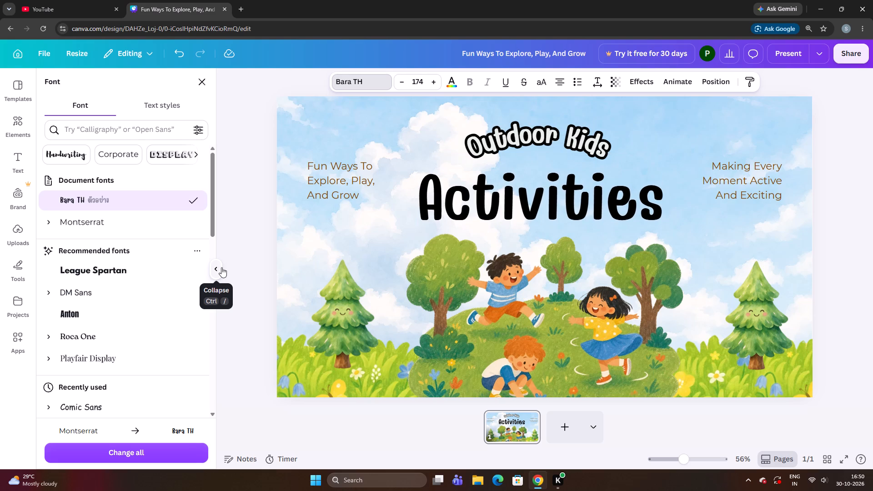
pyautogui.press('Left')
pyautogui.press('Left')
pyautogui.press('Left')
pyautogui.press('Left')
pyautogui.press('Left')
pyautogui.press('Left')
pyautogui.press('Left')
pyautogui.press('Left')
pyautogui.press('Left')
pyautogui.press('Left')
pyautogui.press('Left')
pyautogui.press('Left')
pyautogui.press('Left')
pyautogui.press('Left')
pyautogui.press('Left')
pyautogui.press('Left')
pyautogui.press('Left')
pyautogui.press('Left')
pyautogui.press('Left')
pyautogui.press('Left')
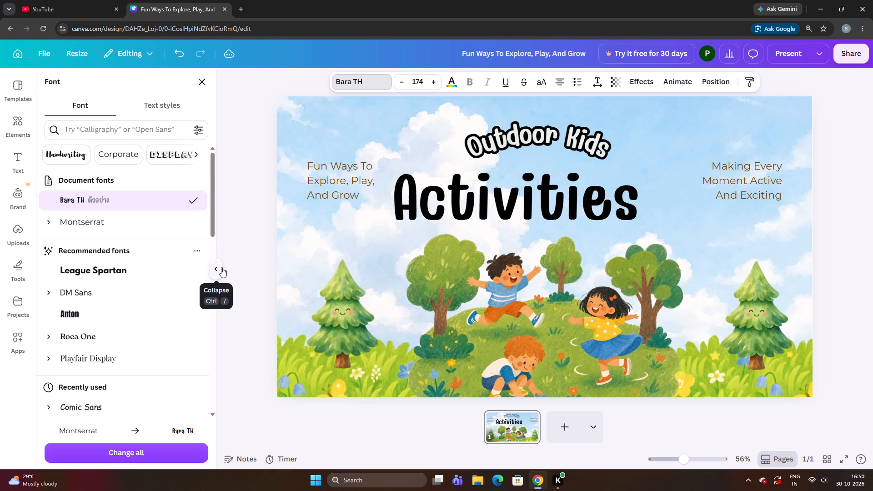
pyautogui.press('Left')
pyautogui.press('Left')
pyautogui.press('Left')
pyautogui.press('Left')
pyautogui.press('Left')
pyautogui.press('Left')
pyautogui.press('Left')
pyautogui.press('Left')
pyautogui.press('Left')
pyautogui.press('Left')
# Lower the "Activities" text slightly toward the treetops.
pyautogui.press('Down')
pyautogui.press('Down')
pyautogui.press('Down')
pyautogui.press('Down')
pyautogui.press('Down')
pyautogui.press('Down')
pyautogui.press('Down')
pyautogui.press('Down')
pyautogui.press('Down')
pyautogui.press('Down')
pyautogui.press('Down')
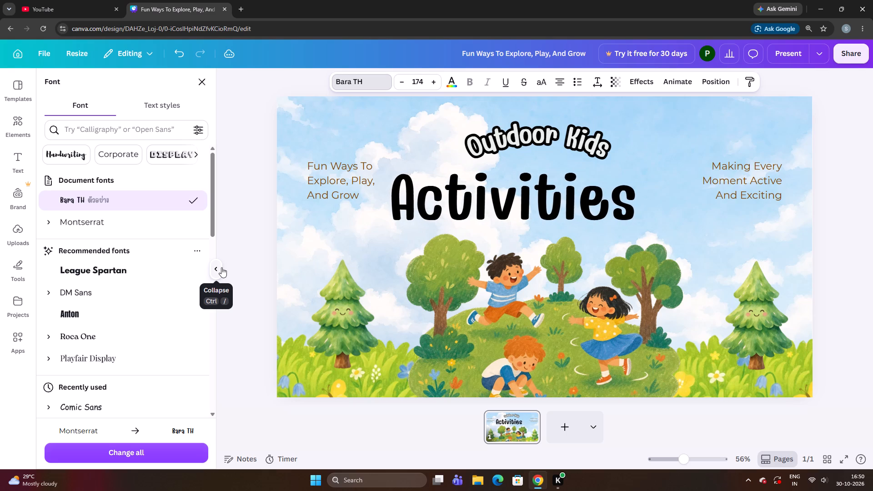
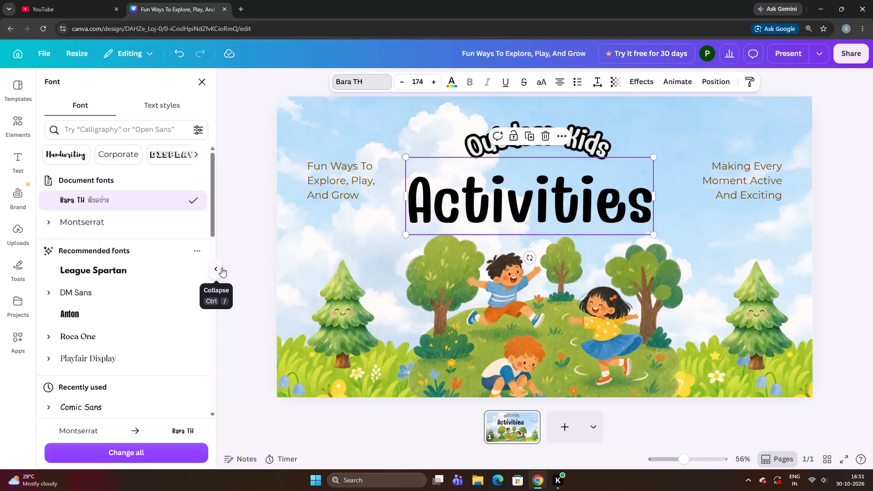
# Raise the "Activities" text slightly and shift it right to centre it beneath the "Outdoor Kids" title.
pyautogui.press('Up')
pyautogui.press('Up')
pyautogui.press('Up')
pyautogui.press('Up')
pyautogui.press('Up')
pyautogui.press('Up')
pyautogui.press('Up')
pyautogui.press('Up')
pyautogui.press('Up')
pyautogui.press('Up')
pyautogui.press('Up')
pyautogui.press('Up')
pyautogui.press('Right')
pyautogui.press('Right')
pyautogui.press('Right')
pyautogui.press('Right')
pyautogui.press('Right')
pyautogui.press('Right')
pyautogui.press('Right')
pyautogui.press('Right')
pyautogui.press('Right')
pyautogui.press('Right')
pyautogui.press('Right')
pyautogui.press('Right')
pyautogui.press('Right')
pyautogui.press('Right')
pyautogui.press('Right')
pyautogui.press('Right')
pyautogui.press('Right')
pyautogui.press('Right')
pyautogui.press('Right')
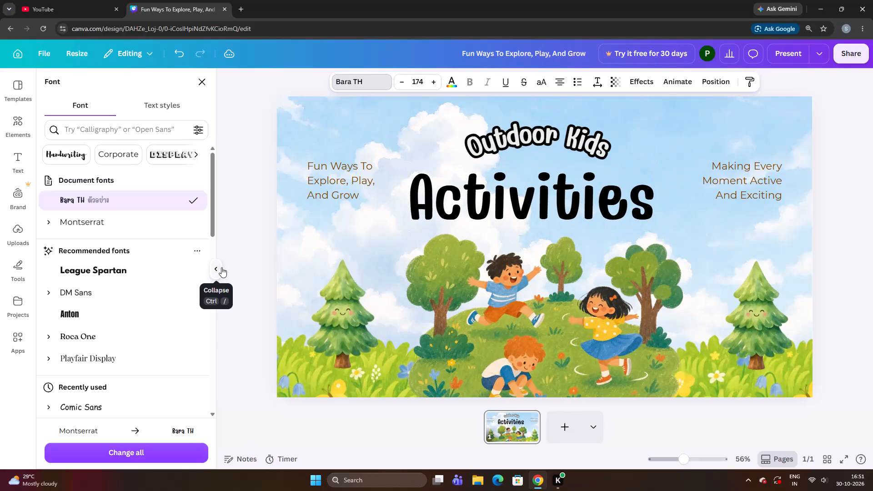
pyautogui.press('Right')
pyautogui.press('Right')
pyautogui.press('Right')
pyautogui.press('Right')
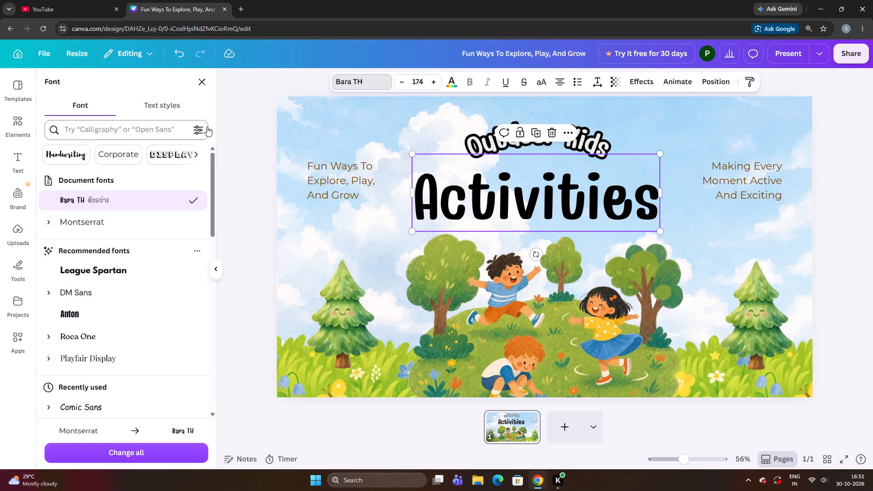
# Change the "Activities" text colour to the off-white already used in the design.
pyautogui.click(359, 80)
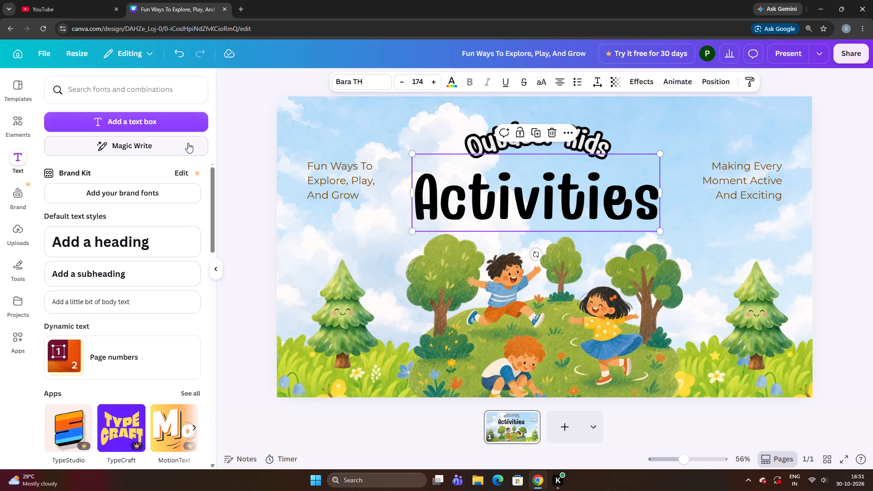
pyautogui.click(455, 85)
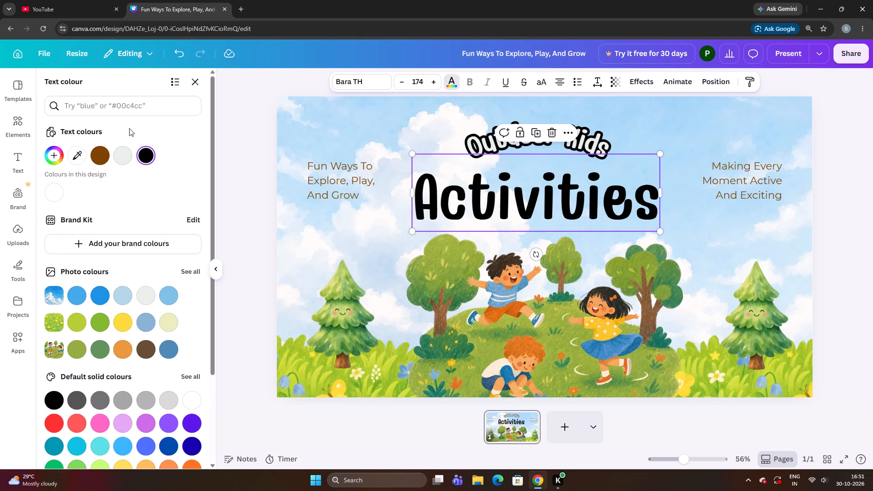
pyautogui.click(122, 160)
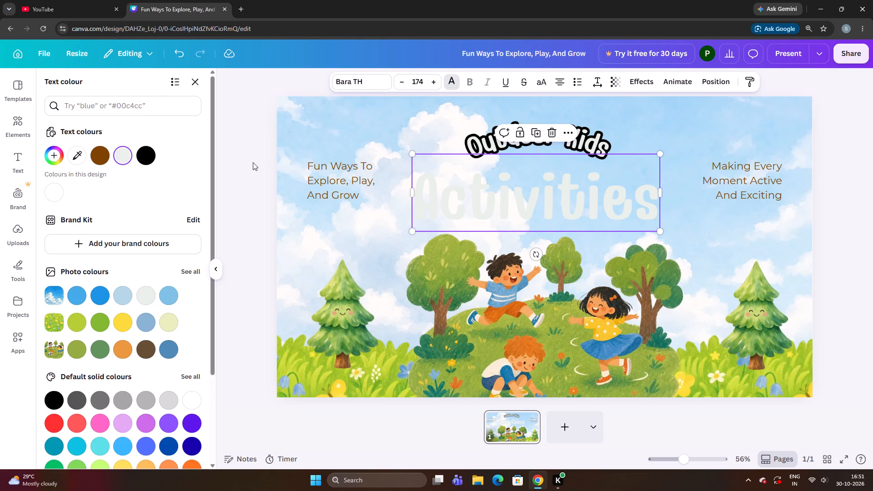
pyautogui.click(247, 165)
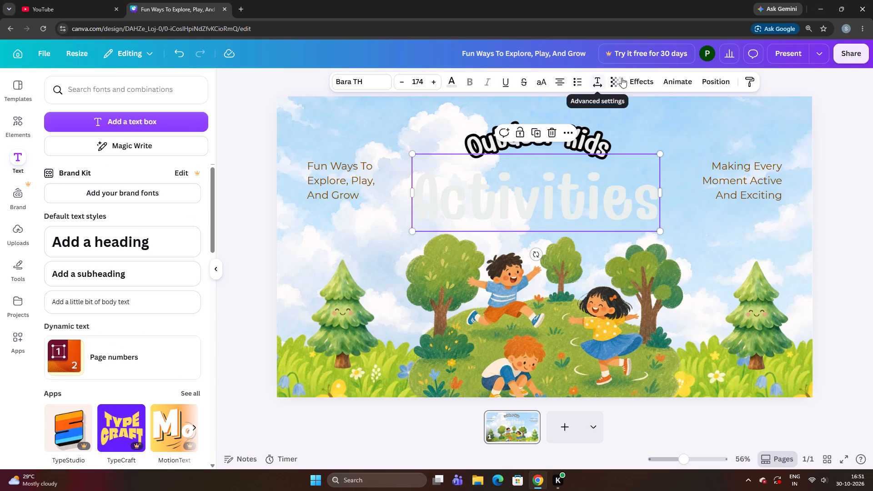
# Apply the Curve shape effect to the "Activities" text with a curve value of 36.
pyautogui.click(628, 78)
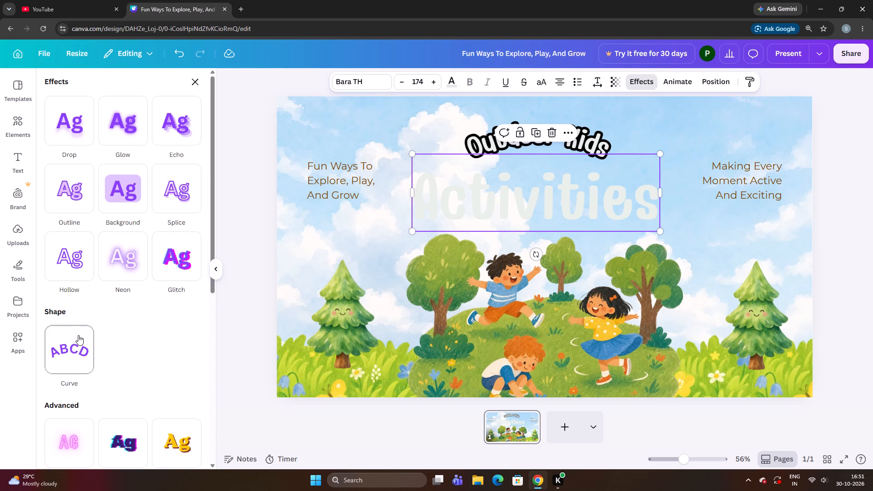
pyautogui.click(63, 355)
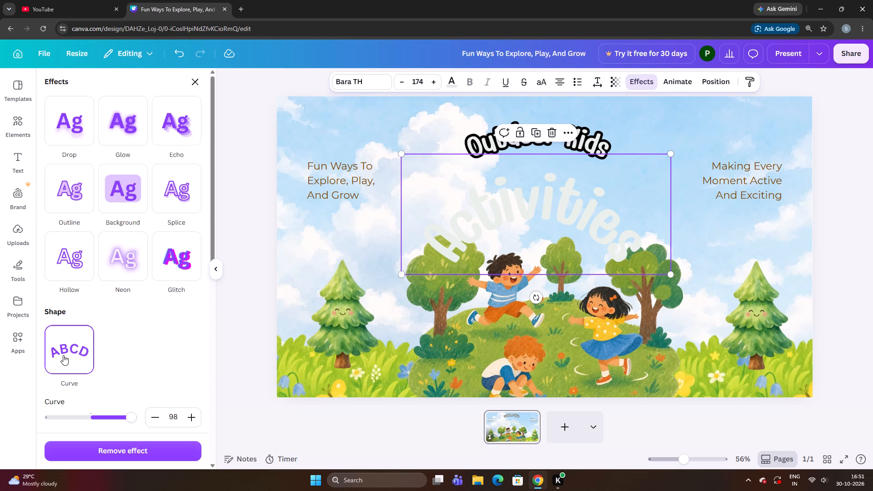
pyautogui.click(63, 355)
pyautogui.click(63, 355)
pyautogui.moveTo(111, 417); pyautogui.dragTo(95, 423)
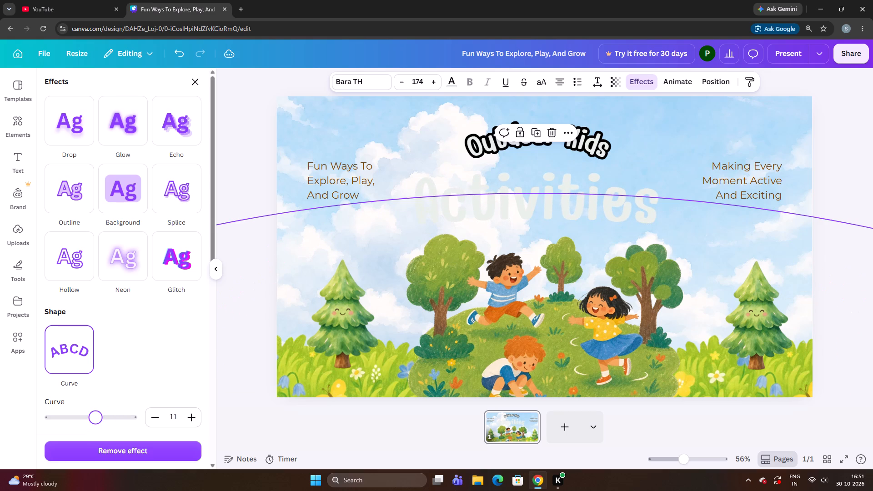
pyautogui.moveTo(95, 423); pyautogui.dragTo(99, 424)
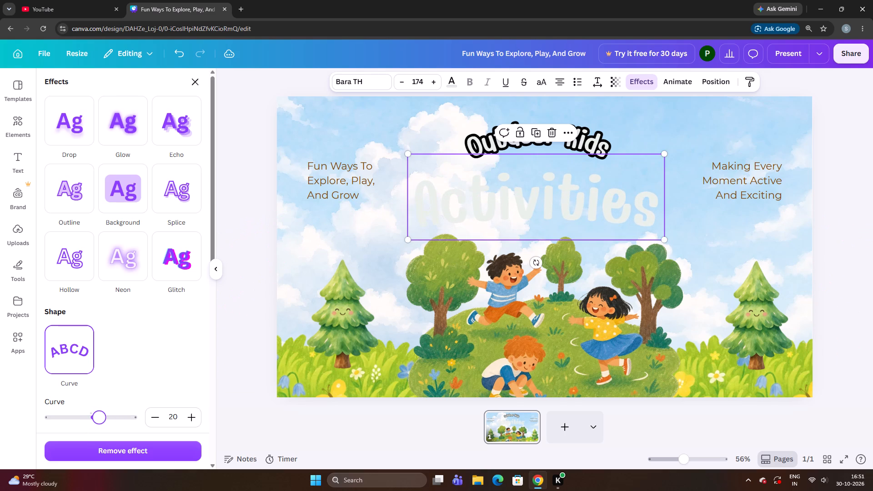
pyautogui.press('Up')
pyautogui.press('Up')
pyautogui.press('Up')
pyautogui.press('Up')
pyautogui.press('Up')
pyautogui.press('Up')
pyautogui.press('Up')
pyautogui.press('Up')
pyautogui.press('Up')
pyautogui.press('Up')
pyautogui.press('Up')
pyautogui.press('Up')
pyautogui.press('Up')
pyautogui.press('Up')
pyautogui.press('Up')
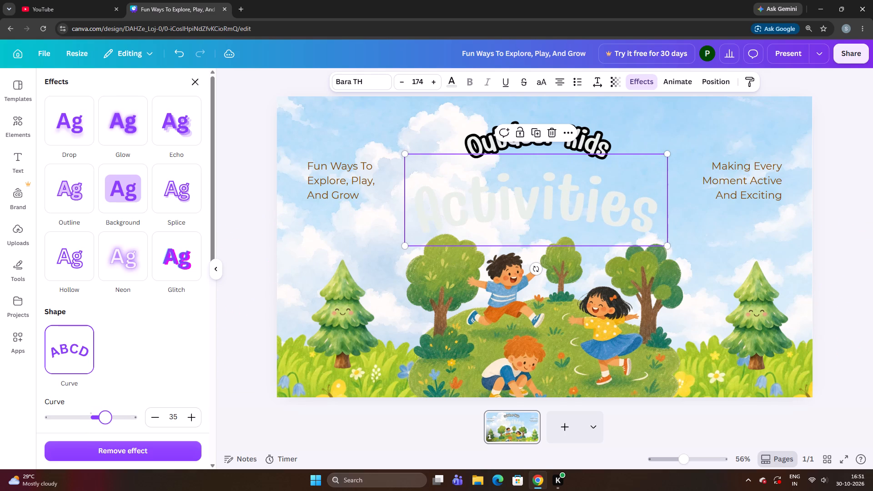
pyautogui.press('Up')
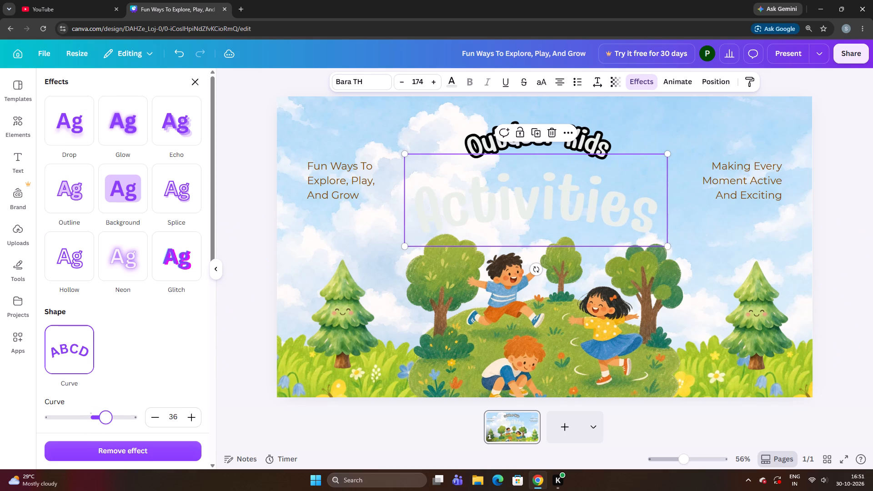
pyautogui.click(261, 358)
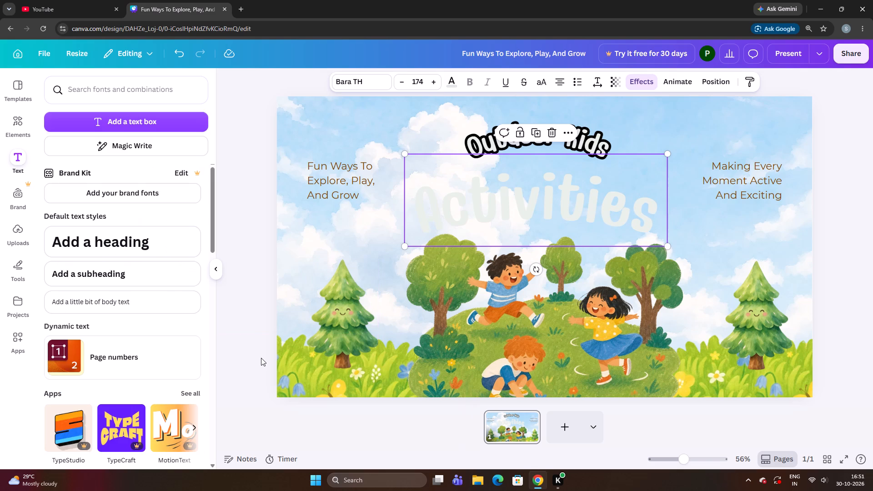
pyautogui.click(266, 282)
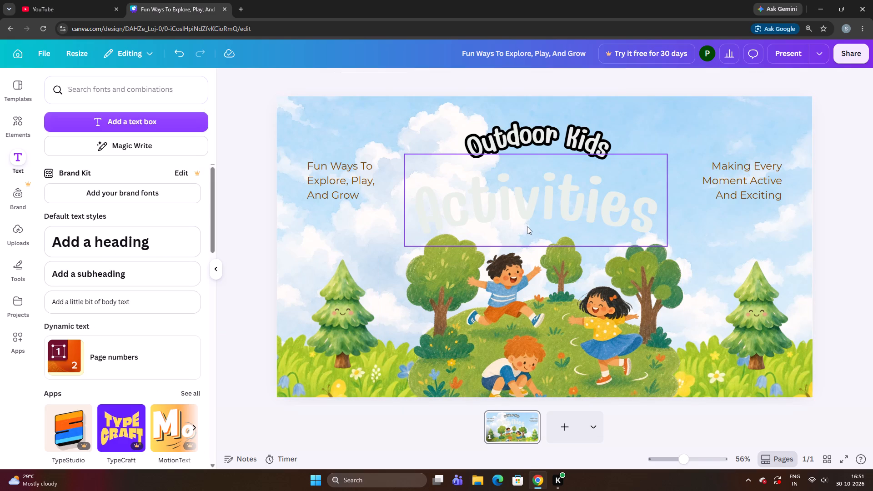
# Raise the curved "Activities" text toward the "Outdoor Kids" title, with a tiny shift to the right.
pyautogui.click(526, 222)
pyautogui.press('Right')
pyautogui.press('Right')
pyautogui.press('Up')
pyautogui.press('Up')
pyautogui.press('Up')
pyautogui.press('Up')
pyautogui.press('Up')
pyautogui.press('Up')
pyautogui.press('Up')
pyautogui.press('Up')
pyautogui.press('Up')
pyautogui.press('Up')
pyautogui.press('Up')
pyautogui.press('Up')
pyautogui.press('Up')
pyautogui.press('Up')
pyautogui.press('Up')
pyautogui.press('Up')
pyautogui.press('Up')
pyautogui.press('Up')
pyautogui.press('Up')
pyautogui.press('Up')
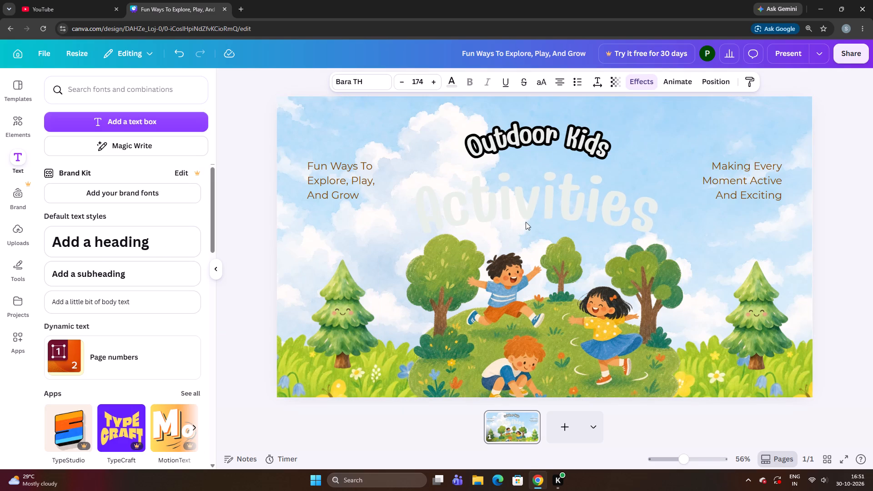
pyautogui.press('Up')
pyautogui.press('Right')
pyautogui.press('Right')
pyautogui.press('Right')
pyautogui.press('Right')
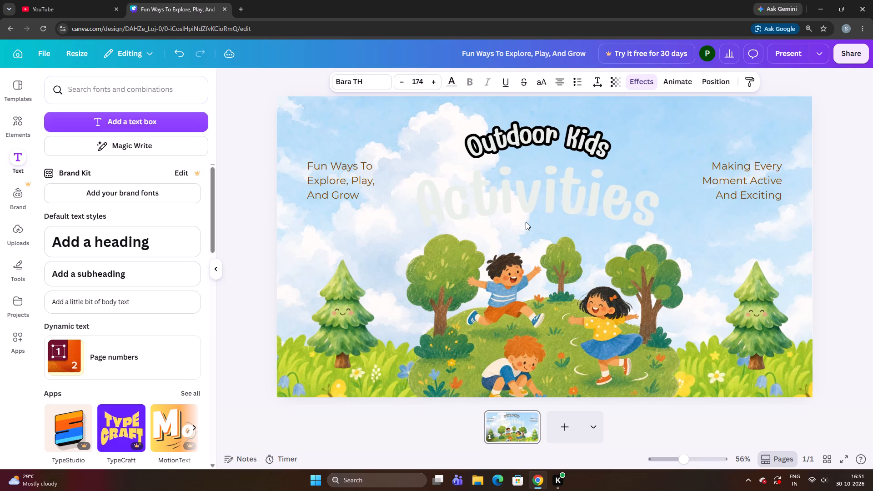
pyautogui.press('Right')
pyautogui.press('Up')
pyautogui.press('Up')
pyautogui.press('Up')
pyautogui.press('Up')
pyautogui.press('Up')
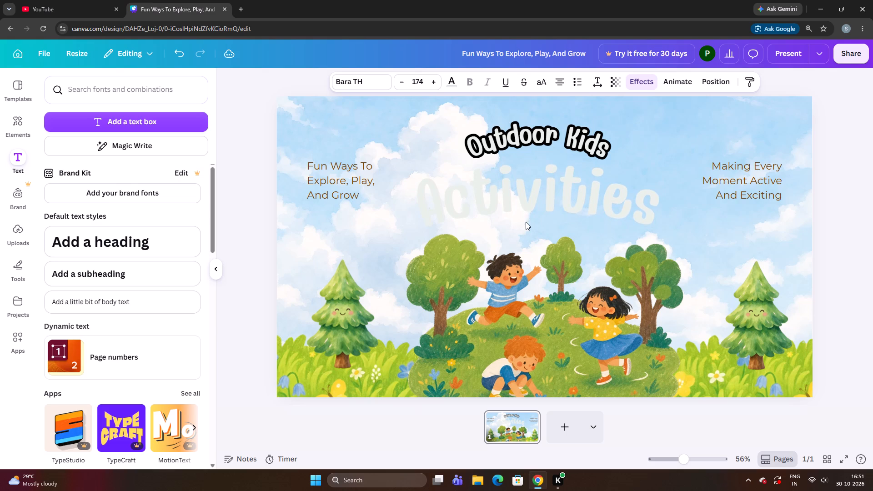
pyautogui.press('Up')
# Nudge the curved "Activities" text slightly left and a little closer to the "Outdoor Kids" title.
pyautogui.press('Left')
pyautogui.press('Left')
pyautogui.press('Up')
pyautogui.press('Up')
pyautogui.press('Up')
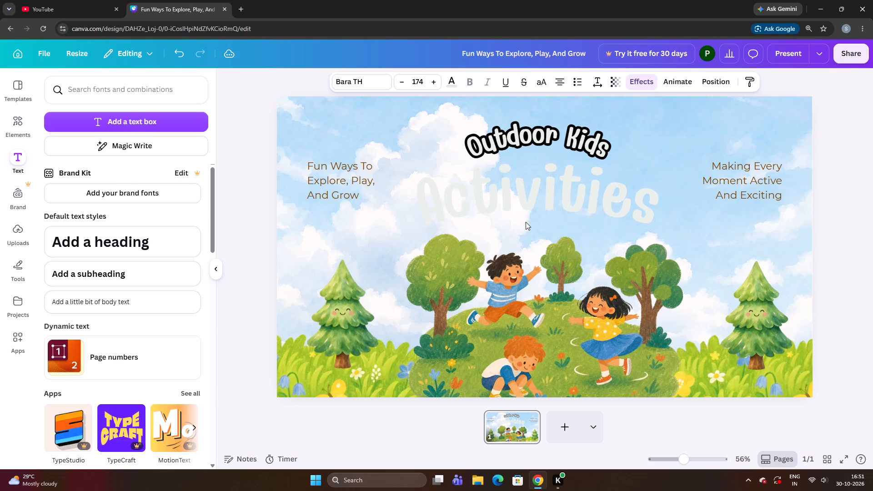
pyautogui.press('Up')
pyautogui.press('Up')
pyautogui.press('Left')
pyautogui.press('Up')
pyautogui.press('Up')
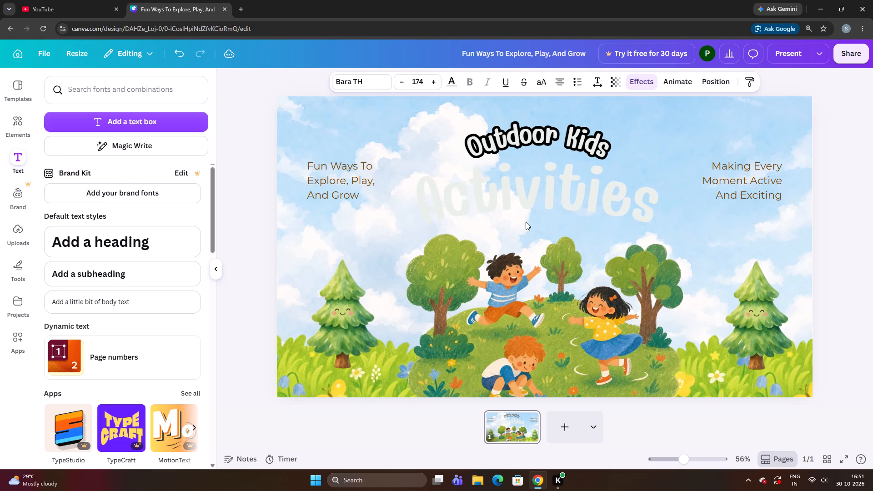
pyautogui.press('Left')
pyautogui.press('Up')
pyautogui.press('Up')
pyautogui.press('Left')
pyautogui.press('Left')
pyautogui.press('Left')
pyautogui.press('Left')
pyautogui.press('Left')
pyautogui.press('Left')
pyautogui.press('Left')
pyautogui.press('Up')
pyautogui.press('Up')
pyautogui.press('Up')
pyautogui.press('Up')
pyautogui.press('Up')
pyautogui.press('Up')
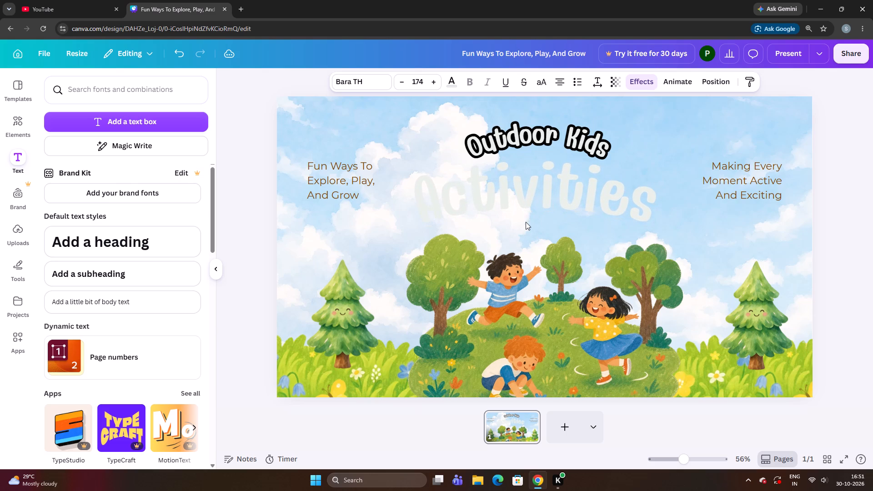
pyautogui.press('Up')
pyautogui.press('Left')
pyautogui.press('Left')
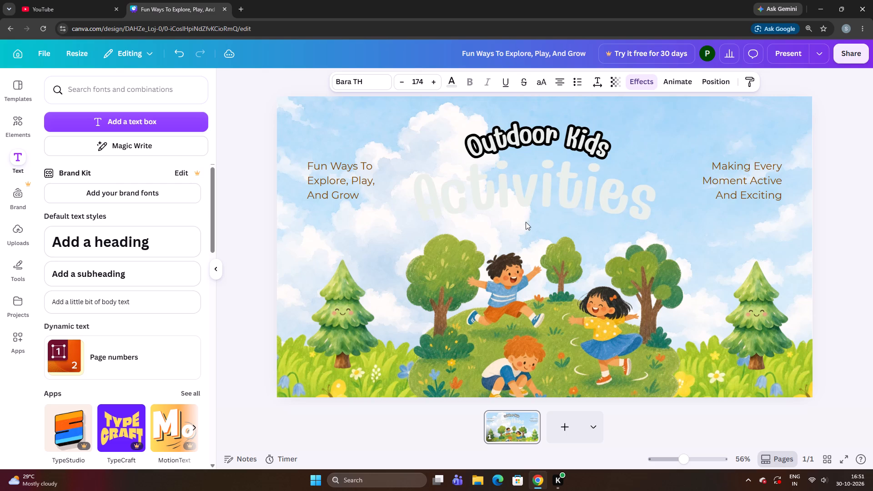
# Lower the curved "Activities" text a touch and nudge it marginally right beneath the "Outdoor Kids" title.
pyautogui.press('Down')
pyautogui.press('Down')
pyautogui.press('Down')
pyautogui.press('Down')
pyautogui.press('Down')
pyautogui.press('Down')
pyautogui.press('Right')
pyautogui.press('Right')
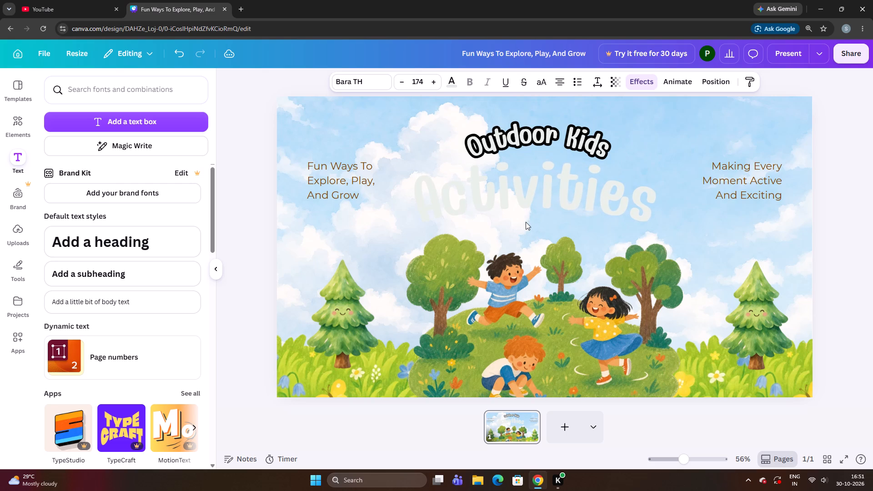
# Add a black Outline effect to the curved "Activities" text.
pyautogui.click(650, 84)
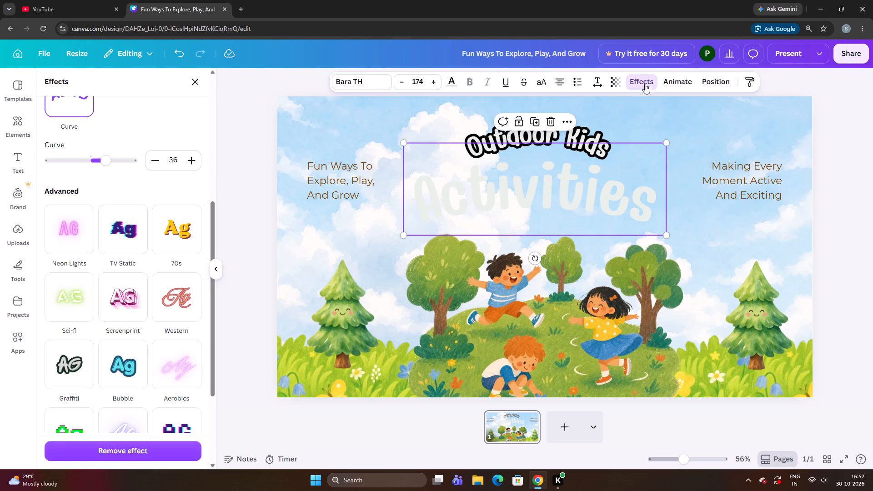
pyautogui.scroll(5, 89, 193)
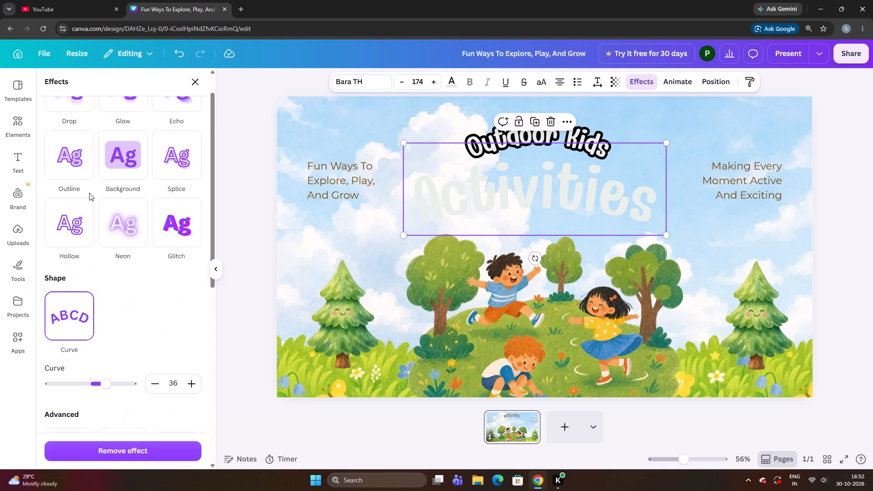
pyautogui.scroll(1, 89, 193)
pyautogui.click(79, 197)
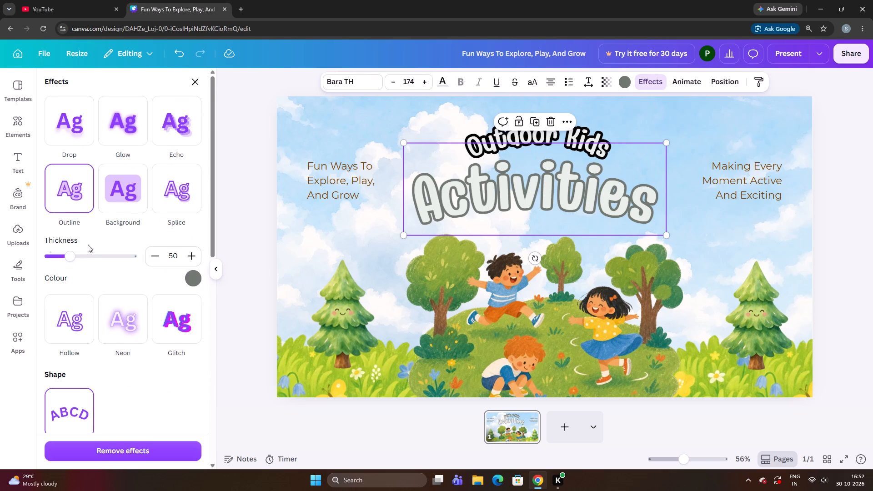
pyautogui.click(196, 280)
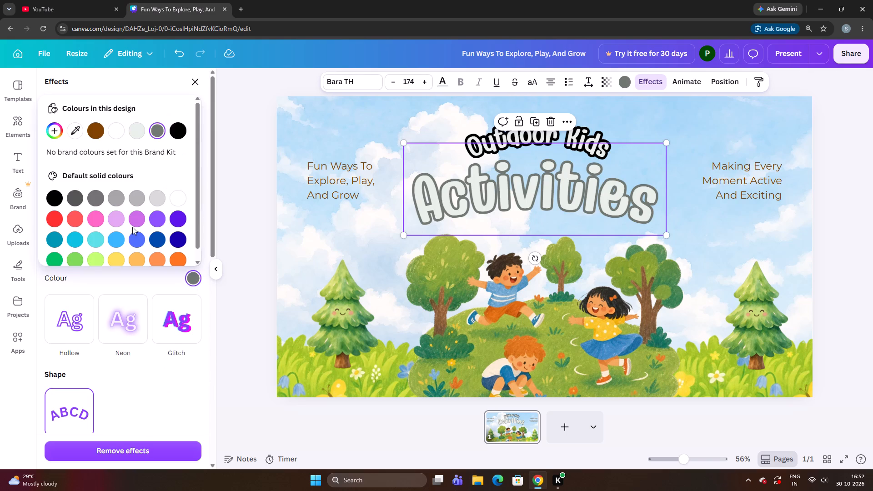
pyautogui.click(59, 195)
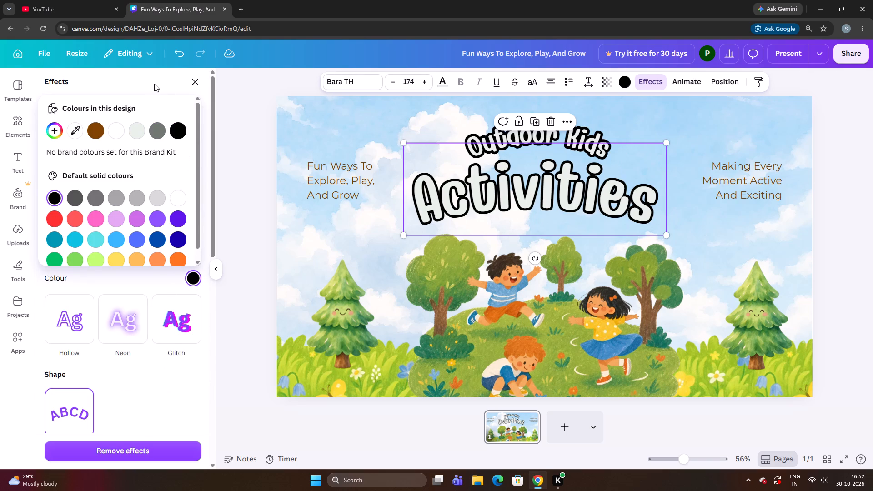
pyautogui.click(190, 81)
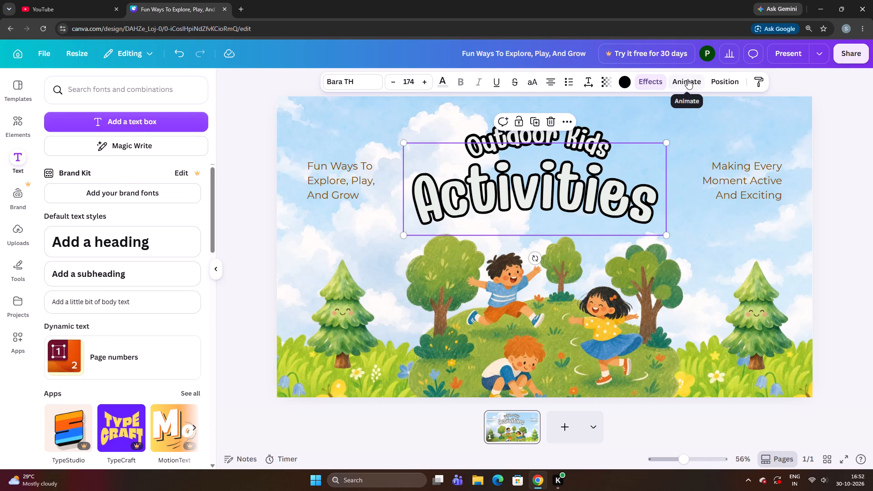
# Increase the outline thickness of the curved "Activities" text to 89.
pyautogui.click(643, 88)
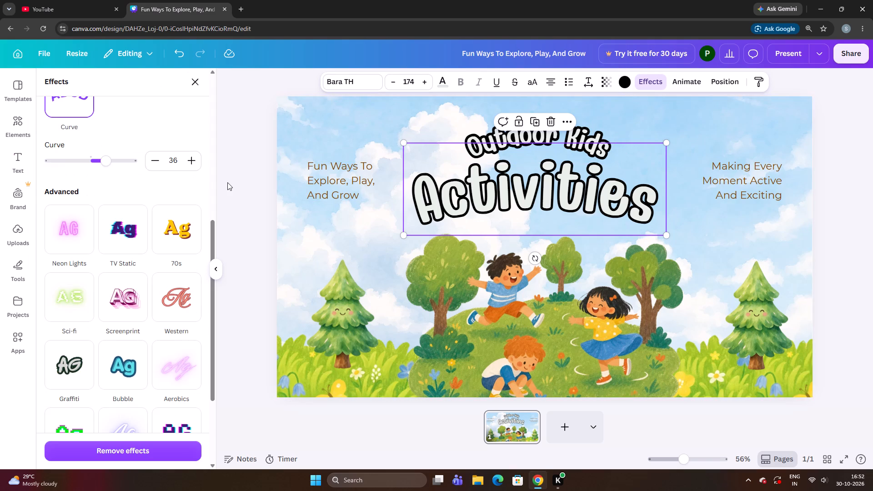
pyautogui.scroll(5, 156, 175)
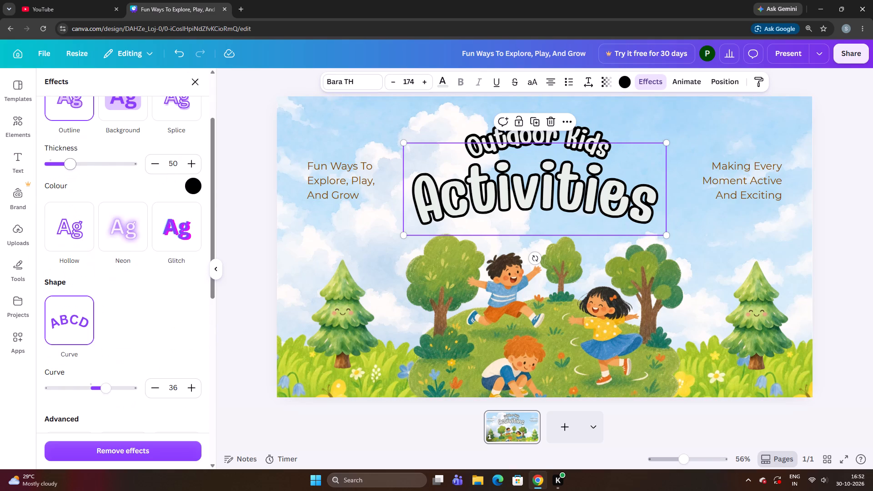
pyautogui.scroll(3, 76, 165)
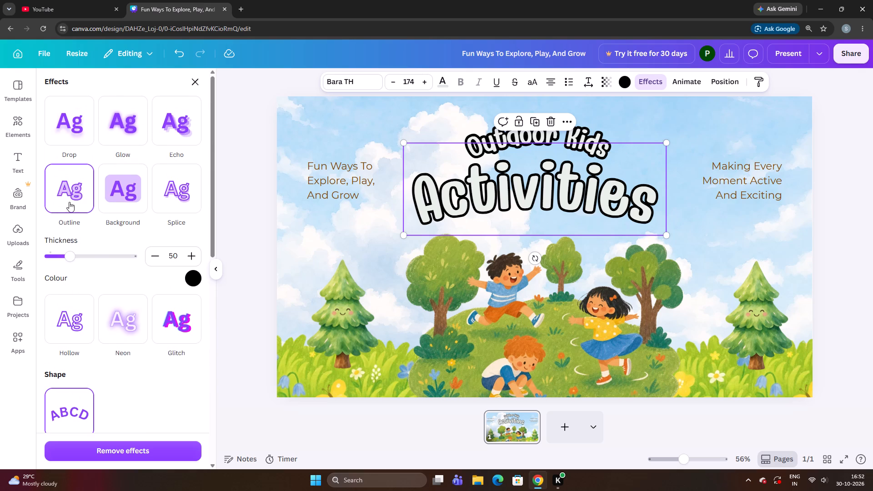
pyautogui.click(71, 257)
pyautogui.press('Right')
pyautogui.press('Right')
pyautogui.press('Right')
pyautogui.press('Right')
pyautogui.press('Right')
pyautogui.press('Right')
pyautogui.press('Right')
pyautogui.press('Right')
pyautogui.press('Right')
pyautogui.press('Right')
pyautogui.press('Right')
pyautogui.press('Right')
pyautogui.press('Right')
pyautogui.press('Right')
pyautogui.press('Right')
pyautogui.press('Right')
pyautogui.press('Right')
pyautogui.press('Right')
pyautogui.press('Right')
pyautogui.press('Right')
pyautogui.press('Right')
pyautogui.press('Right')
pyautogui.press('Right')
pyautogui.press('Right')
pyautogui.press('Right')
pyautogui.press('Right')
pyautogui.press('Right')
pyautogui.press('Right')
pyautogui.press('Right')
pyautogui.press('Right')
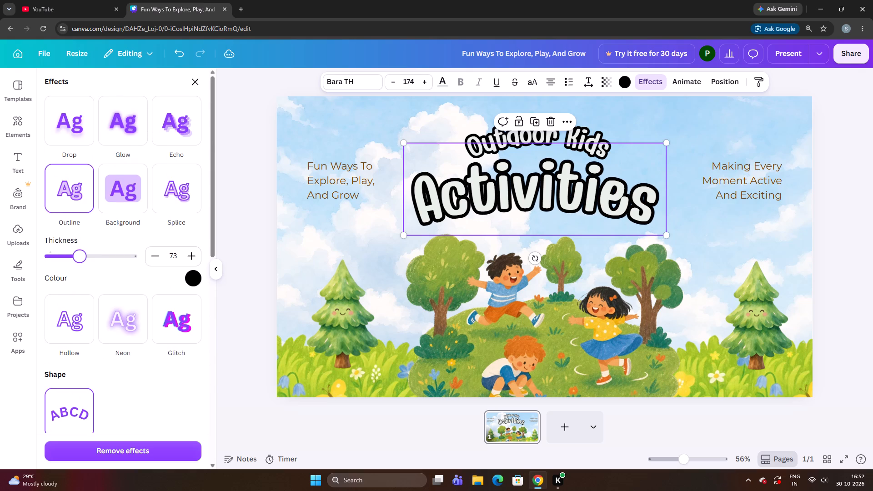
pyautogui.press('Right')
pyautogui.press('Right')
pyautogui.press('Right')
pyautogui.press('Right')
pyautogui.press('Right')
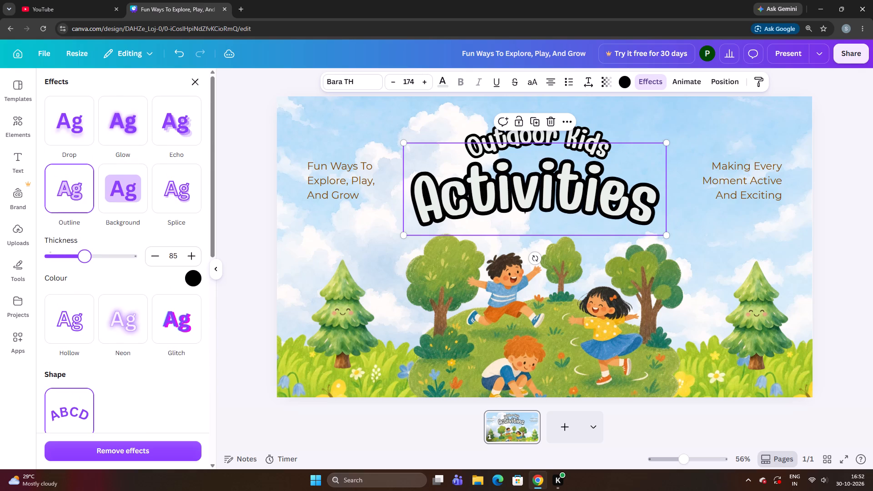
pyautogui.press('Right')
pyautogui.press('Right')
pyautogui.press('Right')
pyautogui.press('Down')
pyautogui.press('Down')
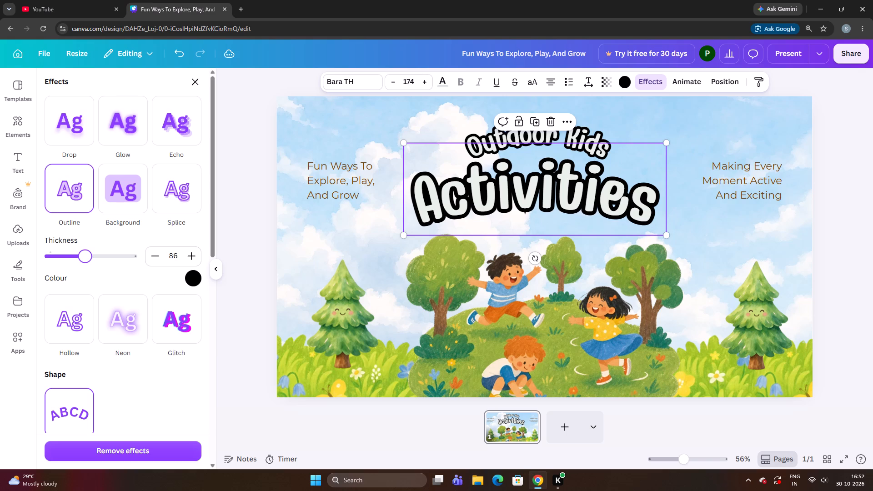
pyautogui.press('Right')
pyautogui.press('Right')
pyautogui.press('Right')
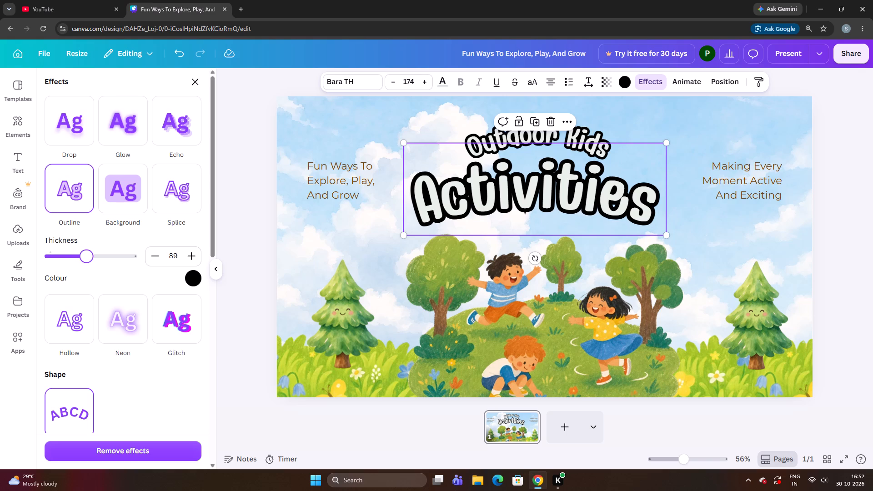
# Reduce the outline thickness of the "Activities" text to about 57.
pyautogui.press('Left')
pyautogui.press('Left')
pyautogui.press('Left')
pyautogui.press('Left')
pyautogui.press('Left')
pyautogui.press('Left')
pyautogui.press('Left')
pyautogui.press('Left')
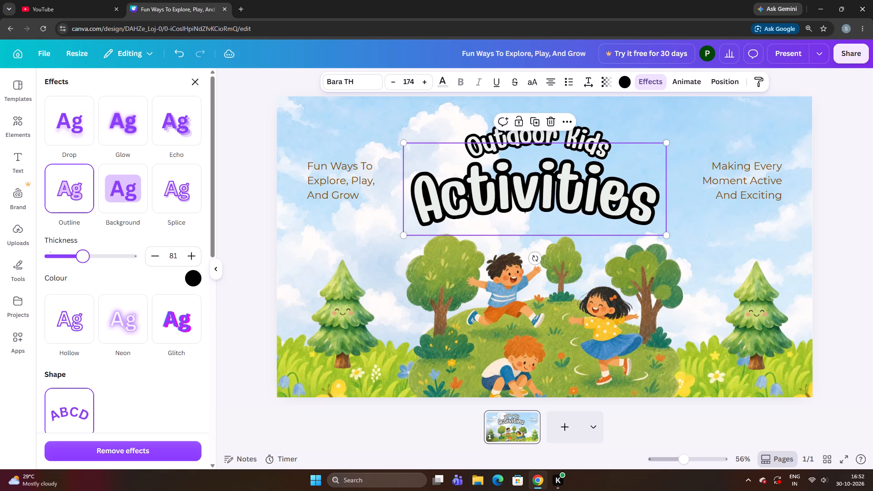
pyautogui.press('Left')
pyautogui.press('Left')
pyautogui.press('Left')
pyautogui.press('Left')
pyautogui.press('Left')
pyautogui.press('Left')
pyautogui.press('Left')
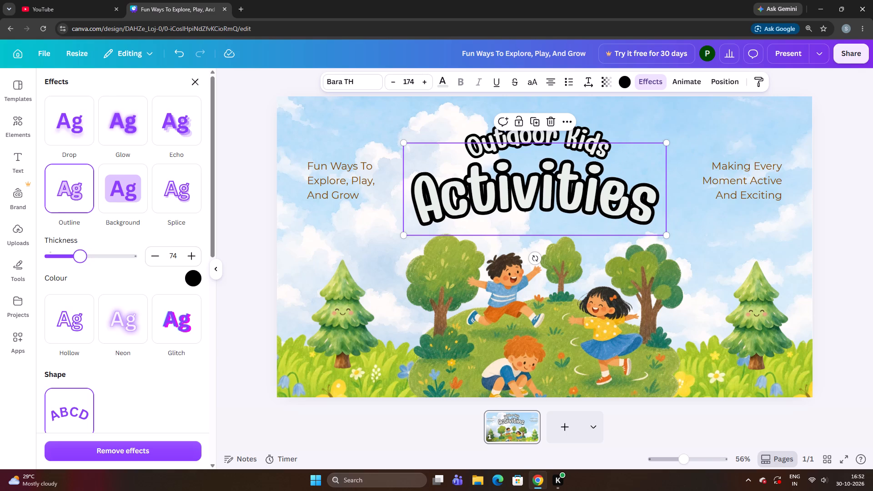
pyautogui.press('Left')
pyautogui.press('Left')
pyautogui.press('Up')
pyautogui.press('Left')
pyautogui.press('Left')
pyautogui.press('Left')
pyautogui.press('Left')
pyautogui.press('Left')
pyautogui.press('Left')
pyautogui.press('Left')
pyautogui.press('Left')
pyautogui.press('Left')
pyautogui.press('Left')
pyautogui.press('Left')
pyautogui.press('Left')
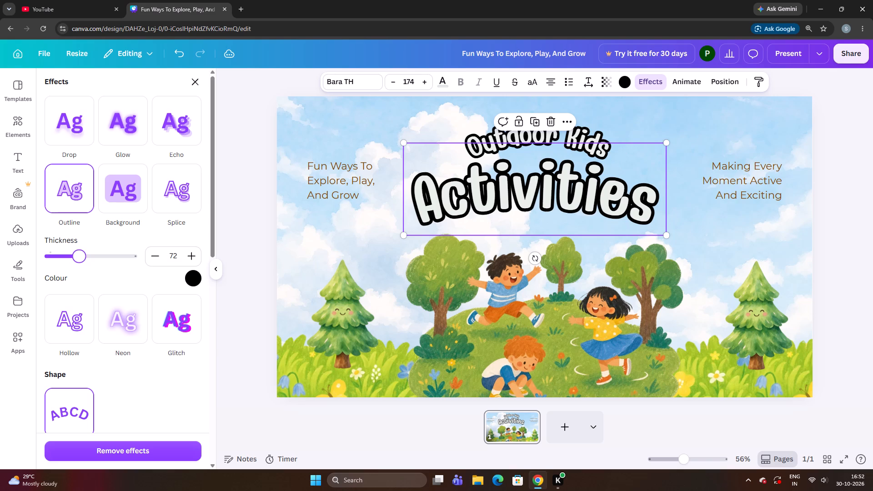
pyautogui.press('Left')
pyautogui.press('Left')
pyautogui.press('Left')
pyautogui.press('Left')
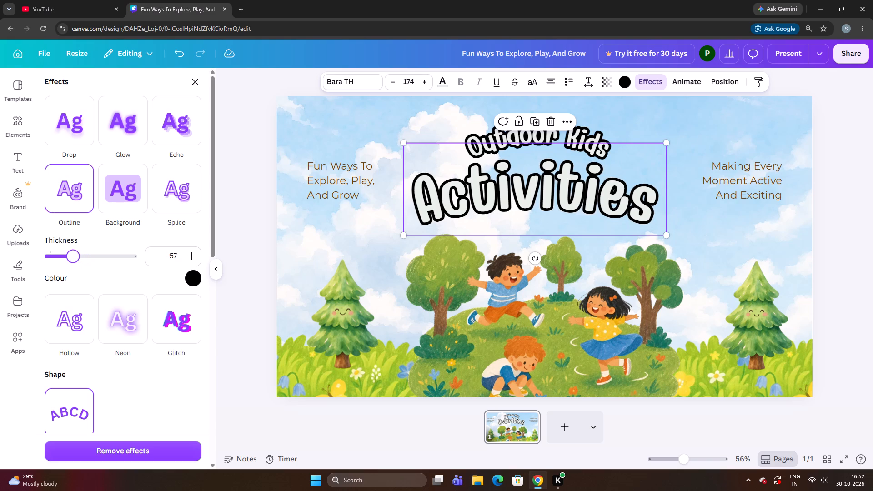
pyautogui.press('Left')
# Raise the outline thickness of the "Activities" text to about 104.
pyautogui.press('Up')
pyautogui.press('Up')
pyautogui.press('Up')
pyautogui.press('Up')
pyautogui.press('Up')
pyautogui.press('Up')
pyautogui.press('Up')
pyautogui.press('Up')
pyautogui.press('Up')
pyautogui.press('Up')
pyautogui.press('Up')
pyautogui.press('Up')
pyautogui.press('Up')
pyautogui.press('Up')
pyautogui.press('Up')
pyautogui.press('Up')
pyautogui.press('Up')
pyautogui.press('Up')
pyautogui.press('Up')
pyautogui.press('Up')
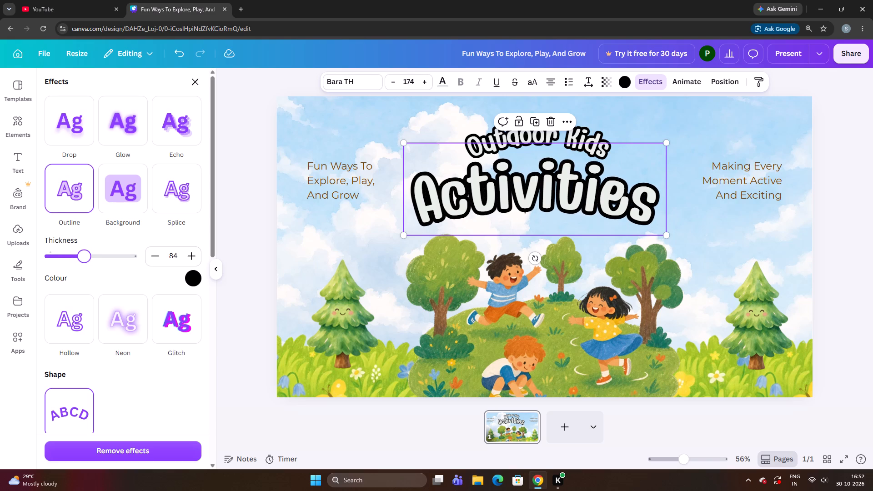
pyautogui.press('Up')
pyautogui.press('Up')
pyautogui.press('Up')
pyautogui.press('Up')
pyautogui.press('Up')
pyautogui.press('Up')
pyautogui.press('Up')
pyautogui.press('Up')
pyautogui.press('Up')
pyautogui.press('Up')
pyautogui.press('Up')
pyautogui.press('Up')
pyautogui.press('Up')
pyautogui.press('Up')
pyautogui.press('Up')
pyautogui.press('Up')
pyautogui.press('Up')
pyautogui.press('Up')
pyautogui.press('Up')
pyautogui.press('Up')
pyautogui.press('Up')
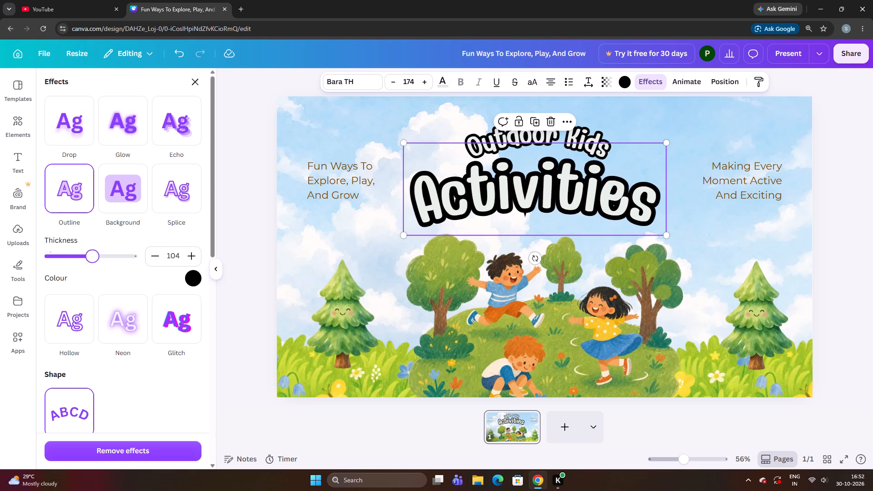
# Set the outline thickness of the "Activities" text to 59.
pyautogui.press('Left')
pyautogui.press('Left')
pyautogui.press('Left')
pyautogui.press('Left')
pyautogui.press('Left')
pyautogui.press('Left')
pyautogui.press('Left')
pyautogui.press('Left')
pyautogui.press('Left')
pyautogui.press('Left')
pyautogui.press('Left')
pyautogui.press('Left')
pyautogui.press('Left')
pyautogui.press('Left')
pyautogui.press('Left')
pyautogui.press('Left')
pyautogui.press('Left')
pyautogui.press('Left')
pyautogui.press('Left')
pyautogui.press('Left')
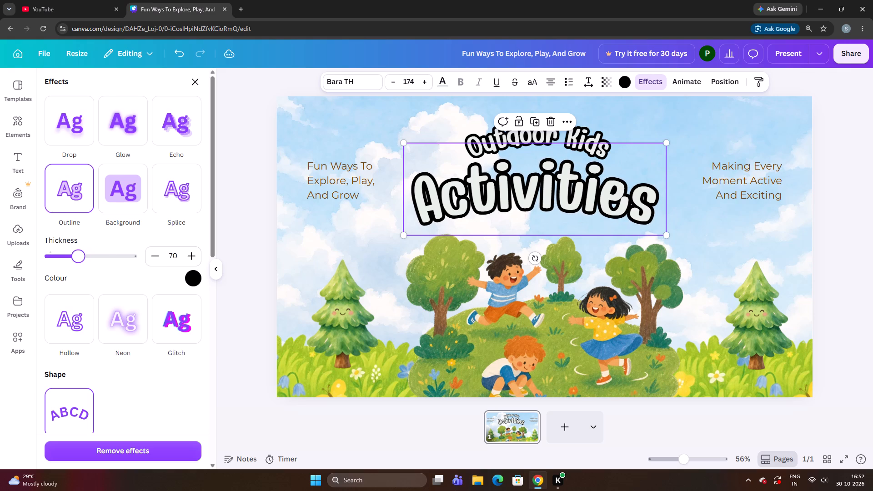
pyautogui.press('Left')
pyautogui.press('Left')
pyautogui.press('Left')
pyautogui.press('Left')
pyautogui.press('Left')
pyautogui.press('Left')
pyautogui.press('Left')
pyautogui.press('Left')
pyautogui.press('Left')
pyautogui.press('Left')
pyautogui.press('Left')
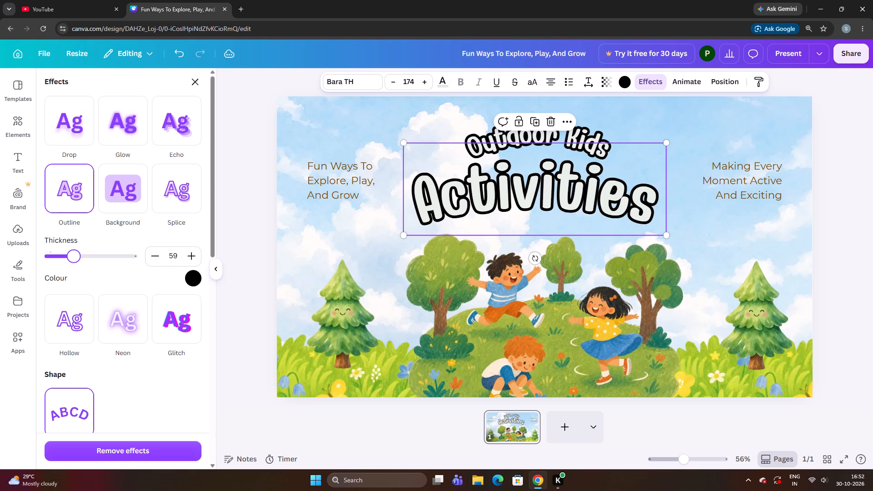
# Set the outline thickness of the curved "Activities" text to 63.
pyautogui.press('Left')
pyautogui.press('Up')
pyautogui.press('Up')
pyautogui.press('Up')
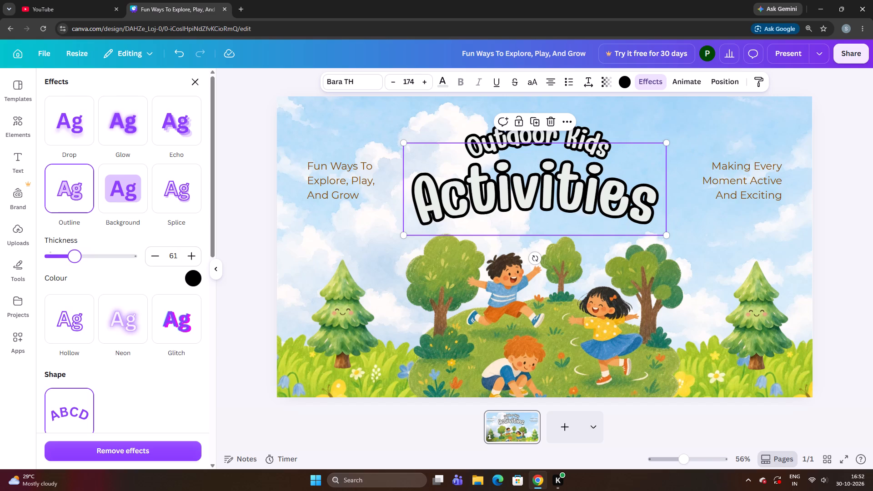
pyautogui.press('Up')
pyautogui.press('Up')
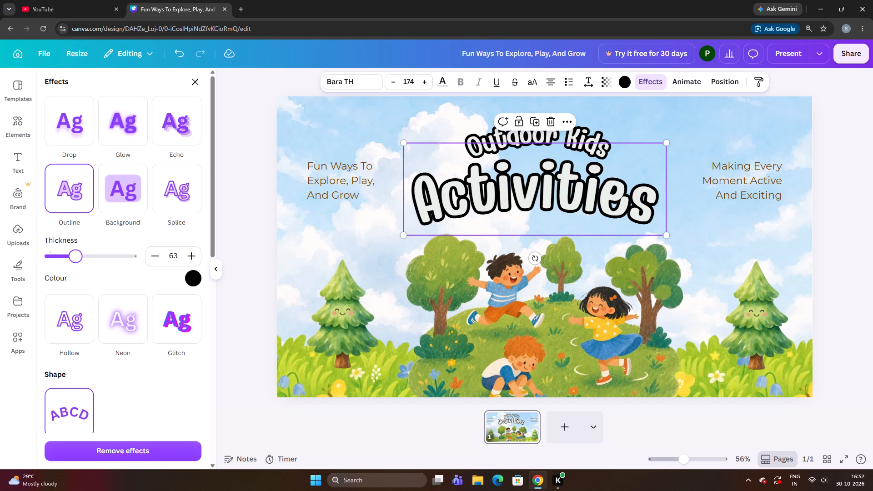
pyautogui.scroll(1, 71, 256)
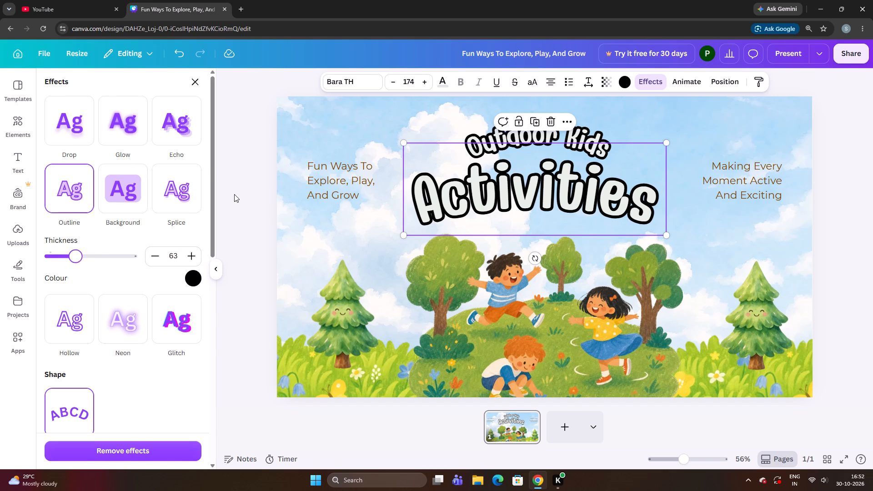
pyautogui.click(234, 194)
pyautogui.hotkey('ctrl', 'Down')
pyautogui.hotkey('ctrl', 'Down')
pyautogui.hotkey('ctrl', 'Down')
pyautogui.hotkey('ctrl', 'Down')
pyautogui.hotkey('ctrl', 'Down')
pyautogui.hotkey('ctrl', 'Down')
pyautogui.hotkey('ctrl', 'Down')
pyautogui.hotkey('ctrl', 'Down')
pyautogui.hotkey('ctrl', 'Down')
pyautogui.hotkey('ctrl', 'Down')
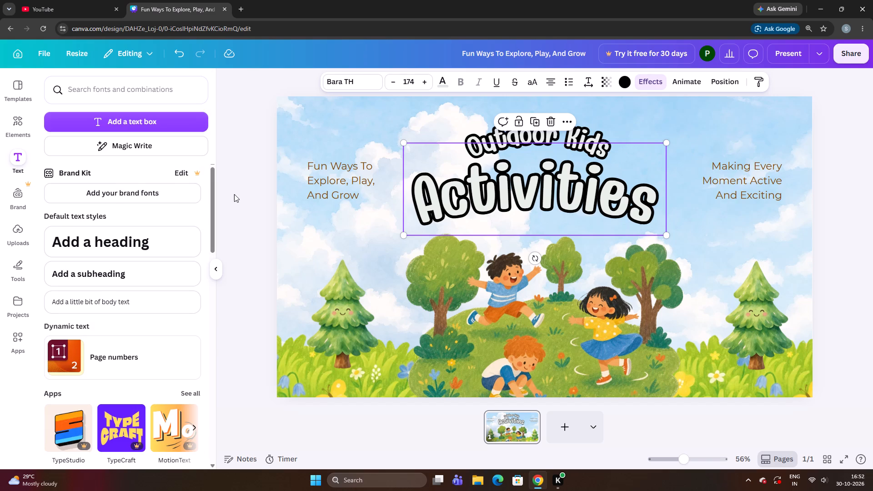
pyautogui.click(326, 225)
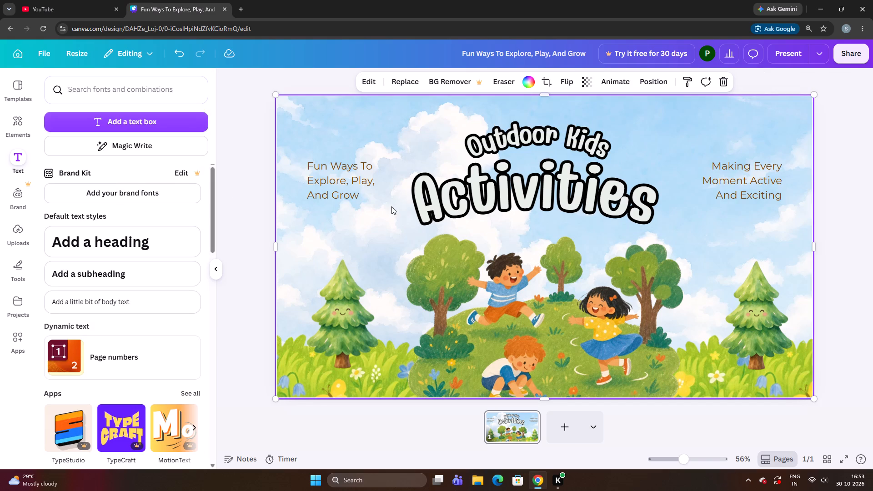
# Enlarge the "Activities" title to a font size of 177.
pyautogui.click(424, 195)
pyautogui.hotkey('ctrl', 'Down')
pyautogui.hotkey('ctrl', 'Down')
pyautogui.hotkey('ctrl', 'Down')
pyautogui.hotkey('ctrl', 'Down')
pyautogui.hotkey('ctrl', 'Down')
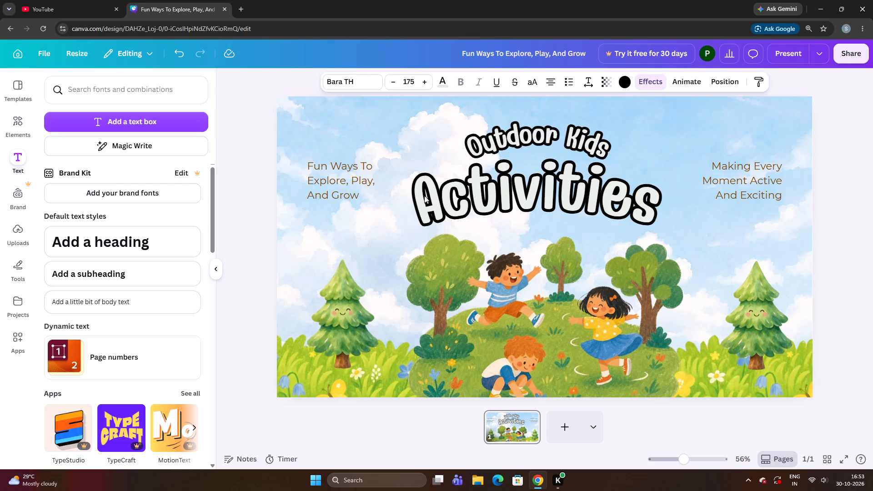
pyautogui.hotkey('ctrl', 'Down')
pyautogui.hotkey('ctrl', 'Down')
pyautogui.hotkey('ctrl', 'Down')
pyautogui.hotkey('ctrl', 'Down')
pyautogui.hotkey('ctrl', 'Down')
pyautogui.hotkey('ctrl', 'Down')
# Nudge the "Activities" title slightly up and to the right.
pyautogui.press('Up')
pyautogui.press('Right')
pyautogui.press('Right')
pyautogui.press('Right')
pyautogui.press('Right')
pyautogui.press('Right')
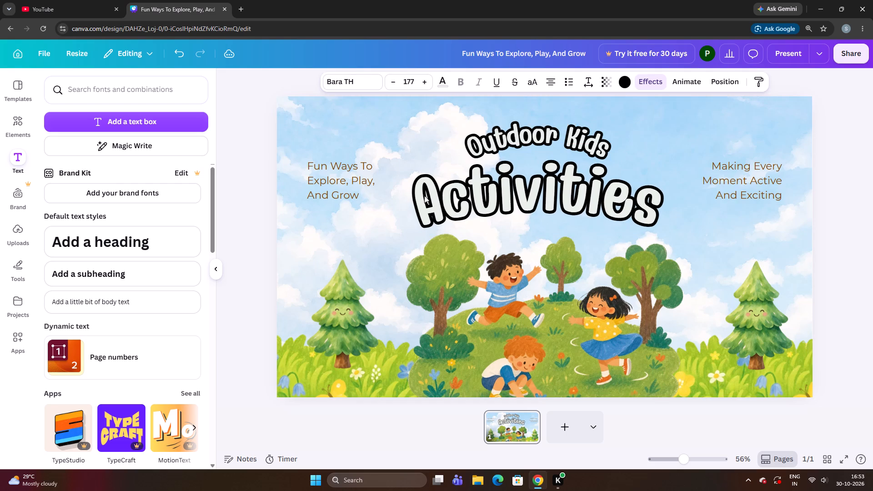
pyautogui.press('Right')
pyautogui.press('Right')
pyautogui.press('Right')
# Enlarge the "Activities" title to a font size of 178, nudging it slightly up and right.
pyautogui.hotkey('ctrl', 'Down')
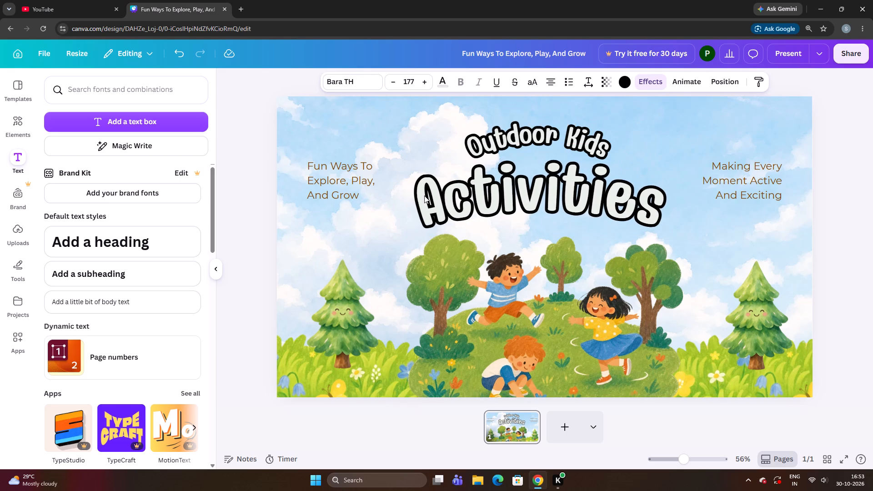
pyautogui.press('Up')
pyautogui.press('Right')
pyautogui.press('Right')
pyautogui.hotkey('ctrl', 'Down')
pyautogui.press('Up')
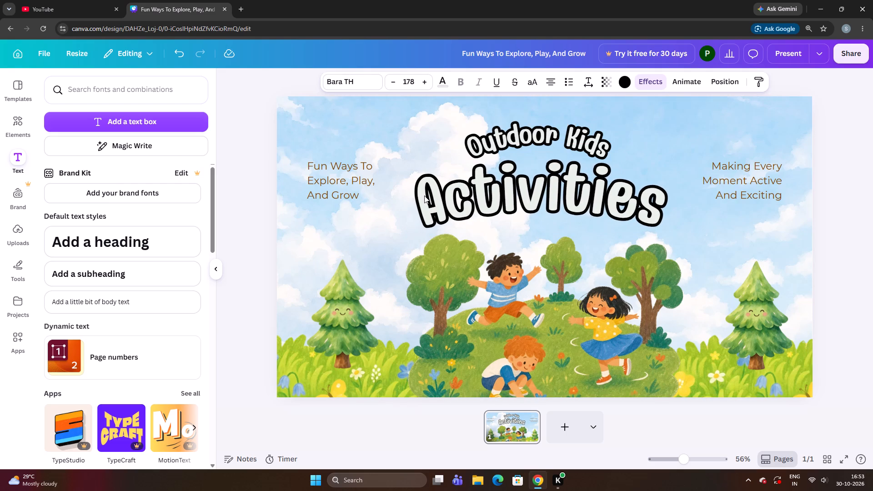
pyautogui.press('Right')
pyautogui.press('Right')
# Fine-tune the "Activities" title's position beneath "Outdoor Kids" by nudging it slightly left and up.
pyautogui.press('Left')
pyautogui.press('Left')
pyautogui.press('Left')
pyautogui.press('Up')
pyautogui.press('Up')
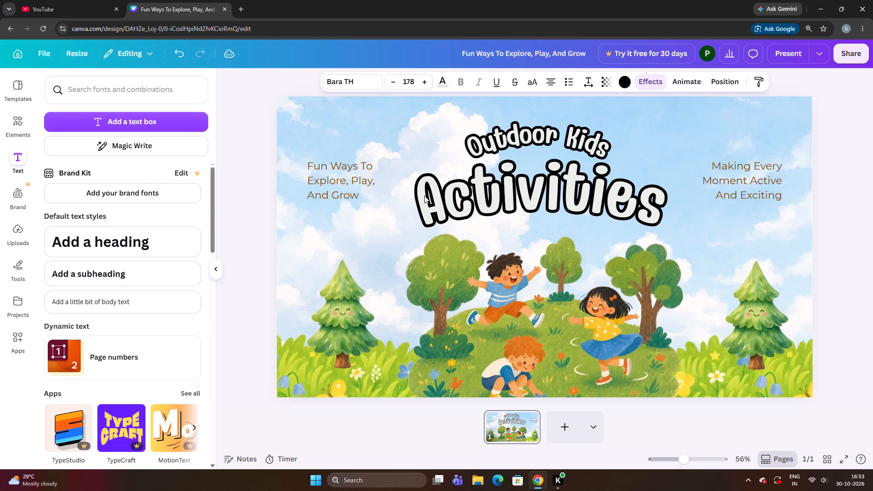
pyautogui.press('Left')
pyautogui.press('Down')
pyautogui.press('Down')
pyautogui.press('Left')
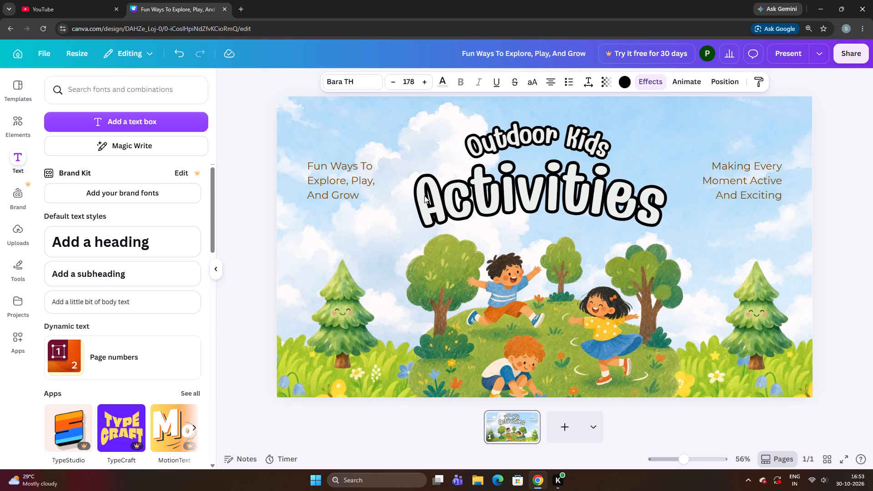
pyautogui.press('Left')
pyautogui.press('Left')
pyautogui.press('Up')
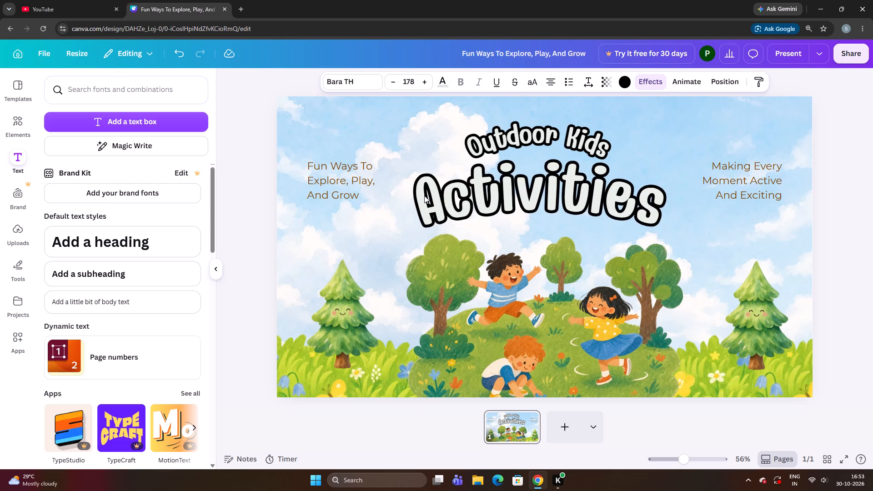
pyautogui.press('Left')
pyautogui.press('Left')
pyautogui.press('Left')
pyautogui.press('Left')
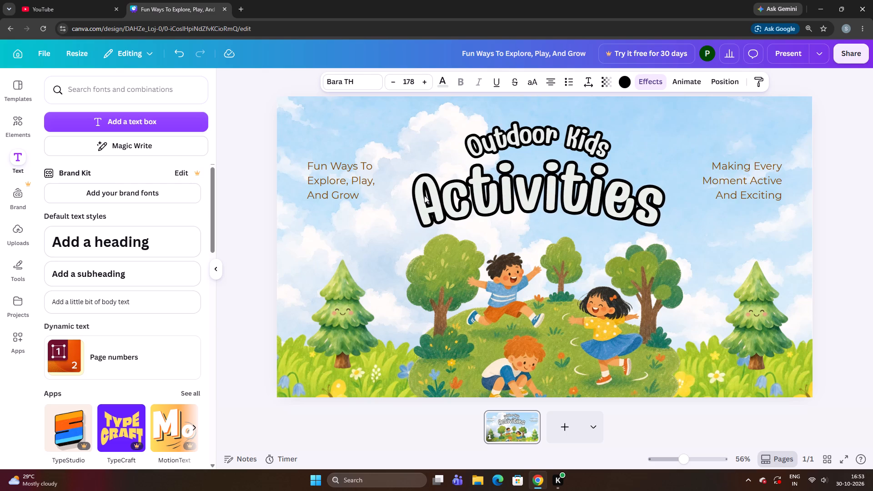
pyautogui.press('Up')
pyautogui.press('Up')
pyautogui.press('Up')
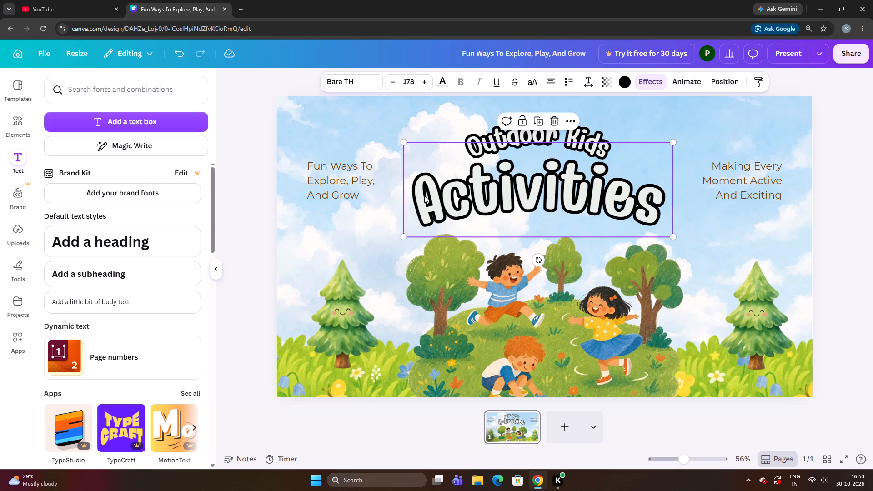
pyautogui.click(267, 213)
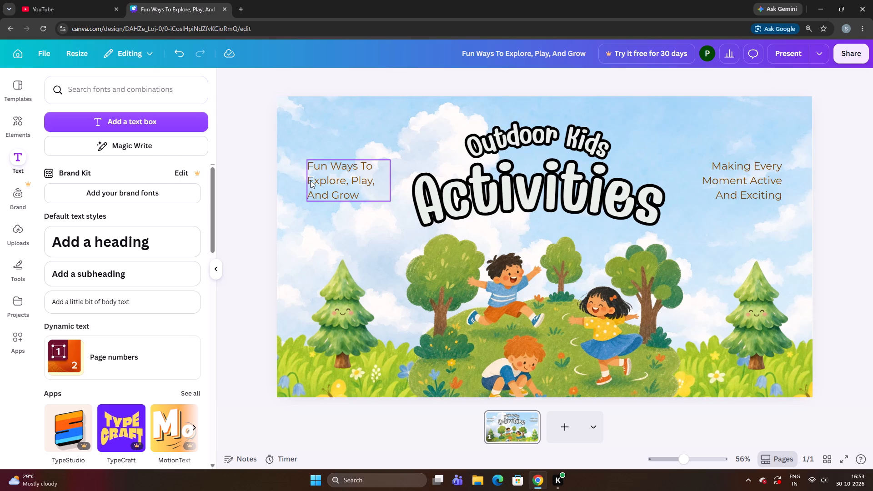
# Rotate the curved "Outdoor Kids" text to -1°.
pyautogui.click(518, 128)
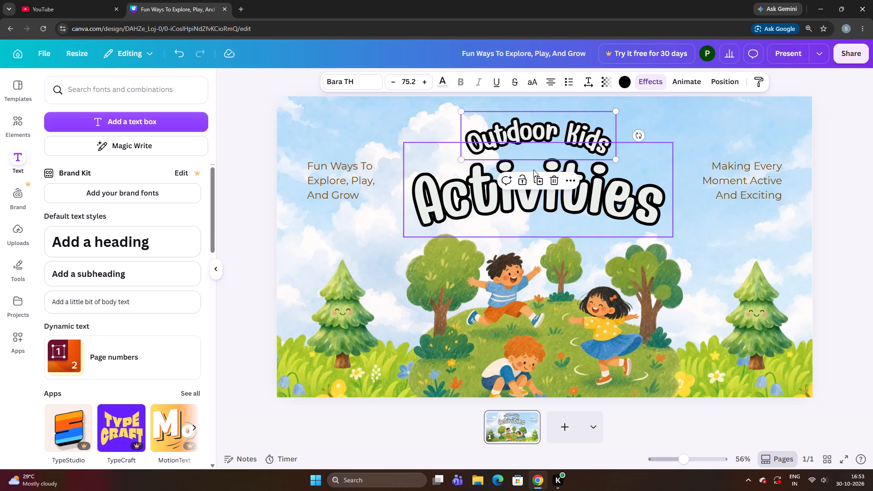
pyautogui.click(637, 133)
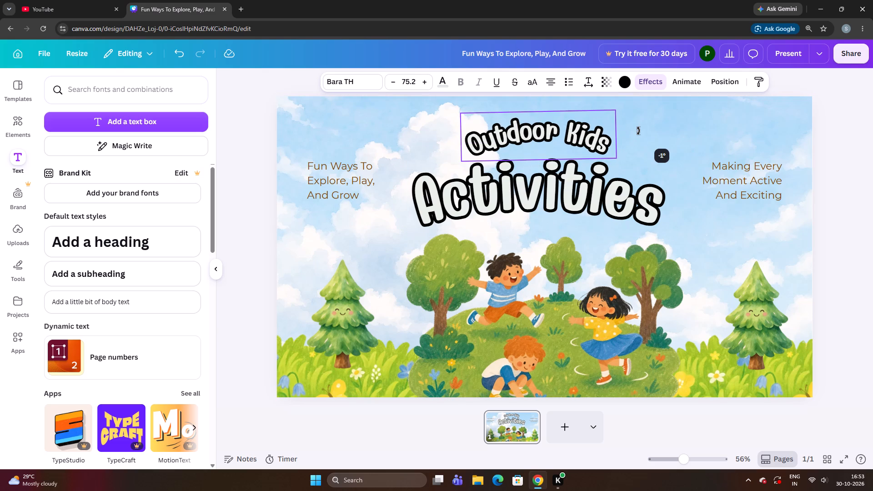
# Shift the "Outdoor Kids" text slightly left and down towards "Activities", and level its rotation.
pyautogui.click(587, 130)
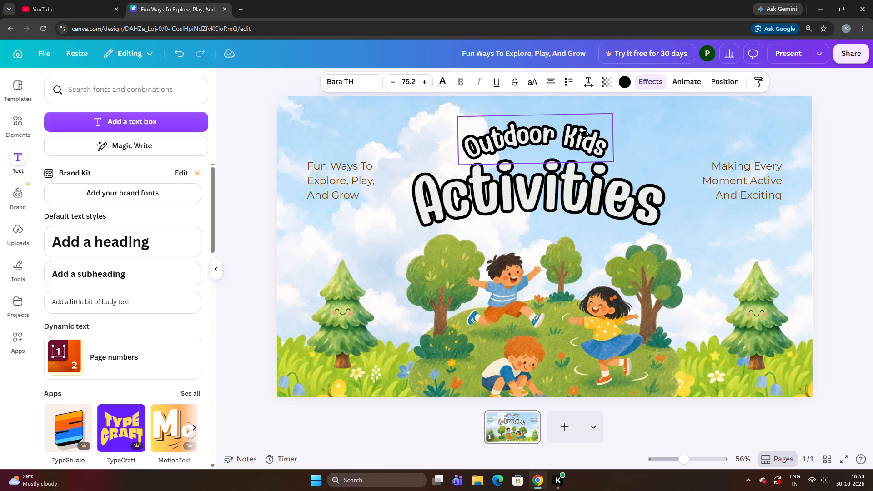
pyautogui.click(630, 136)
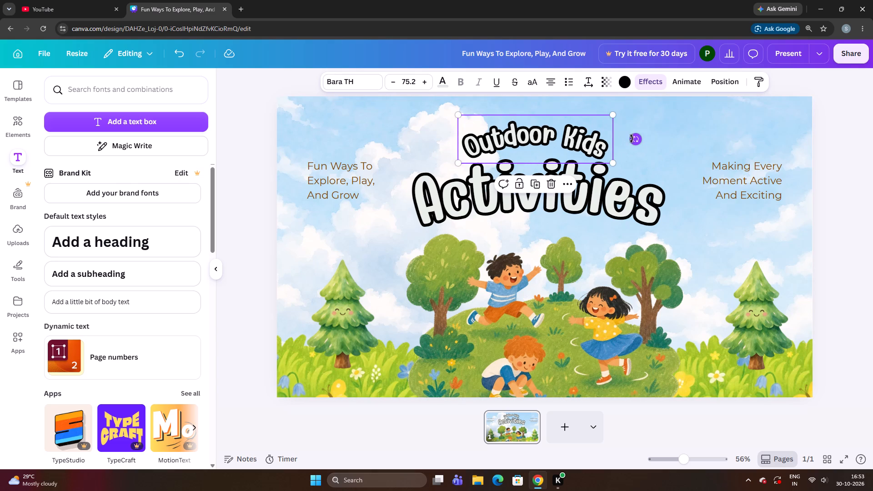
pyautogui.click(245, 205)
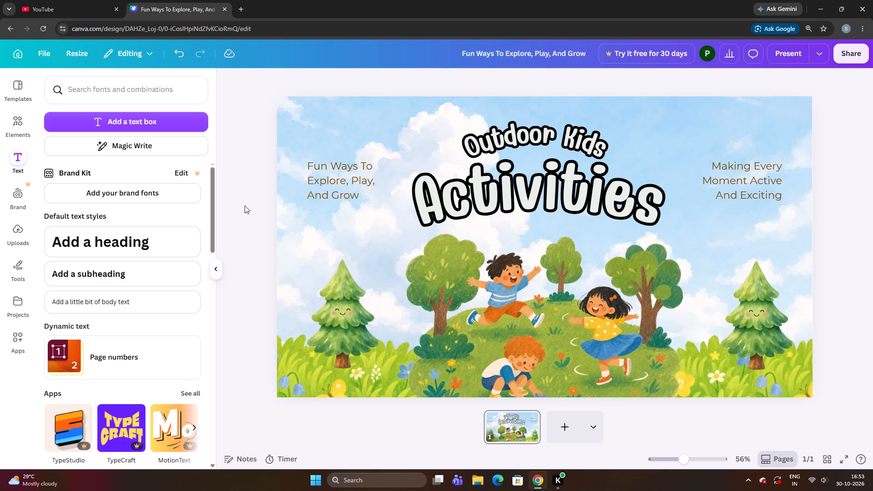
# Copy the wording "Fun Ways To Explore, Play, And Grow" and delete its original brown text box.
pyautogui.doubleClick(315, 169)
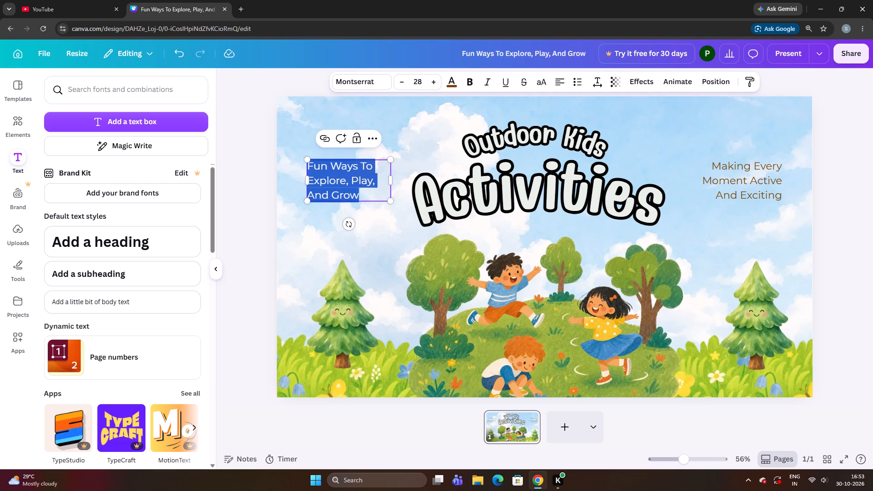
pyautogui.hotkey('ctrl', 'c')
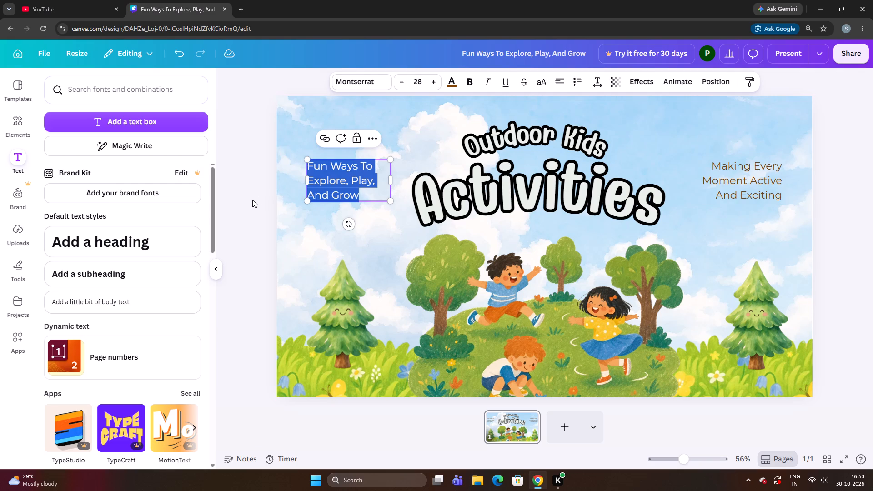
pyautogui.click(251, 200)
pyautogui.click(352, 184)
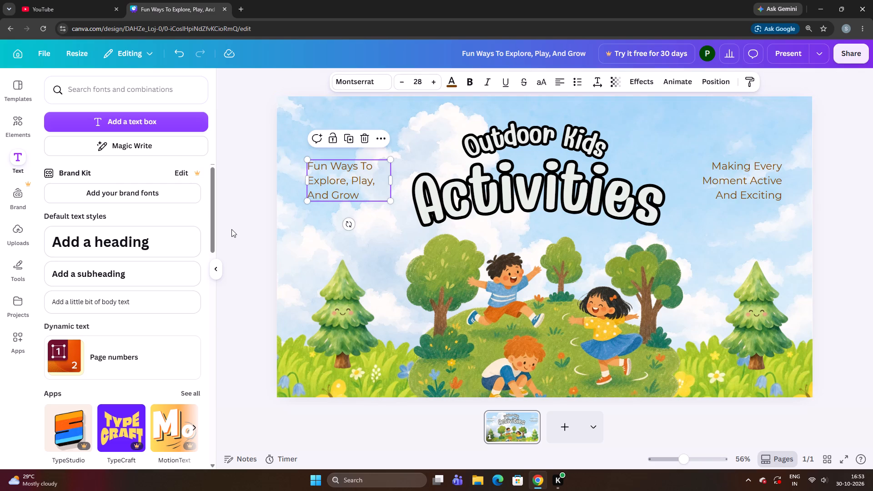
pyautogui.click(231, 229)
pyautogui.click(331, 190)
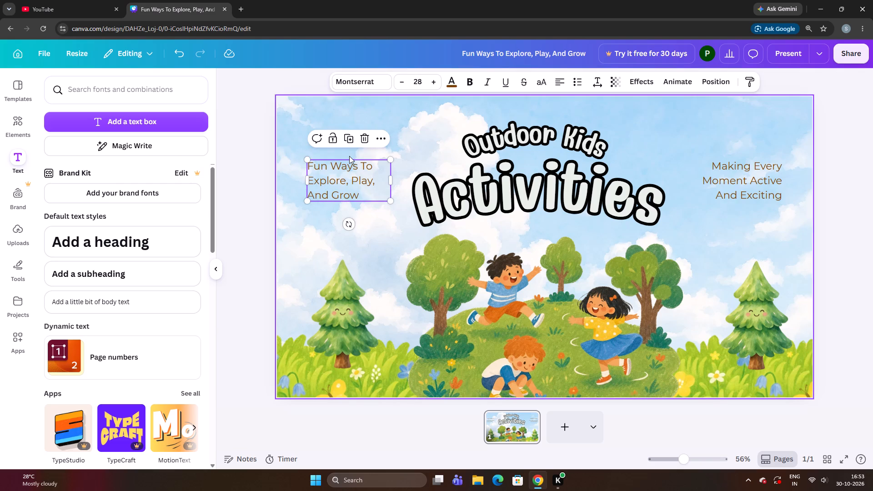
pyautogui.click(366, 135)
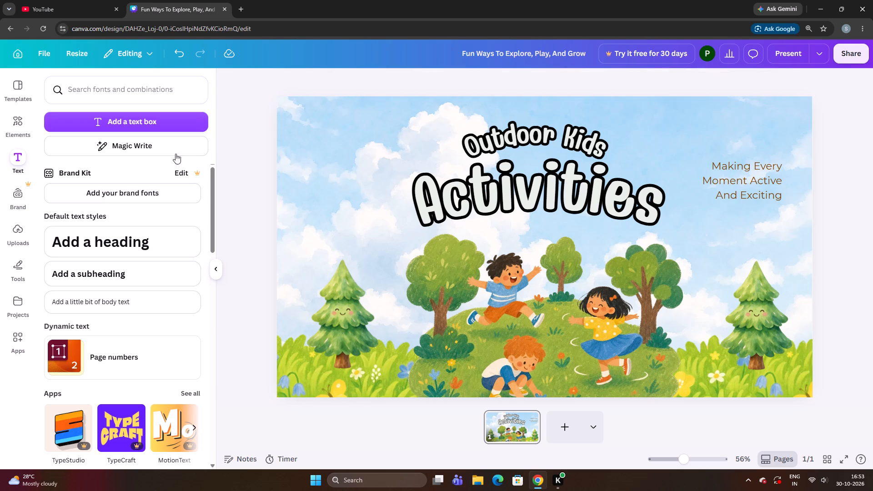
# Add a new text box containing the copied wording "Fun Ways To Explore, Play, And Grow".
pyautogui.click(189, 124)
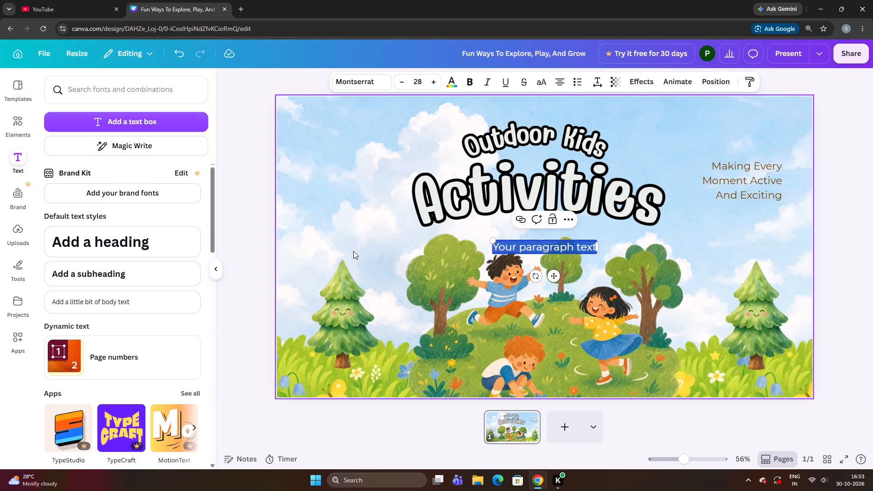
pyautogui.press('BackSpace')
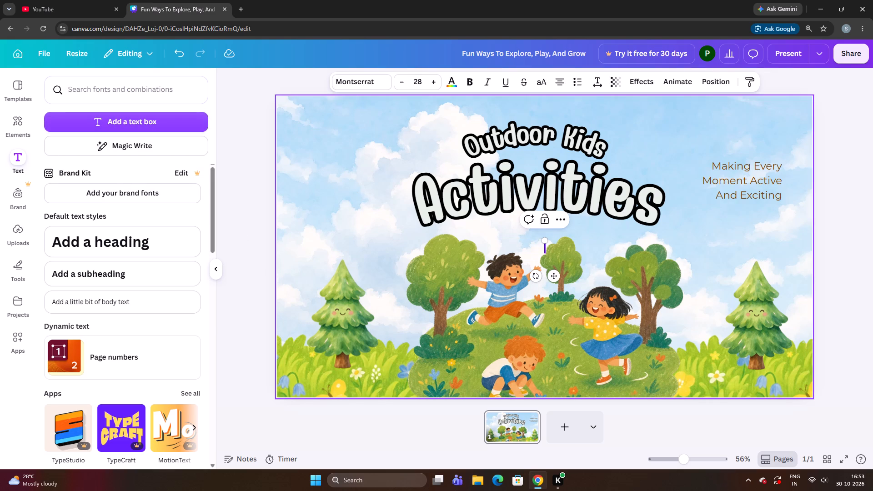
pyautogui.hotkey('ctrl', 'v')
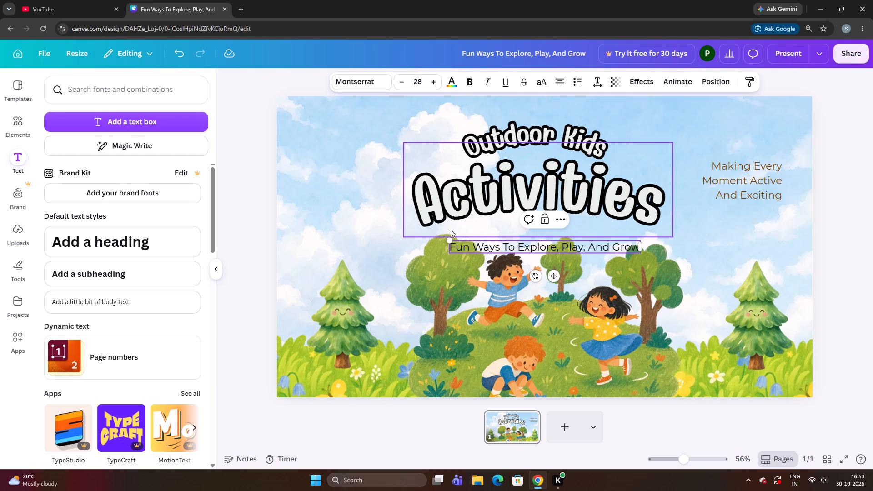
pyautogui.moveTo(463, 249); pyautogui.dragTo(448, 250)
pyautogui.click(388, 240)
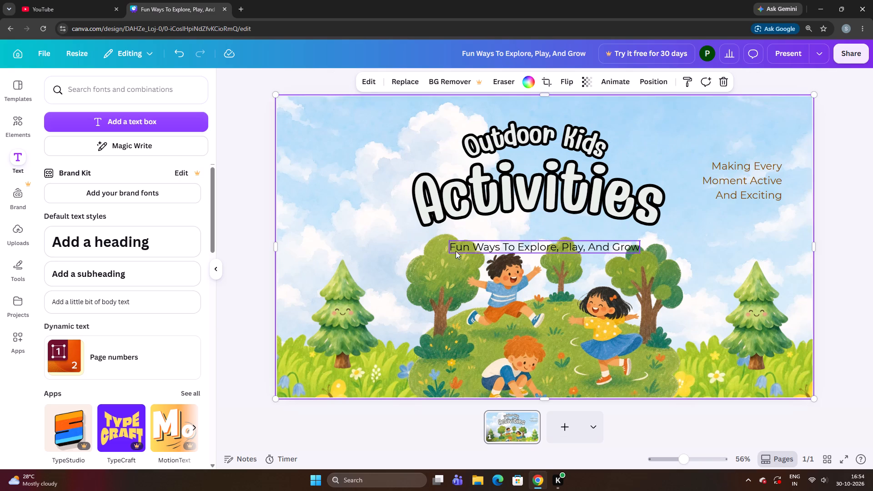
# Move the new "Fun Ways To Explore, Play, And Grow" text to the slide's left side and narrow it to three lines.
pyautogui.moveTo(489, 246); pyautogui.dragTo(365, 213)
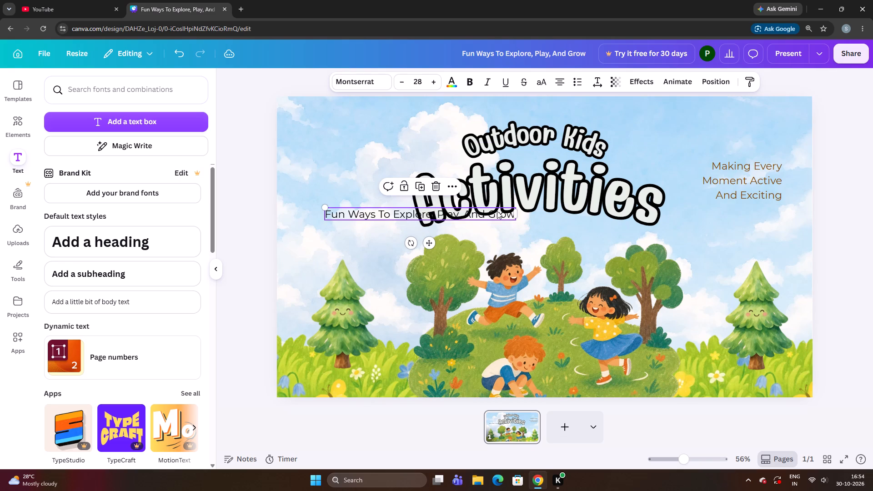
pyautogui.click(515, 214)
pyautogui.moveTo(516, 215); pyautogui.dragTo(500, 222)
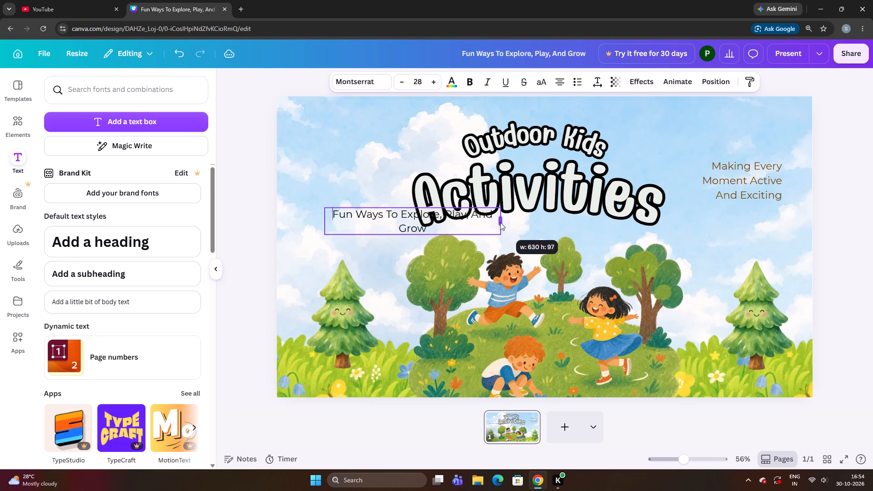
pyautogui.moveTo(500, 222); pyautogui.dragTo(406, 240)
pyautogui.moveTo(383, 234); pyautogui.dragTo(364, 215)
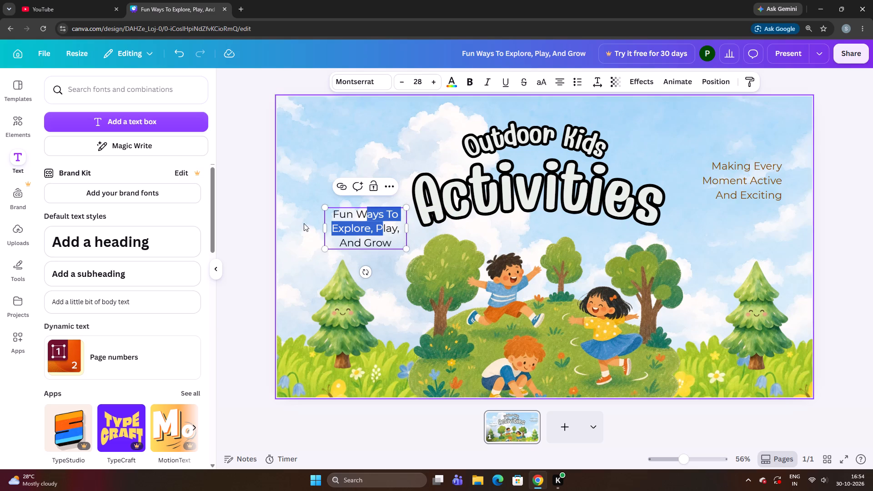
pyautogui.click(271, 234)
# Position the three-line "Fun Ways To Explore, Play, And Grow" text in the sky beside the left end of "Activities".
pyautogui.moveTo(355, 231); pyautogui.dragTo(331, 168)
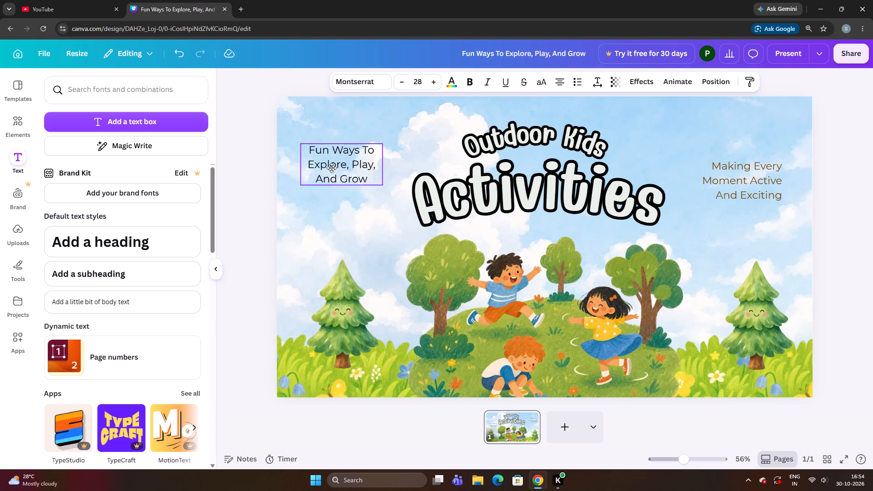
pyautogui.moveTo(331, 168); pyautogui.dragTo(330, 195)
pyautogui.click(257, 195)
pyautogui.click(326, 179)
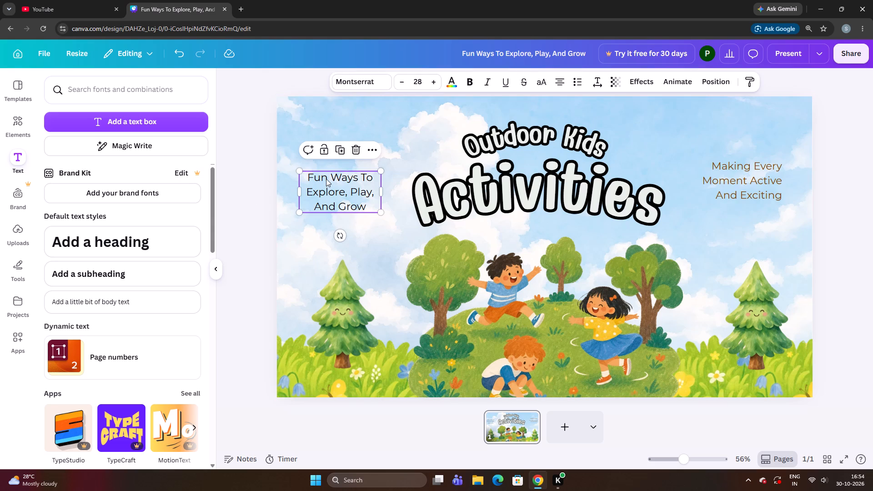
pyautogui.click(224, 223)
pyautogui.click(323, 203)
pyautogui.press('Up')
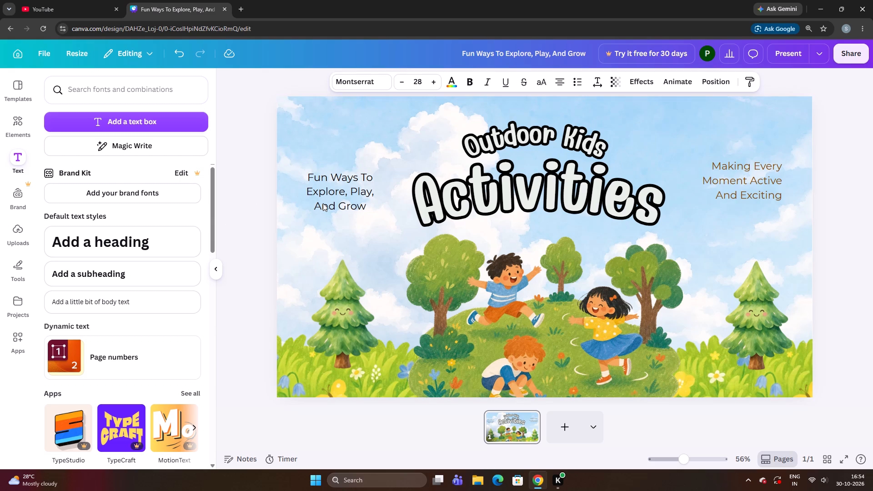
# Nudge the "Fun Ways To Explore, Play, And Grow" caption slightly up and left, level with the vertical middle of "Activities".
pyautogui.press('Up')
pyautogui.press('Up')
pyautogui.press('Down')
pyautogui.press('Down')
pyautogui.press('Left')
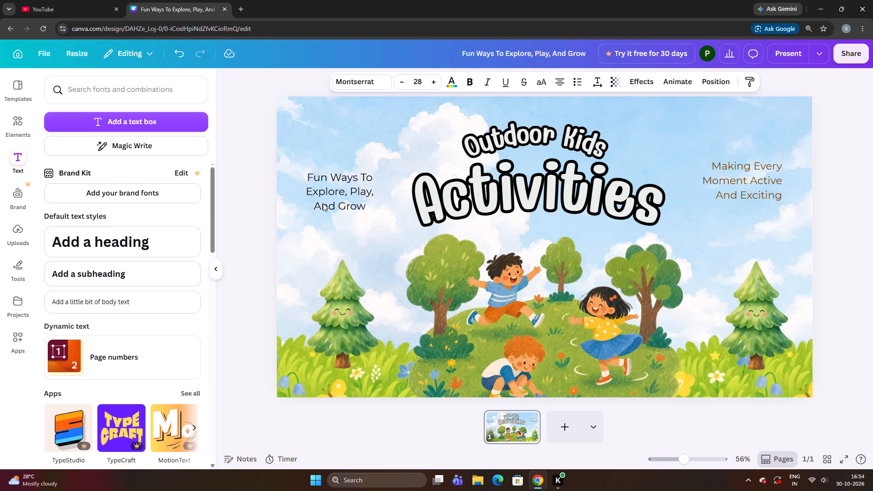
pyautogui.press('Left')
pyautogui.press('Left')
pyautogui.press('Left')
pyautogui.press('Up')
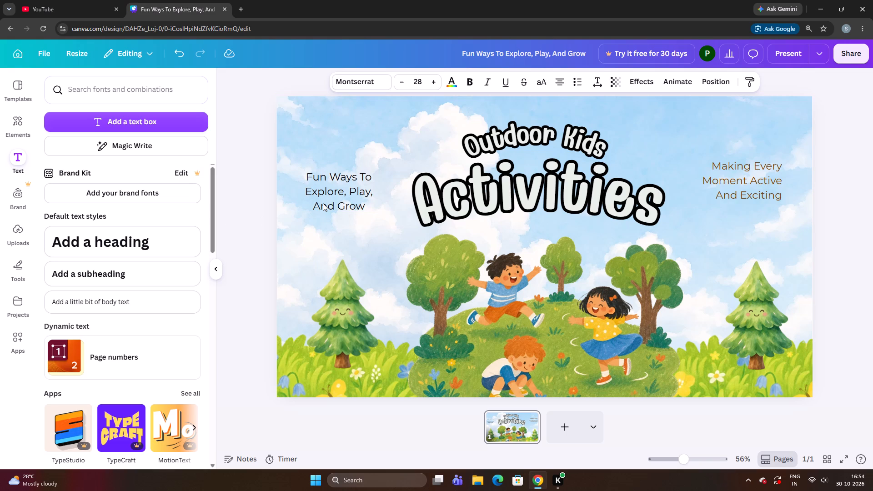
pyautogui.press('Up')
pyautogui.press('Up')
pyautogui.press('Up')
pyautogui.press('Up')
pyautogui.press('Up')
pyautogui.press('Up')
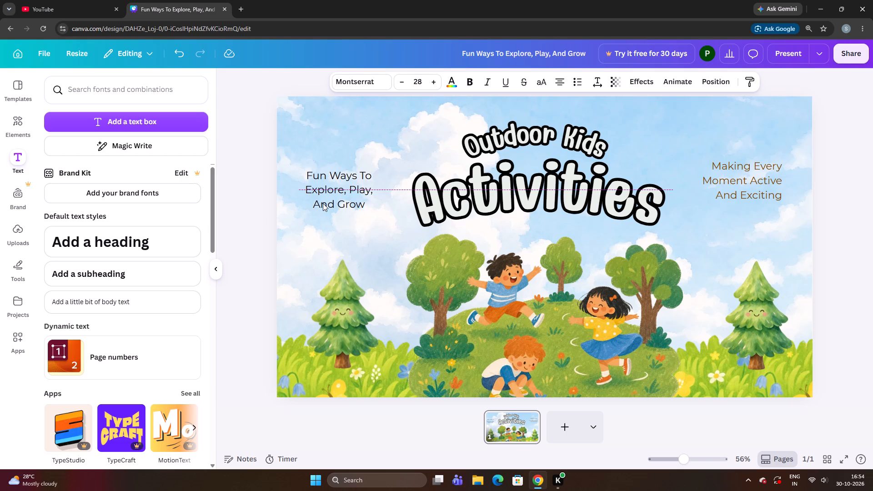
# Shift the "Fun Ways To Explore, Play, And Grow" caption further toward the slide's left edge, keeping it level with "Activities".
pyautogui.press('Left')
pyautogui.press('Left')
pyautogui.press('Left')
pyautogui.press('Left')
pyautogui.press('Up')
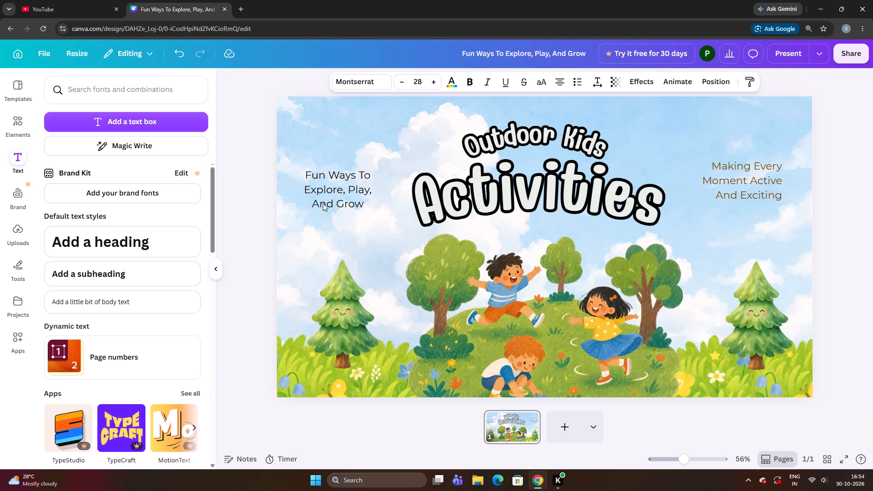
pyautogui.press('Left')
pyautogui.press('Left')
pyautogui.press('Left')
pyautogui.press('Left')
pyautogui.press('Left')
pyautogui.press('Left')
pyautogui.press('Left')
pyautogui.press('Left')
pyautogui.press('Left')
pyautogui.press('Left')
pyautogui.press('Up')
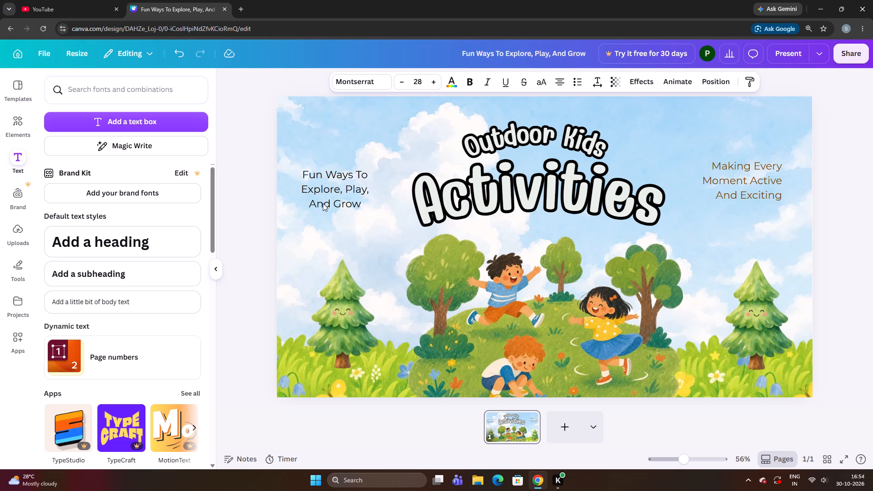
pyautogui.press('Left')
pyautogui.press('Left')
pyautogui.press('Left')
pyautogui.press('Left')
pyautogui.press('Down')
pyautogui.press('Down')
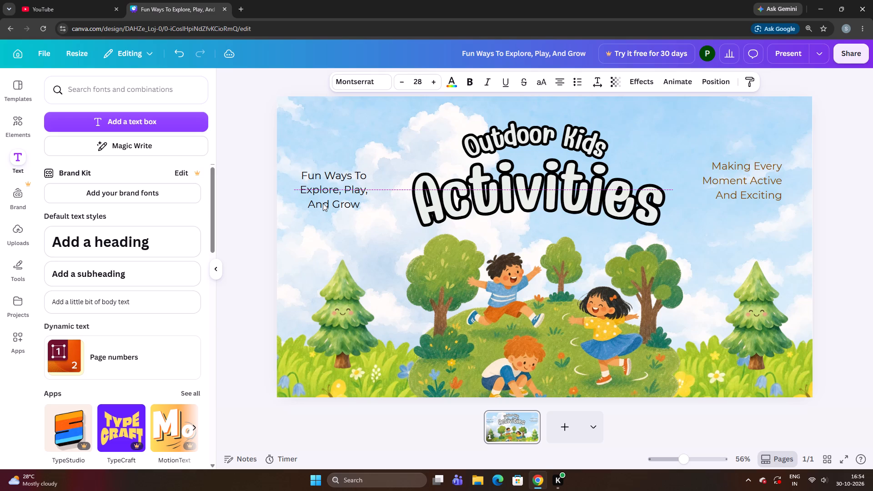
pyautogui.press('Left')
pyautogui.press('Left')
pyautogui.press('Left')
pyautogui.press('Left')
pyautogui.press('Left')
pyautogui.press('Left')
pyautogui.press('Left')
pyautogui.press('Left')
pyautogui.press('Left')
pyautogui.press('Up')
pyautogui.press('Left')
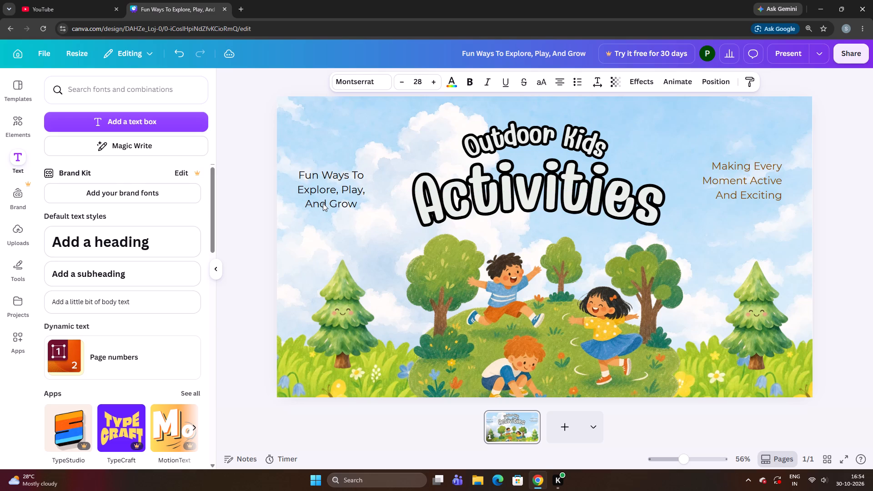
pyautogui.press('Left')
pyautogui.press('Left')
pyautogui.press('Left')
pyautogui.press('Left')
pyautogui.press('Left')
pyautogui.press('Up')
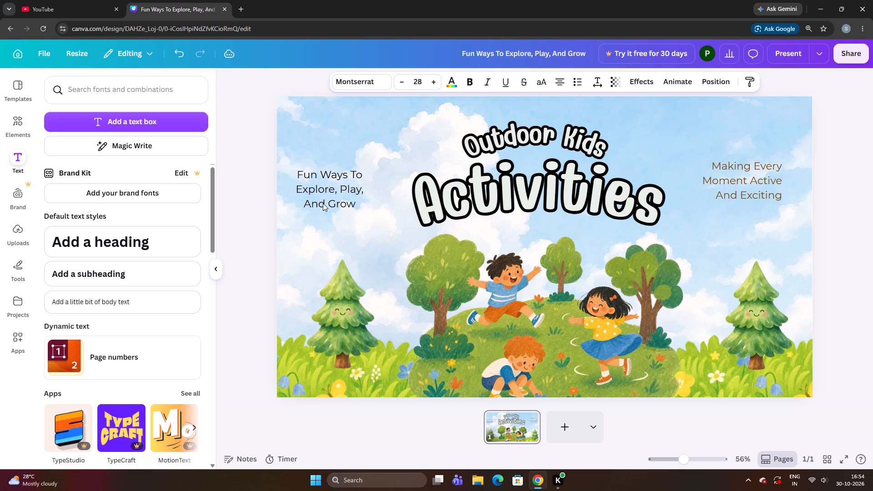
pyautogui.press('Up')
pyautogui.press('Down')
pyautogui.press('Down')
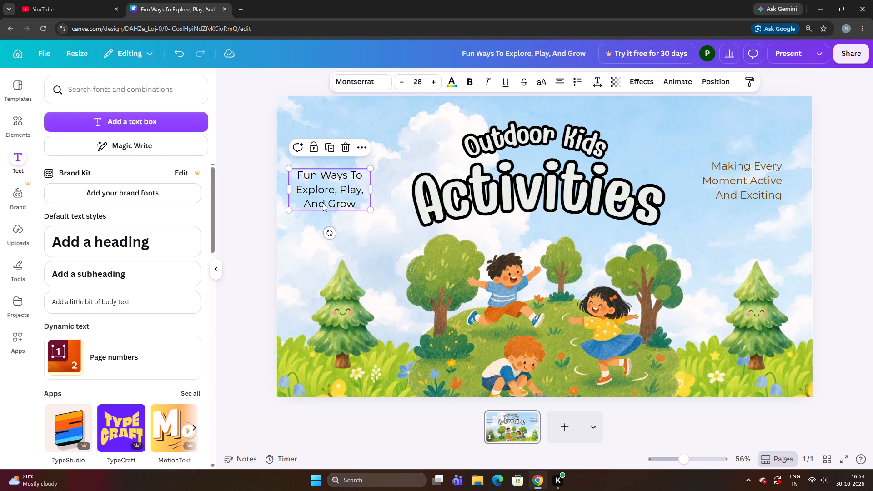
# Fine-tune the "Fun Ways To Explore, Play, And Grow" caption's position so it aligns with the vertical centre of "Activities".
pyautogui.press('Right')
pyautogui.press('Down')
pyautogui.press('Up')
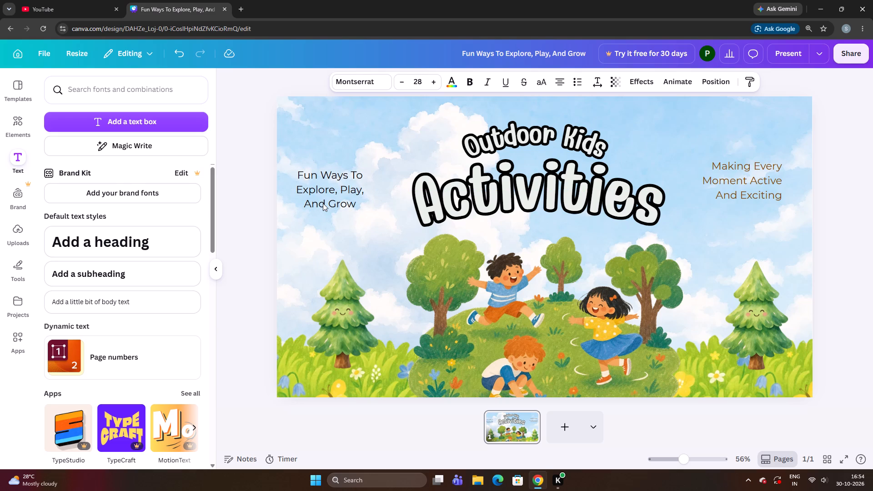
pyautogui.press('Down')
pyautogui.press('Up')
pyautogui.press('Right')
pyautogui.press('Right')
pyautogui.press('Right')
pyautogui.press('Down')
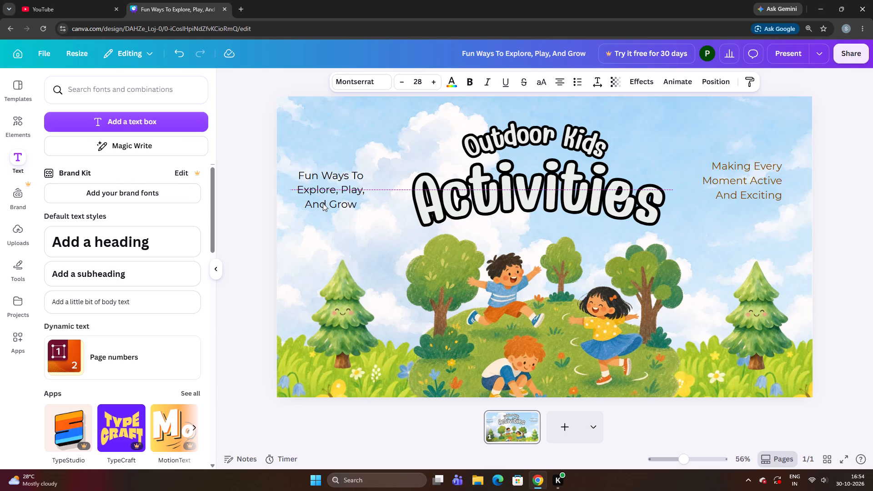
pyautogui.press('Down')
pyautogui.press('Up')
pyautogui.press('Left')
pyautogui.press('Down')
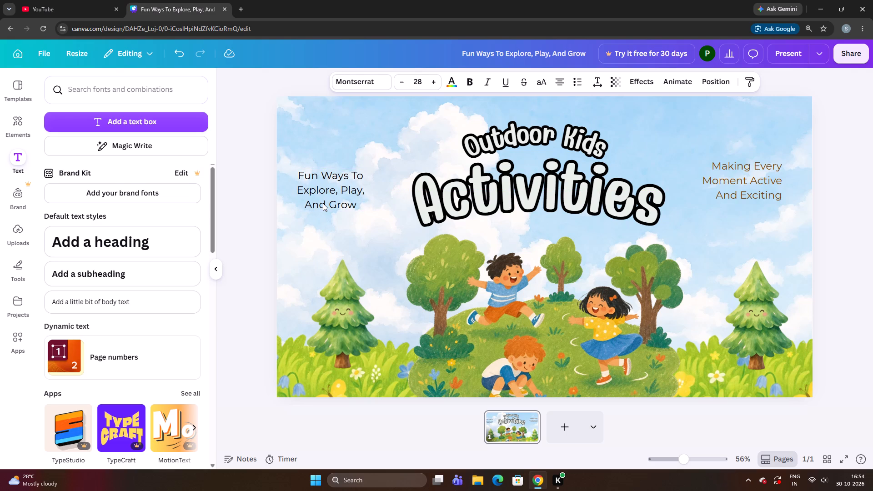
pyautogui.press('Right')
pyautogui.press('Right')
pyautogui.press('Down')
pyautogui.press('Up')
pyautogui.press('Up')
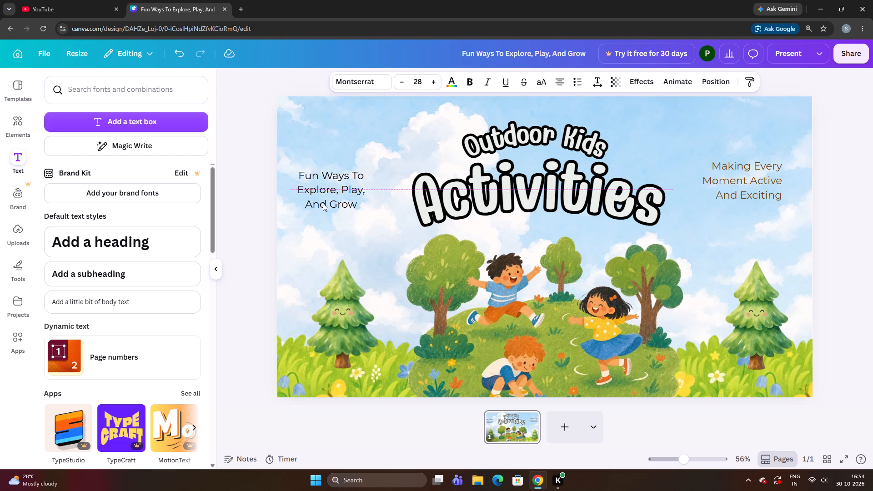
pyautogui.press('Up')
pyautogui.press('Down')
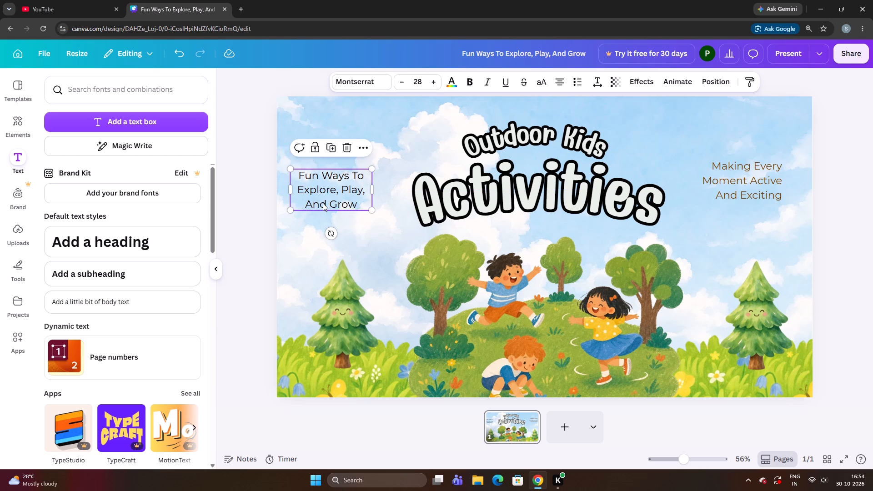
pyautogui.press('Down')
pyautogui.press('Up')
pyautogui.press('Up')
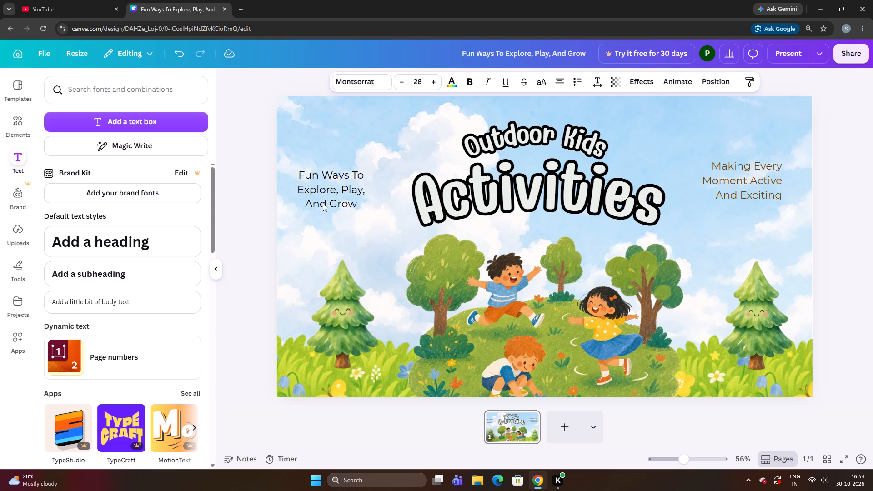
pyautogui.press('Down')
pyautogui.press('Down')
pyautogui.press('Up')
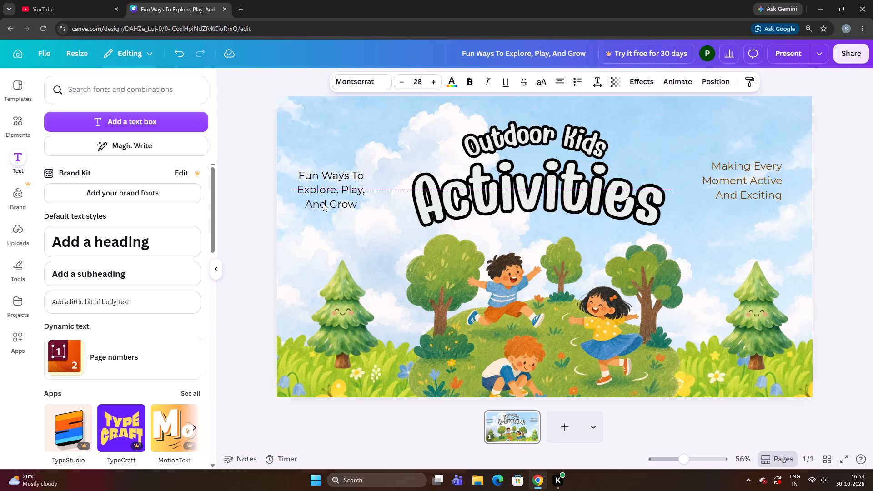
pyautogui.press('Down')
pyautogui.press('Left')
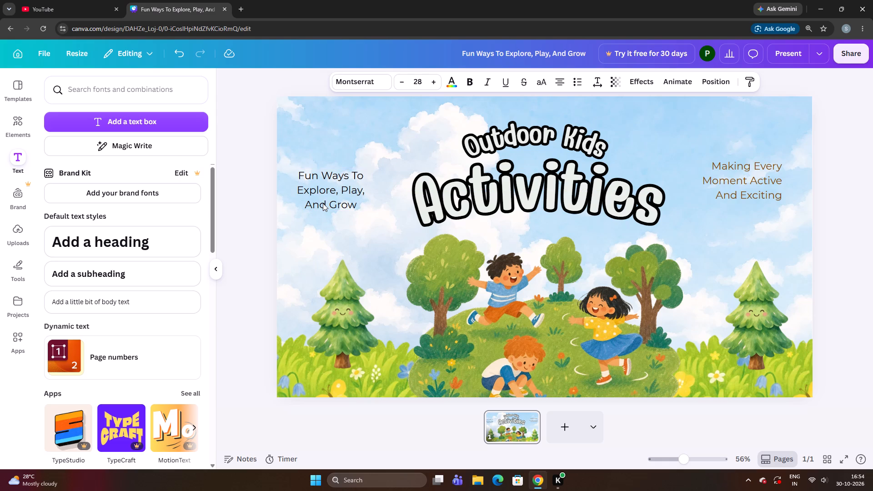
pyautogui.press('Left')
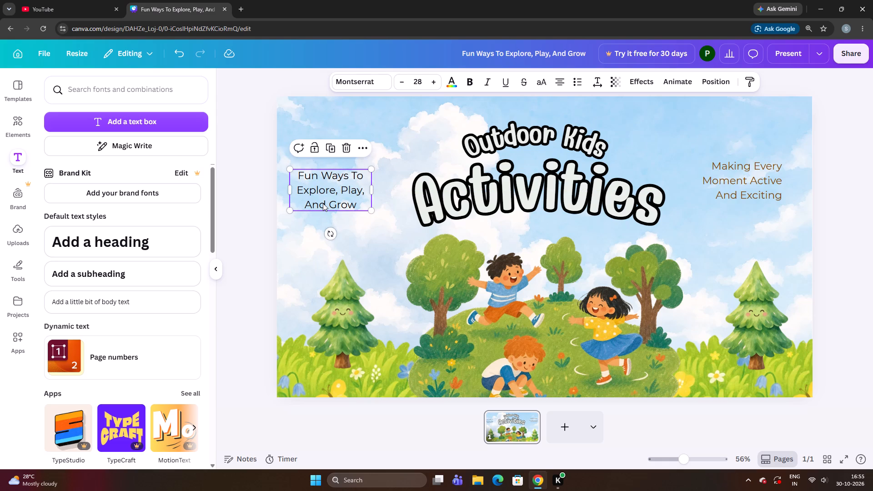
pyautogui.press('Left')
pyautogui.press('Down')
pyautogui.press('Down')
pyautogui.press('Down')
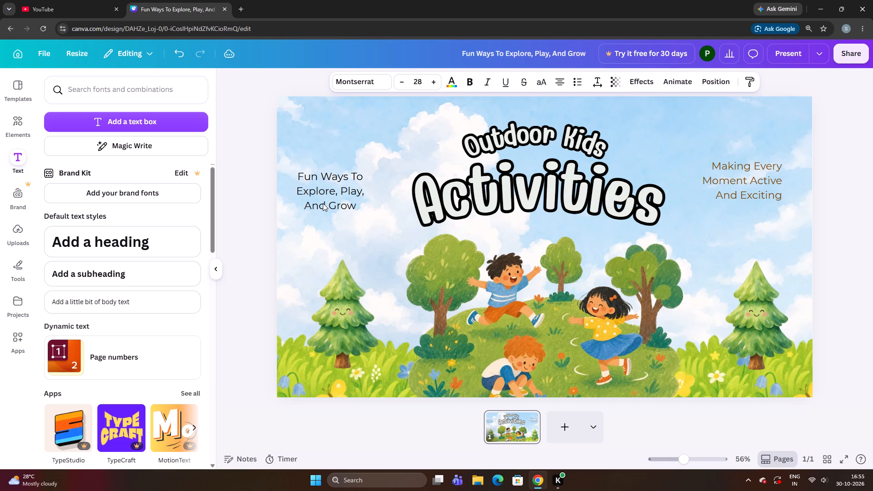
pyautogui.press('Down')
pyautogui.press('Up')
pyautogui.press('Up')
pyautogui.press('Up')
pyautogui.press('Up')
pyautogui.press('Up')
pyautogui.press('Up')
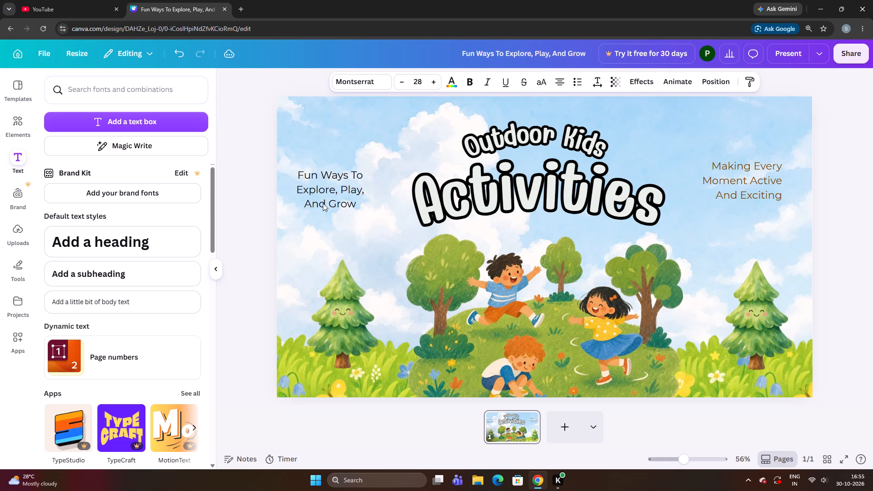
pyautogui.press('Down')
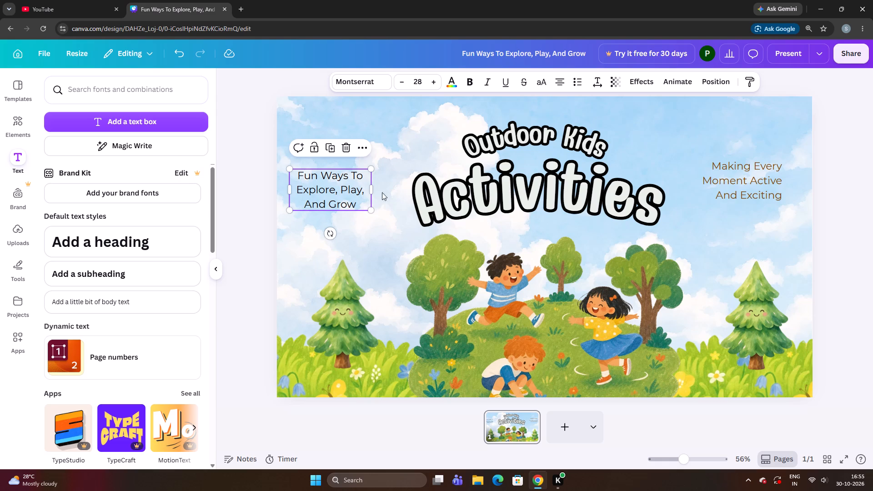
# Copy the wording "Making Every Moment Active And Exciting" and delete its original brown text box.
pyautogui.click(692, 146)
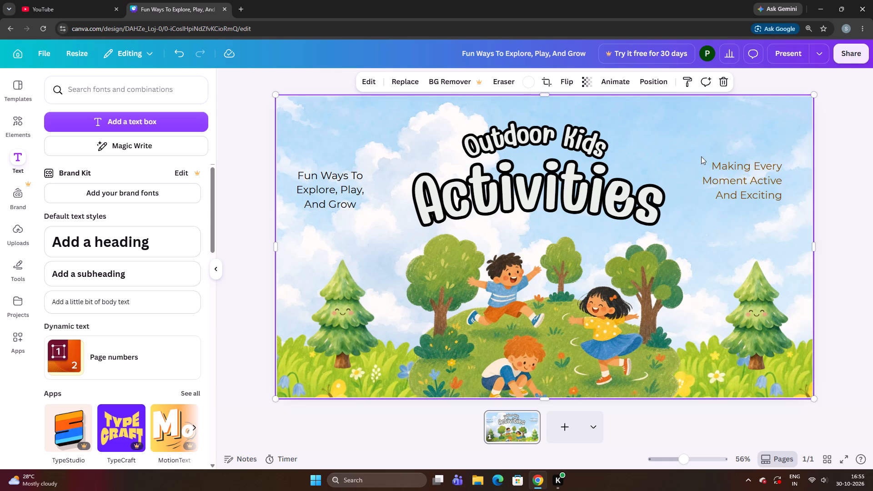
pyautogui.doubleClick(714, 170)
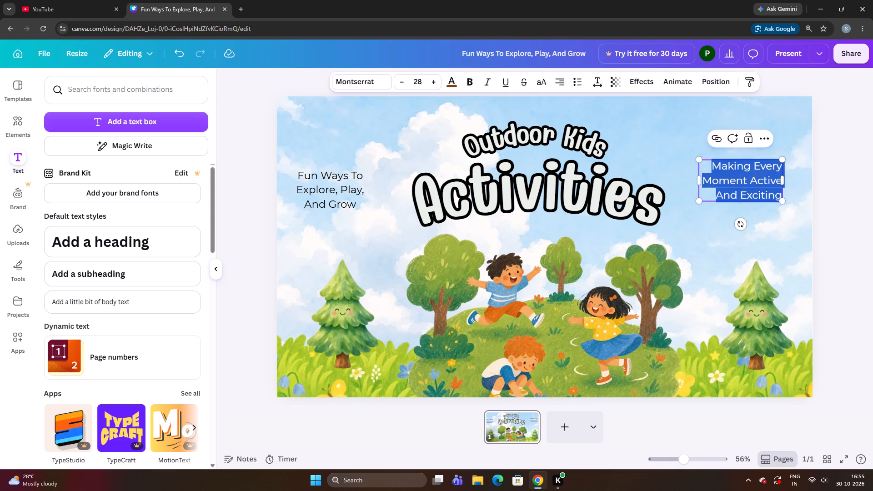
pyautogui.hotkey('ctrl', 'c')
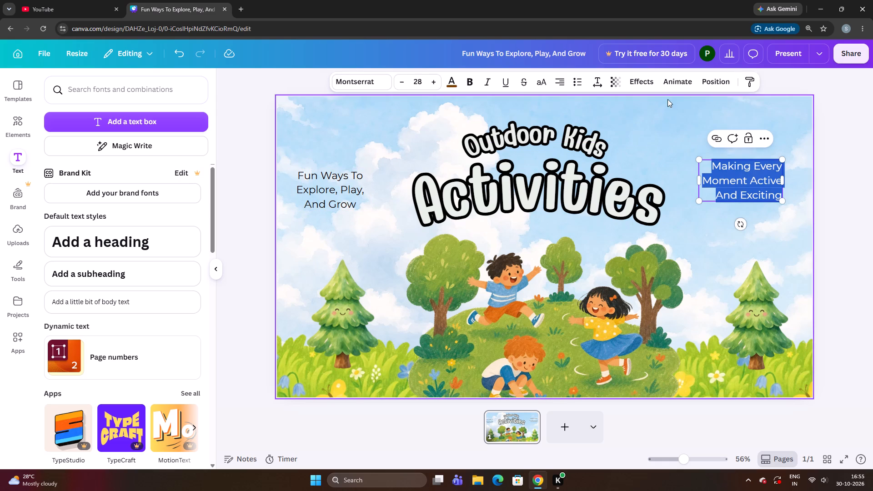
pyautogui.click(666, 123)
pyautogui.click(723, 183)
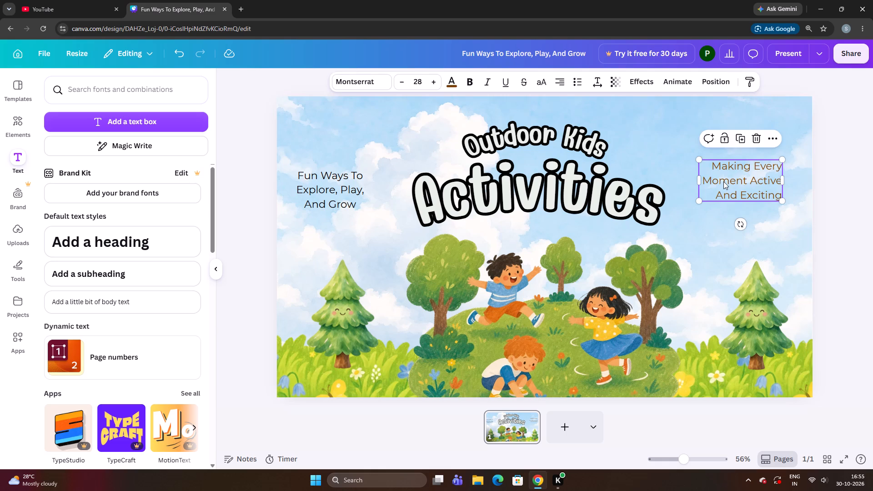
pyautogui.click(681, 151)
pyautogui.click(719, 193)
pyautogui.click(677, 171)
pyautogui.click(705, 180)
pyautogui.click(682, 173)
pyautogui.click(723, 173)
pyautogui.click(758, 140)
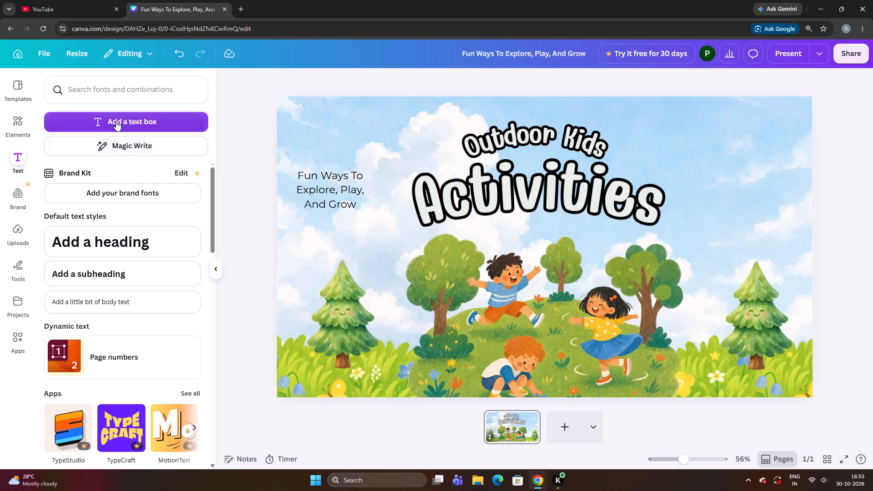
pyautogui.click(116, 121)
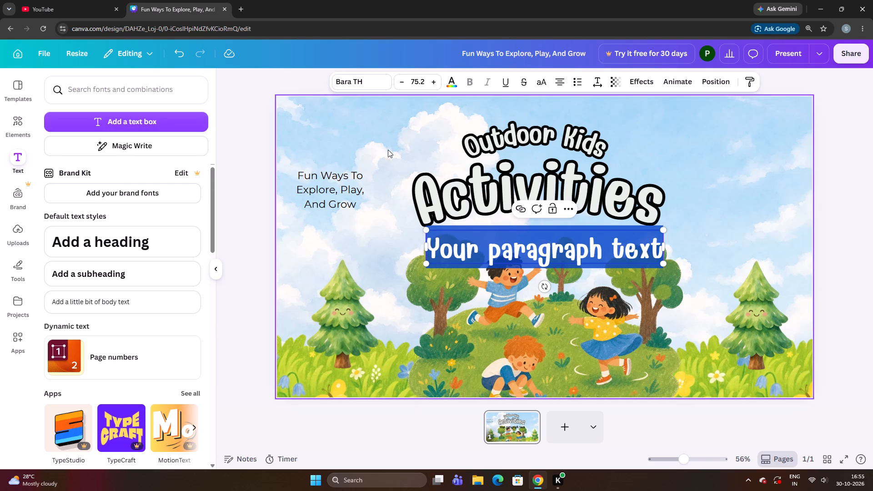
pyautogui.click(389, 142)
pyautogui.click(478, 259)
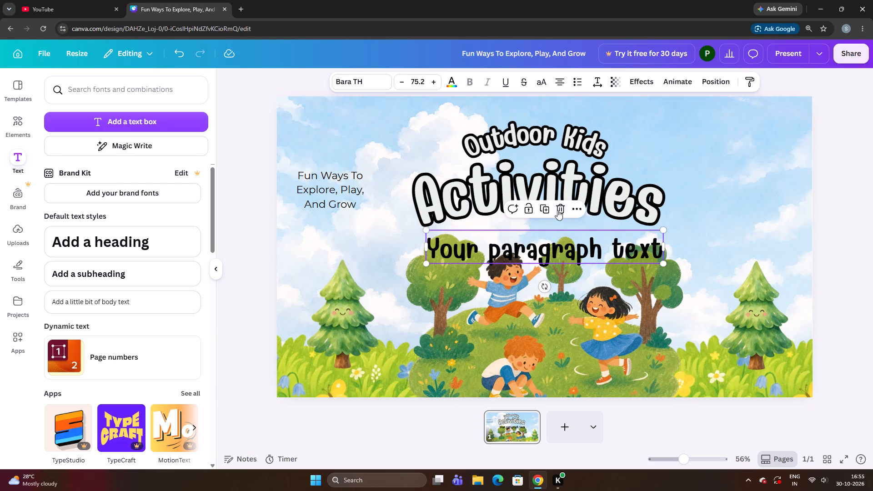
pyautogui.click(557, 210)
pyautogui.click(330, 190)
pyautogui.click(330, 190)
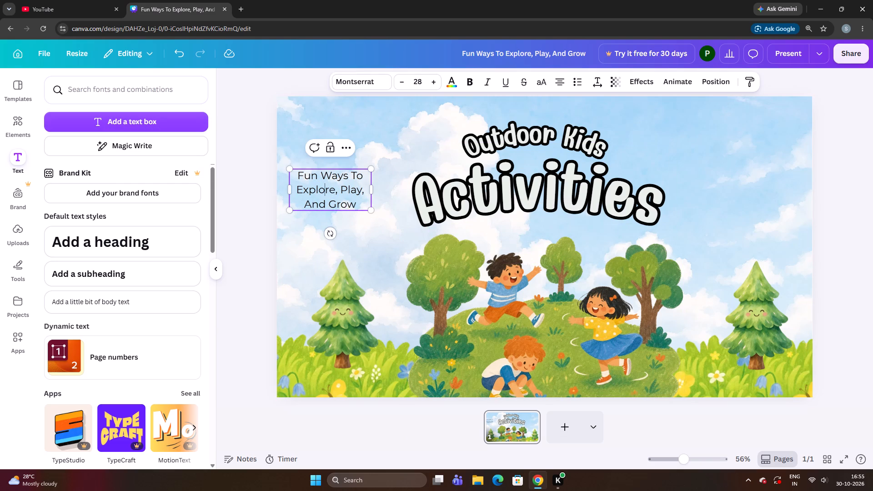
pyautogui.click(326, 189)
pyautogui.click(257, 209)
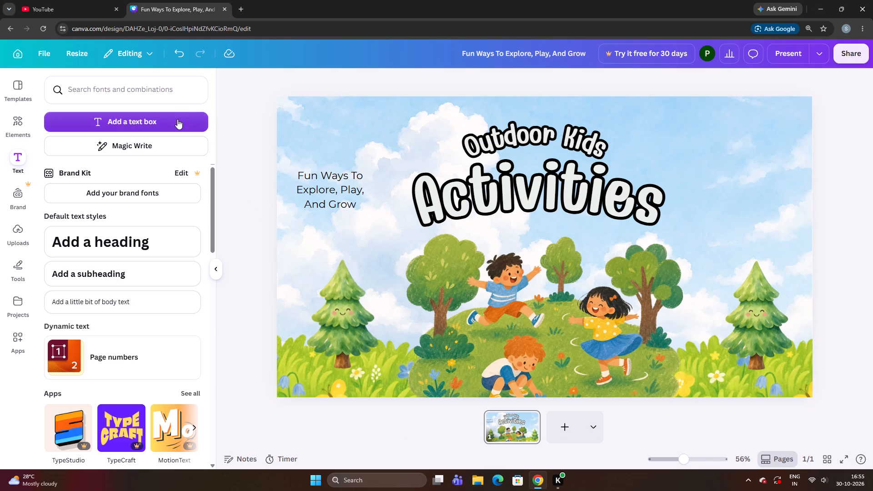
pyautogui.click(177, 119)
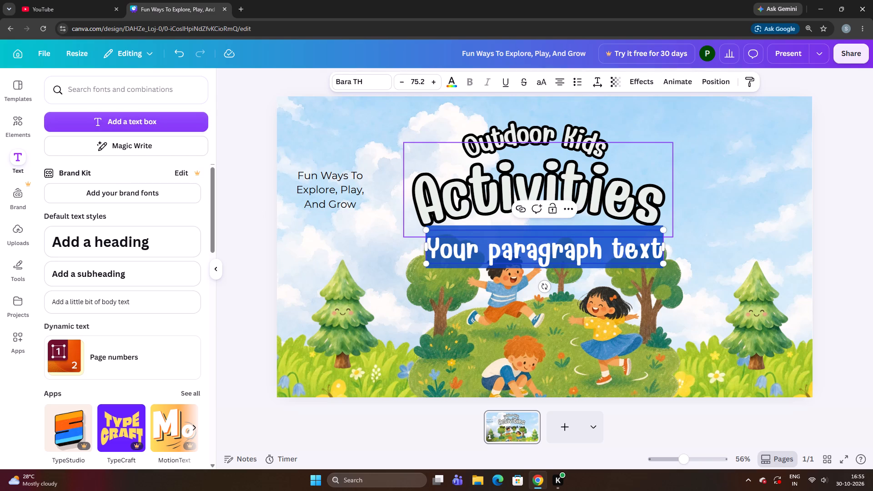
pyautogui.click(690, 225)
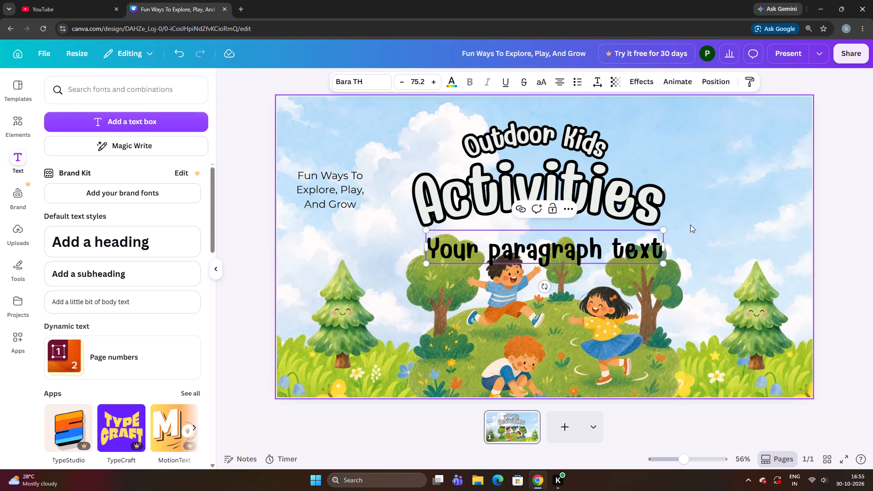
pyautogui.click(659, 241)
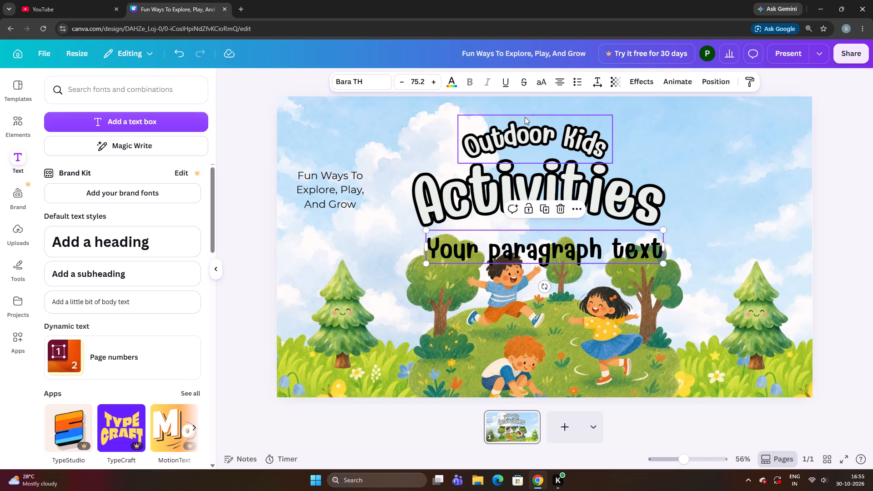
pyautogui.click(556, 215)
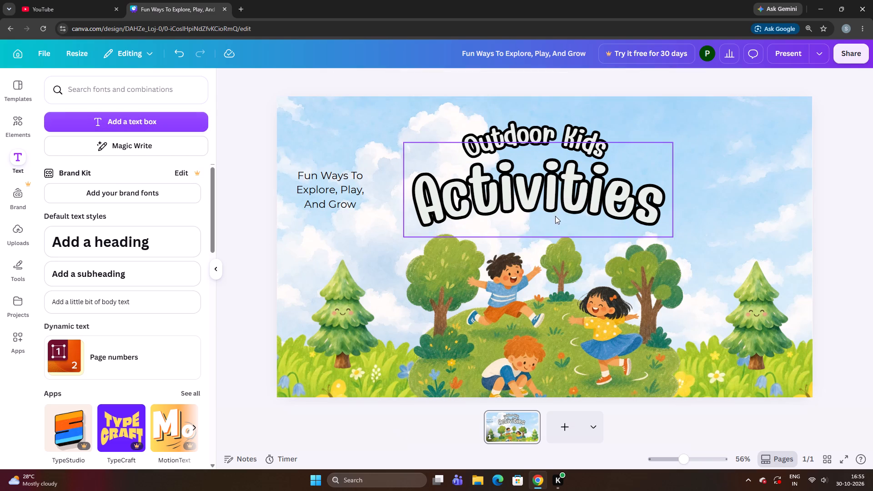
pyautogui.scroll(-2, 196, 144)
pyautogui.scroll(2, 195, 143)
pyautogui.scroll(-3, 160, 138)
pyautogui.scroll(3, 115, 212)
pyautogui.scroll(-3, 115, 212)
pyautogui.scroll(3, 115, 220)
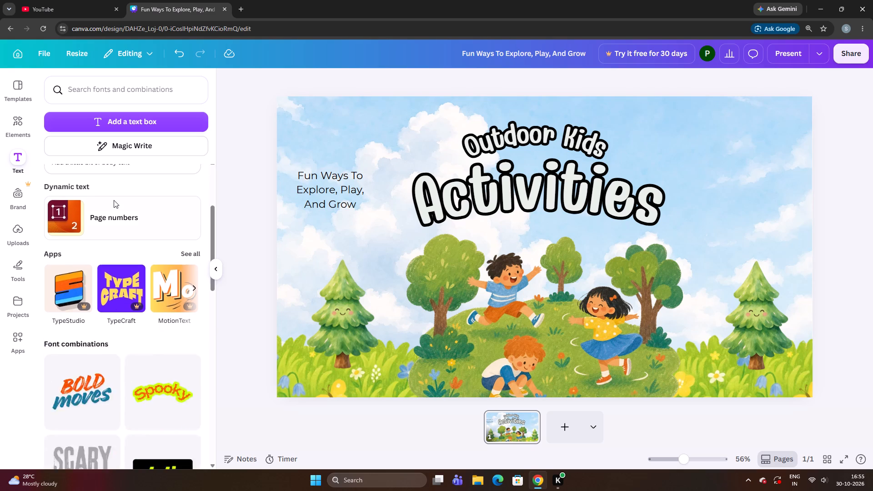
# Add a new text box, shrink it to size 24 and place it in the sky to the right of "Activities".
pyautogui.click(115, 116)
pyautogui.click(793, 107)
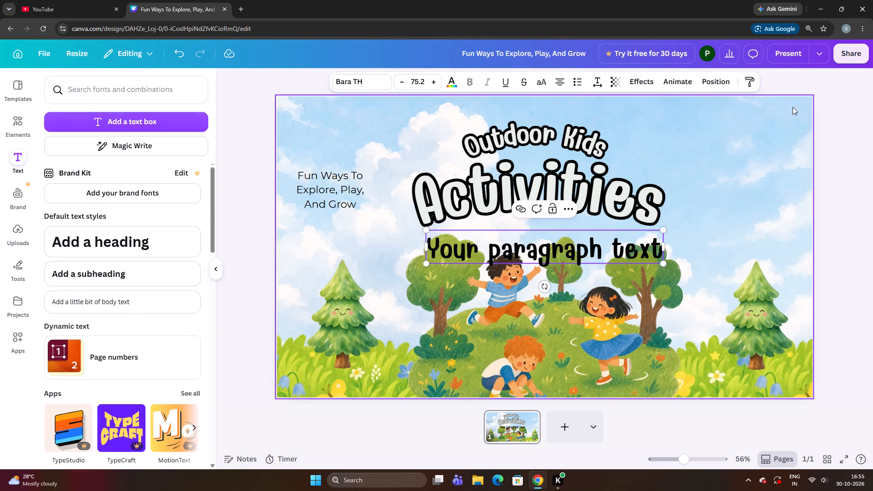
pyautogui.moveTo(611, 259); pyautogui.dragTo(713, 197)
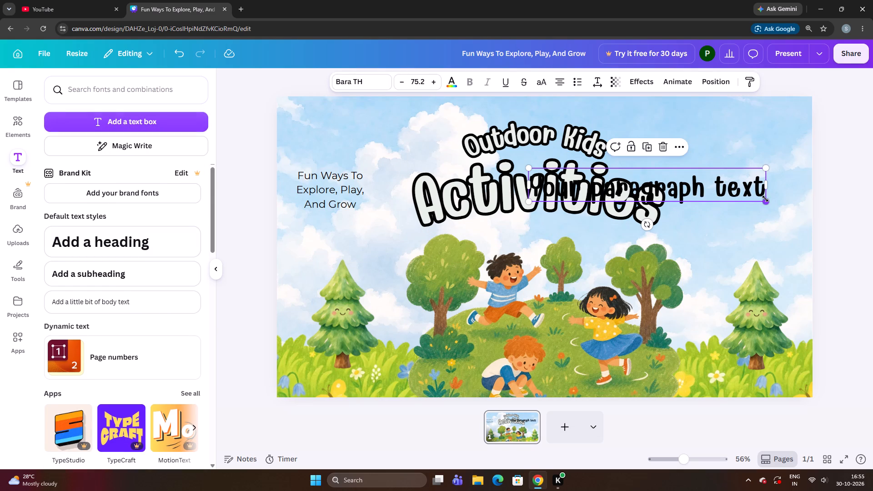
pyautogui.moveTo(765, 199); pyautogui.dragTo(602, 188)
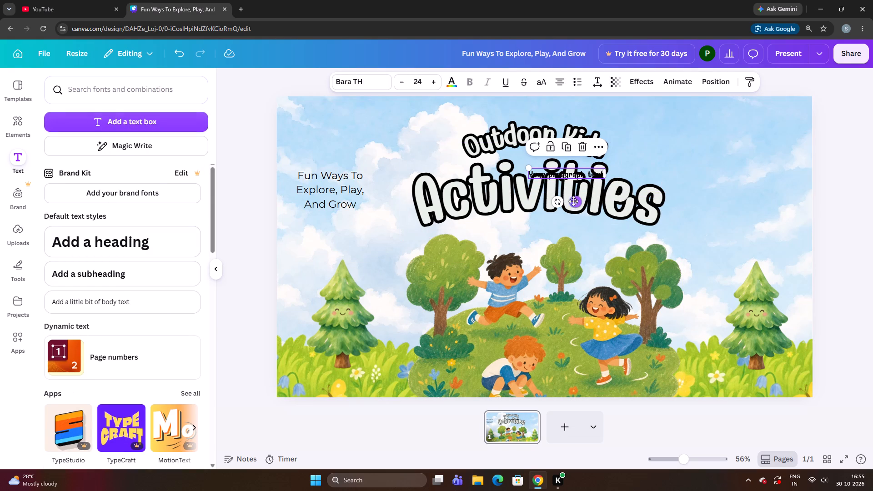
pyautogui.moveTo(575, 205); pyautogui.dragTo(730, 197)
pyautogui.click(730, 197)
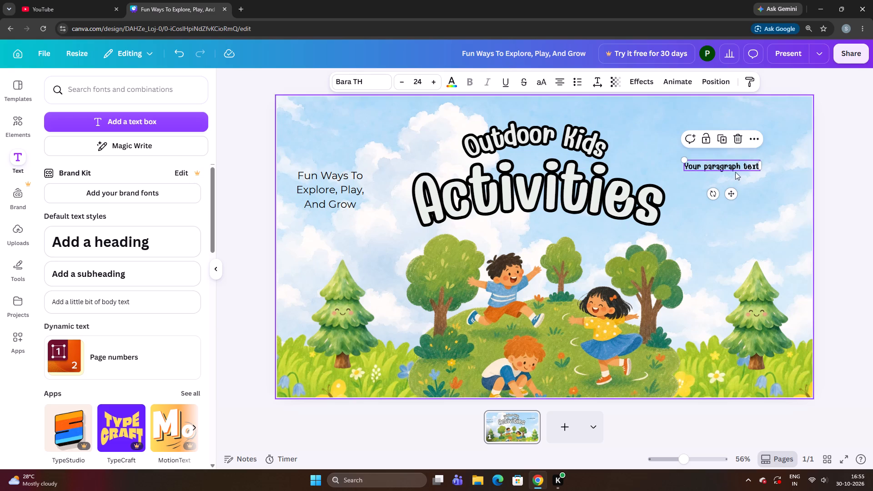
# Replace the new text box's placeholder with the copied wording "Making Every Moment Active And Exciting".
pyautogui.click(735, 164)
pyautogui.press('BackSpace')
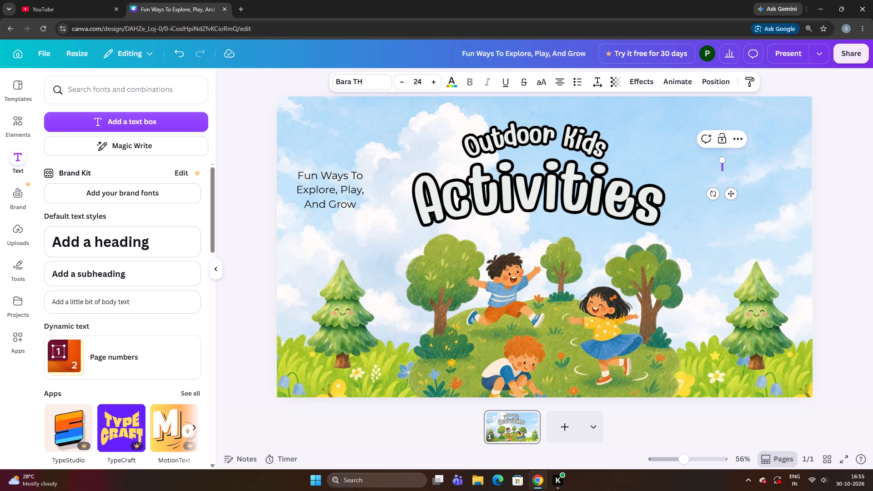
pyautogui.hotkey('ctrl', 'v')
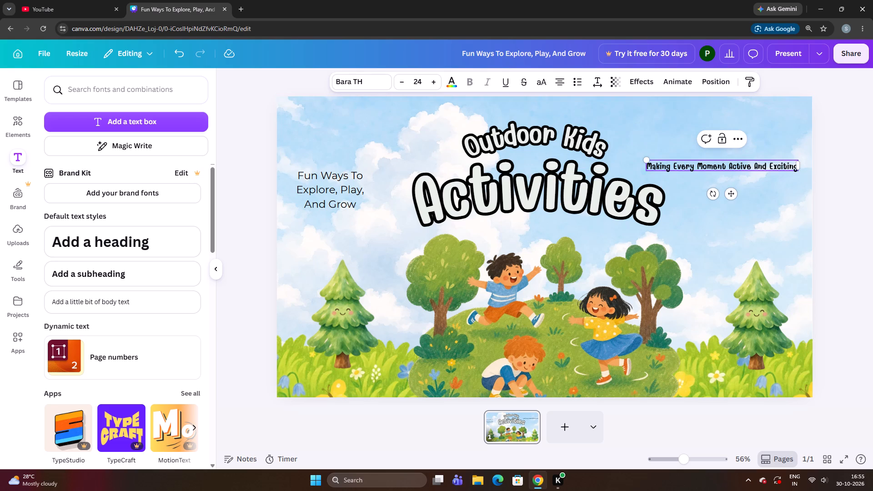
pyautogui.click(400, 118)
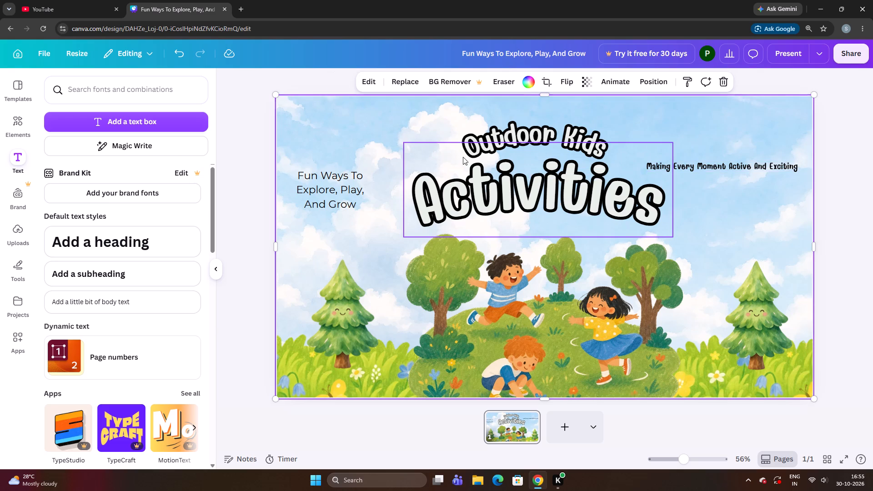
# Set the font of the "Making Every Moment Active And Exciting" caption to Montserrat.
pyautogui.click(699, 162)
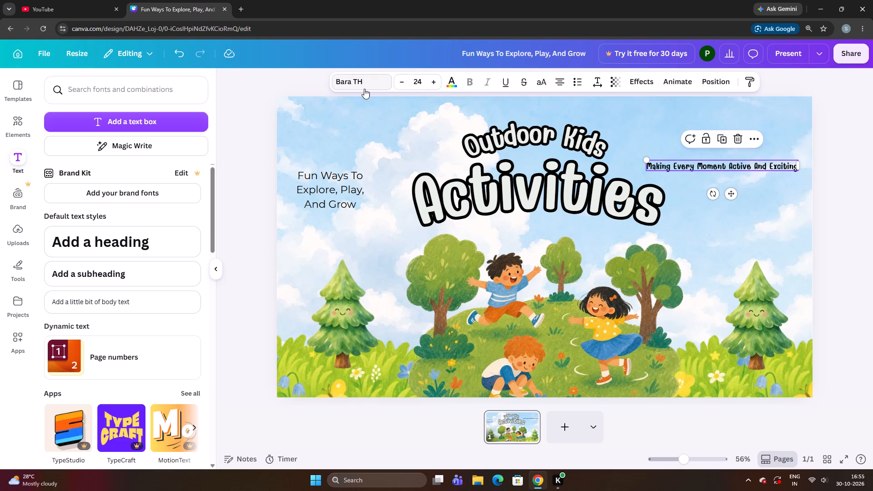
pyautogui.click(364, 89)
pyautogui.click(118, 227)
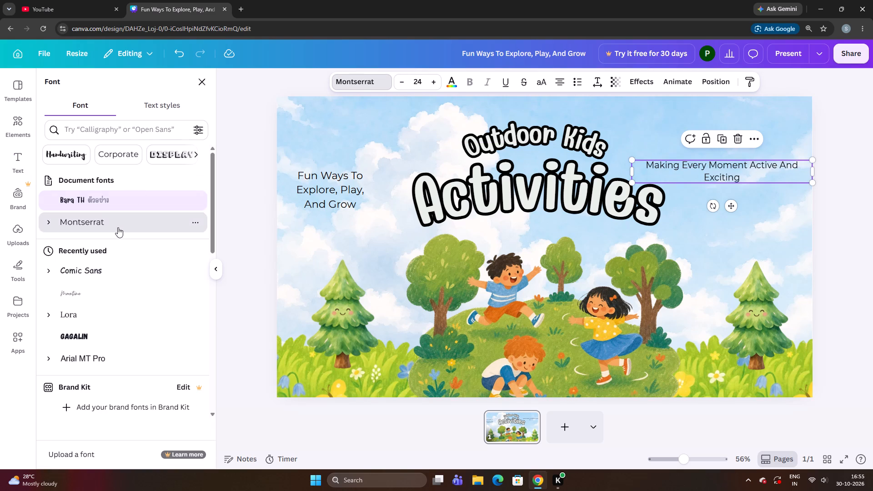
pyautogui.click(243, 192)
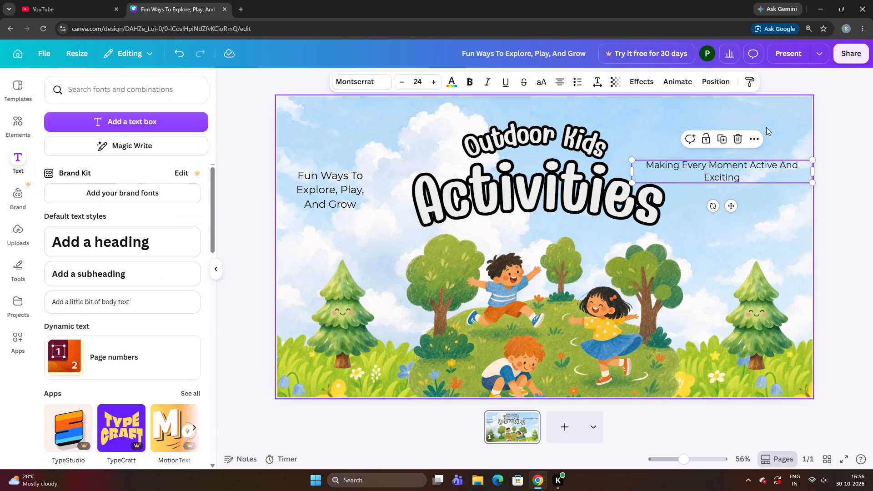
# Narrow the "Making Every Moment Active And Exciting" caption to wrap over three lines and place it above the right-hand pine tree.
pyautogui.click(803, 166)
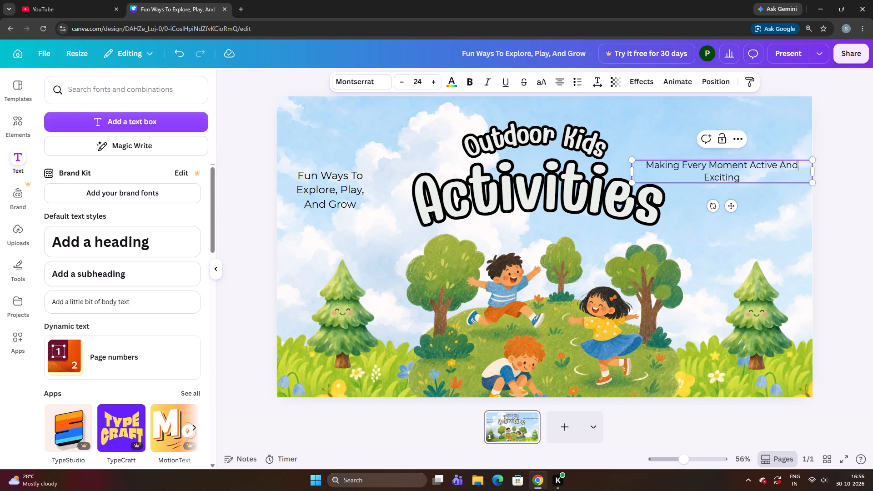
pyautogui.click(789, 196)
pyautogui.moveTo(786, 178); pyautogui.dragTo(754, 181)
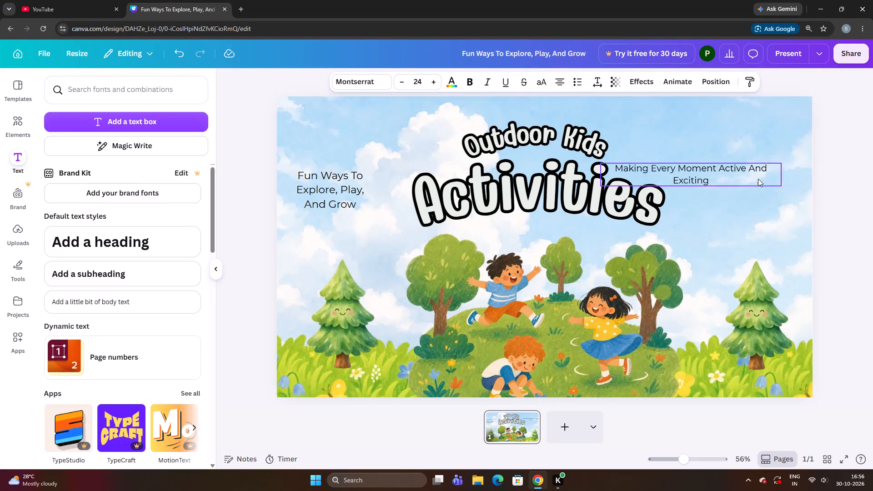
pyautogui.moveTo(782, 173); pyautogui.dragTo(796, 170)
pyautogui.moveTo(743, 166); pyautogui.dragTo(741, 183)
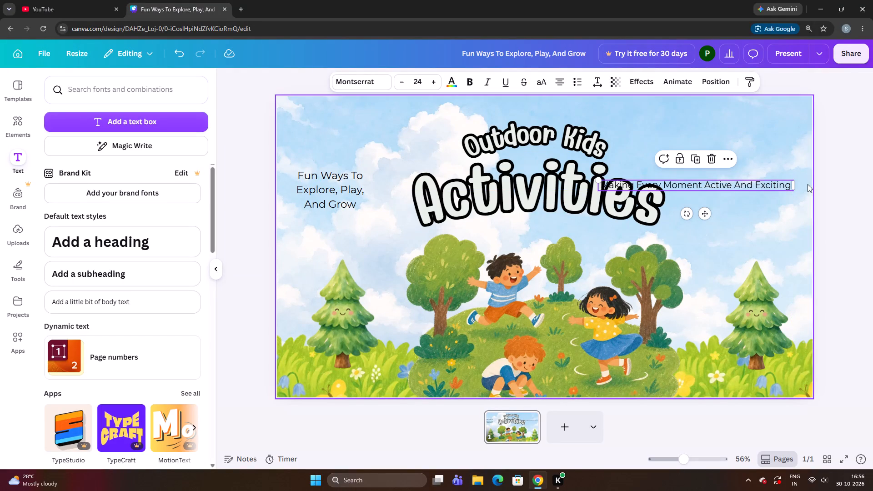
pyautogui.moveTo(793, 186); pyautogui.dragTo(711, 212)
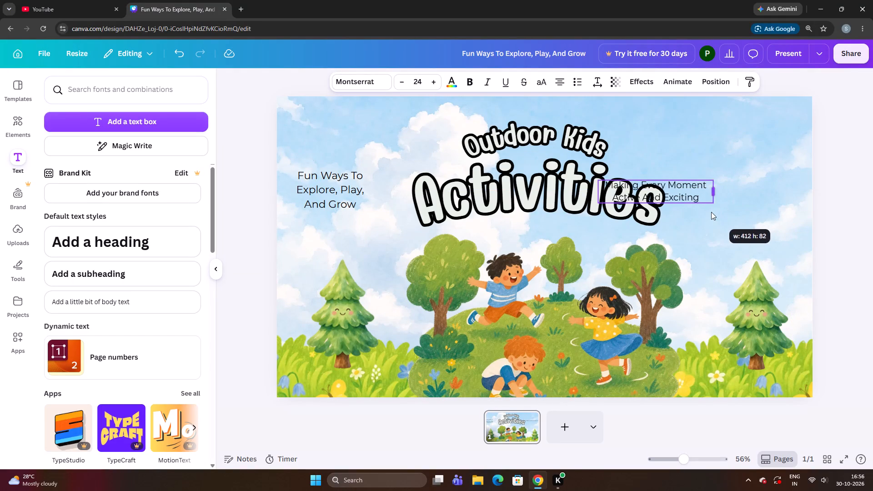
pyautogui.moveTo(711, 212); pyautogui.dragTo(681, 223)
pyautogui.moveTo(657, 194); pyautogui.dragTo(773, 174)
pyautogui.click(773, 174)
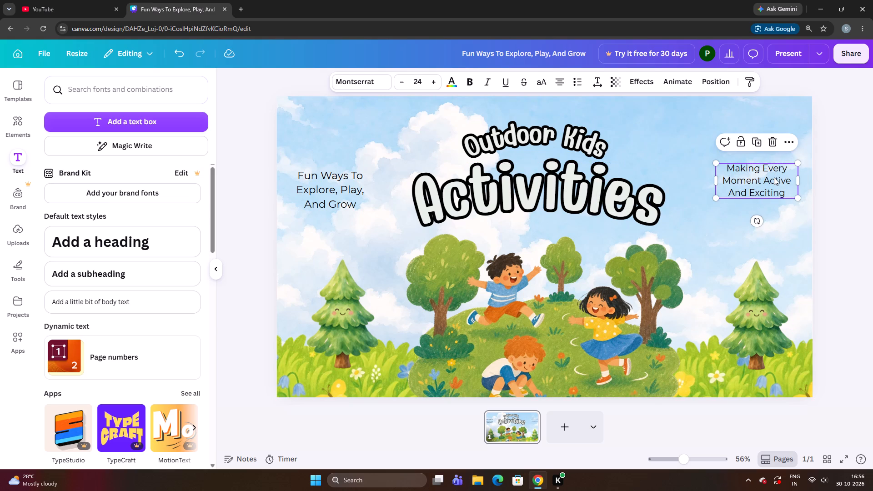
# Nudge the "Making Every Moment Active And Exciting" caption slightly right and down, centring it above the right-hand pine tree.
pyautogui.press('Right')
pyautogui.press('Right')
pyautogui.press('Down')
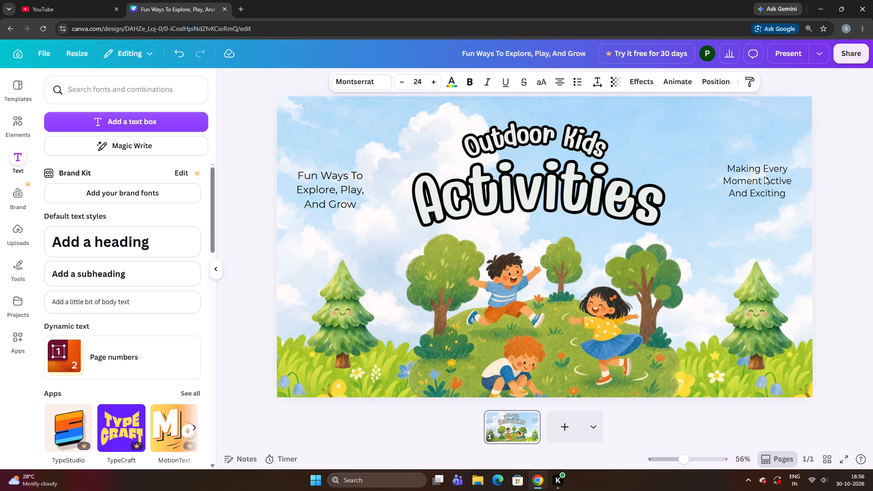
pyautogui.press('Up')
pyautogui.press('Right')
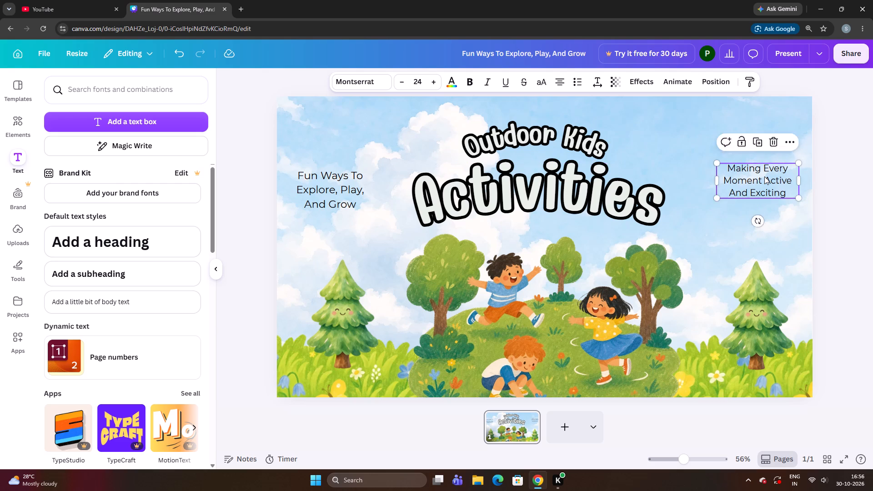
pyautogui.press('Down')
pyautogui.press('Right')
pyautogui.press('Down')
pyautogui.press('Down')
pyautogui.press('Down')
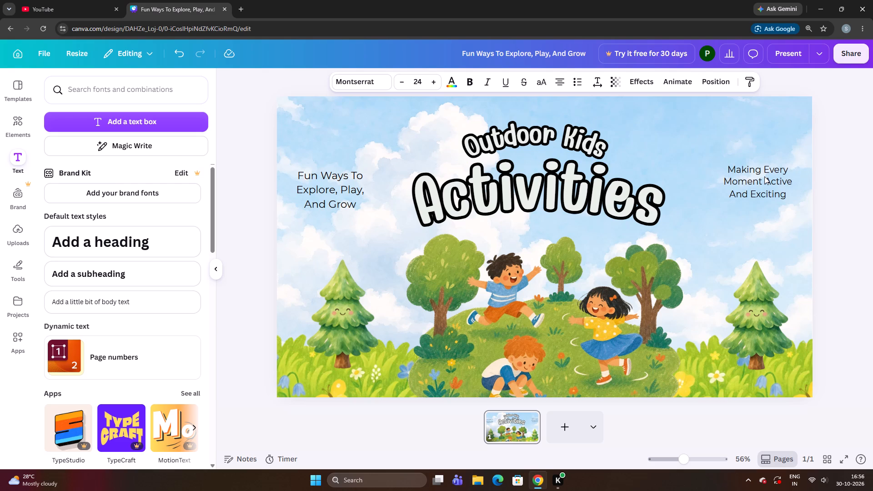
pyautogui.press('Left')
pyautogui.press('Down')
pyautogui.press('Down')
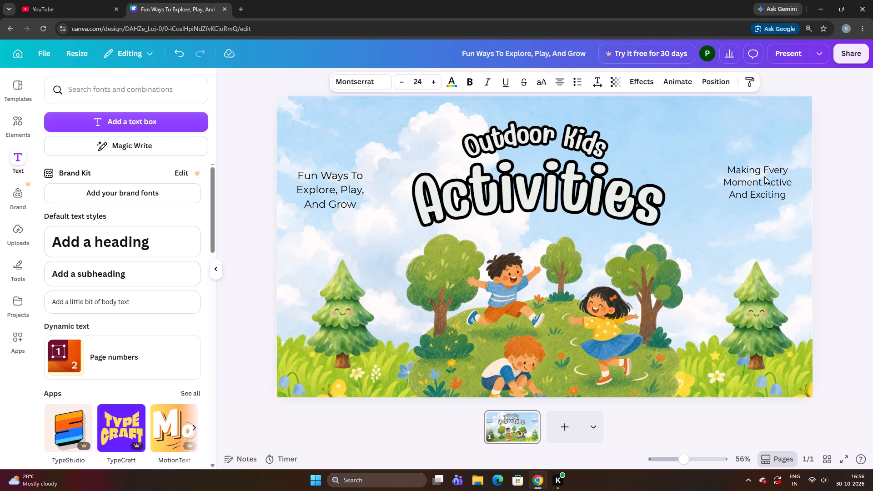
pyautogui.press('Up')
pyautogui.press('Up')
pyautogui.press('Left')
pyautogui.press('Left')
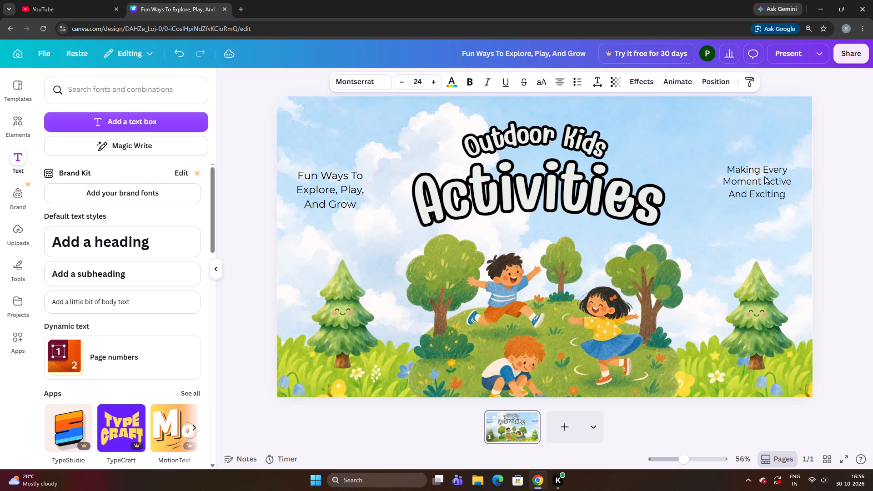
pyautogui.press('Right')
# Fine-tune the height of the "Making Every Moment Active And Exciting" caption by nudging it slightly upward beside "Activities".
pyautogui.press('Up')
pyautogui.press('Up')
pyautogui.press('Up')
pyautogui.press('Up')
pyautogui.press('Up')
pyautogui.press('Up')
pyautogui.press('Up')
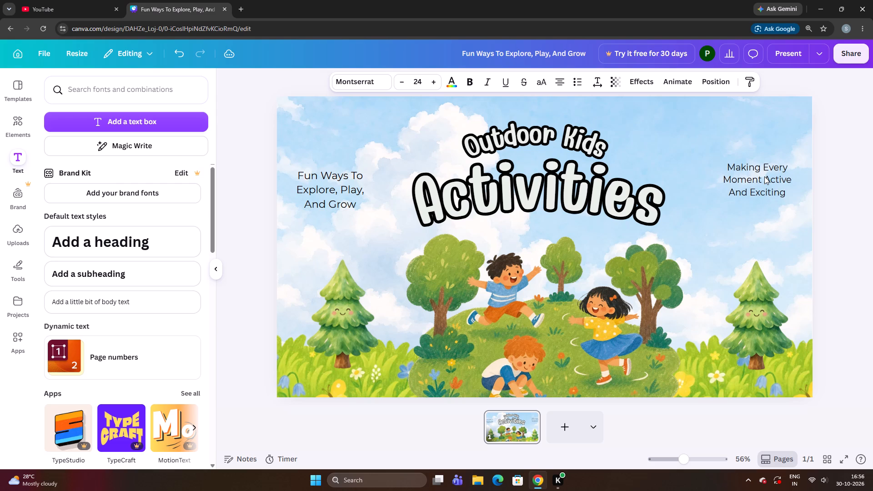
pyautogui.press('Up')
pyautogui.press('Up')
pyautogui.click(764, 176)
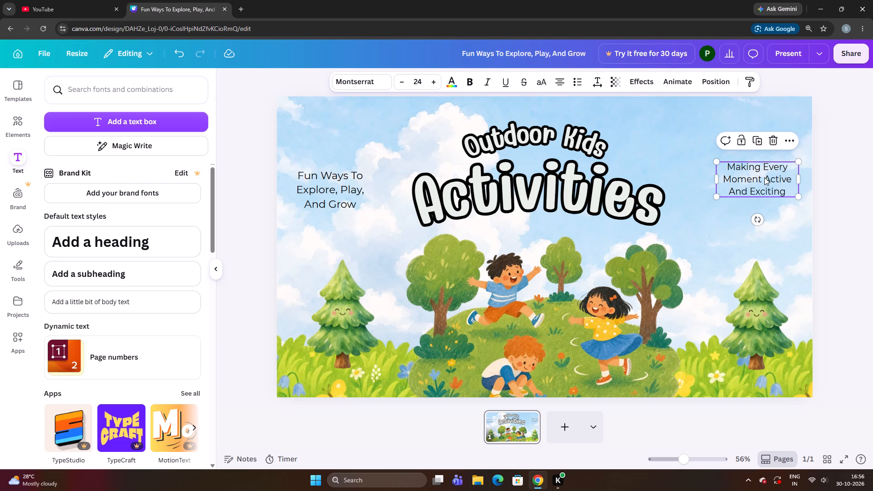
pyautogui.click(706, 159)
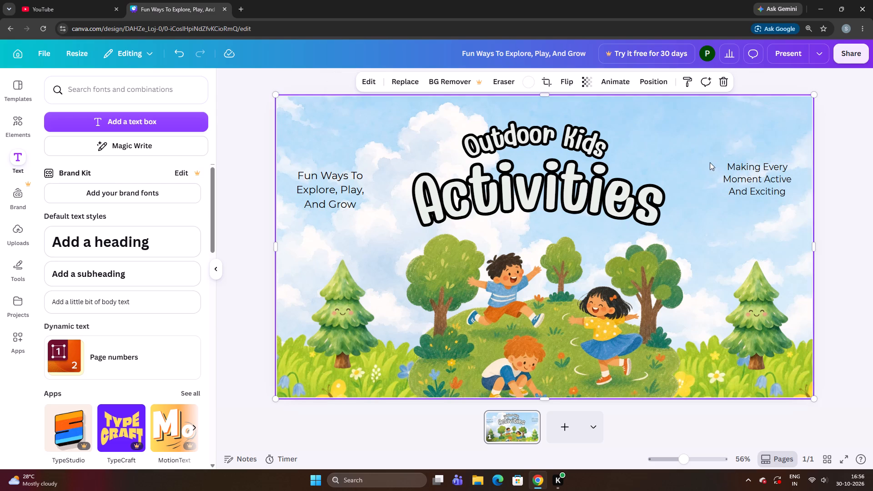
pyautogui.click(733, 178)
pyautogui.press('Up')
pyautogui.press('Down')
pyautogui.press('Down')
pyautogui.press('Down')
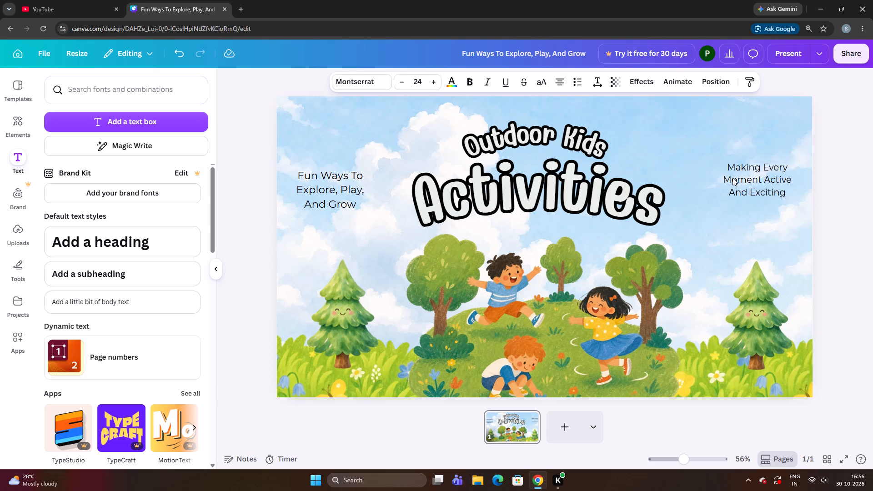
# Insert the recommended graphic of two children playing beside a large tree and shift it slightly left and down.
pyautogui.click(18, 121)
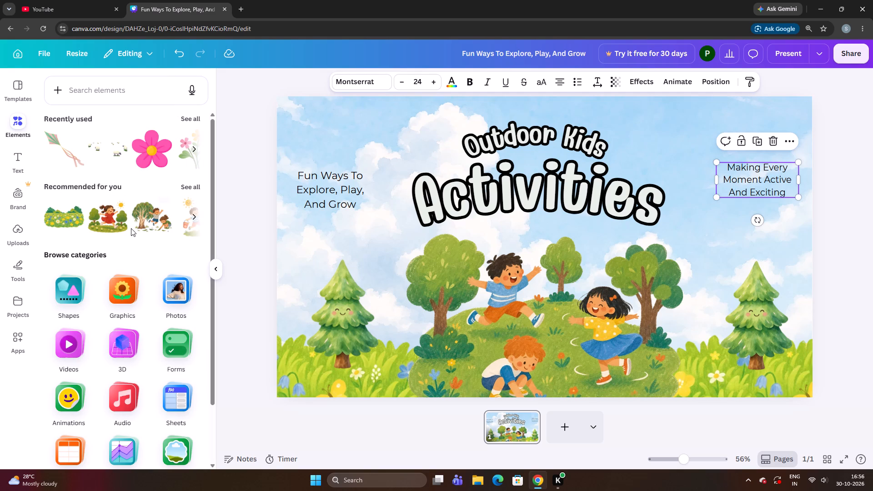
pyautogui.click(154, 228)
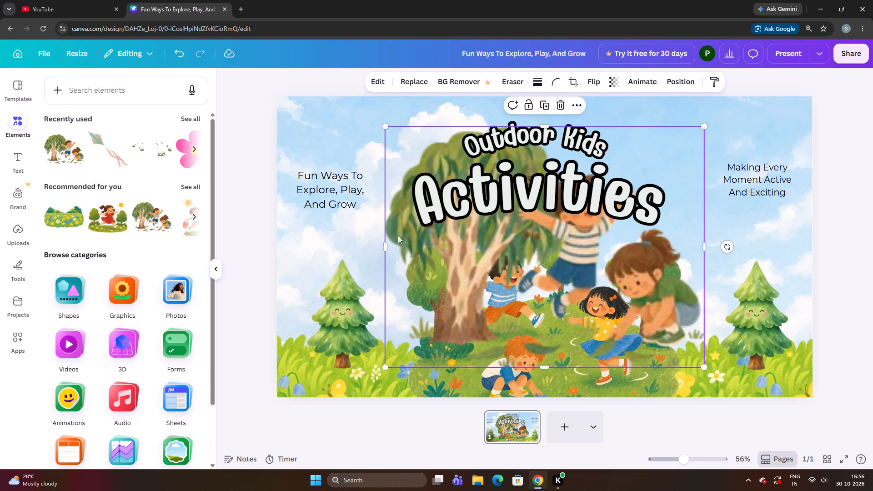
pyautogui.moveTo(575, 265); pyautogui.dragTo(545, 271)
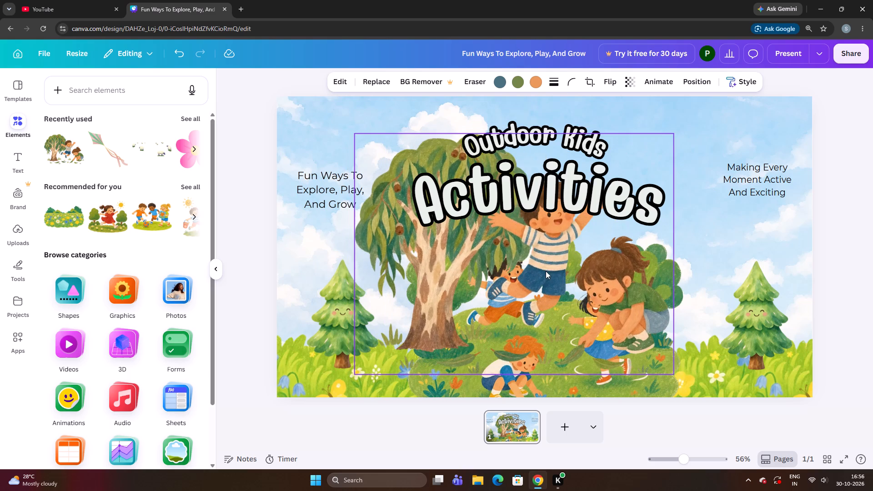
# Delete the smiling pine tree on the slide's left side.
pyautogui.moveTo(344, 338); pyautogui.dragTo(363, 325)
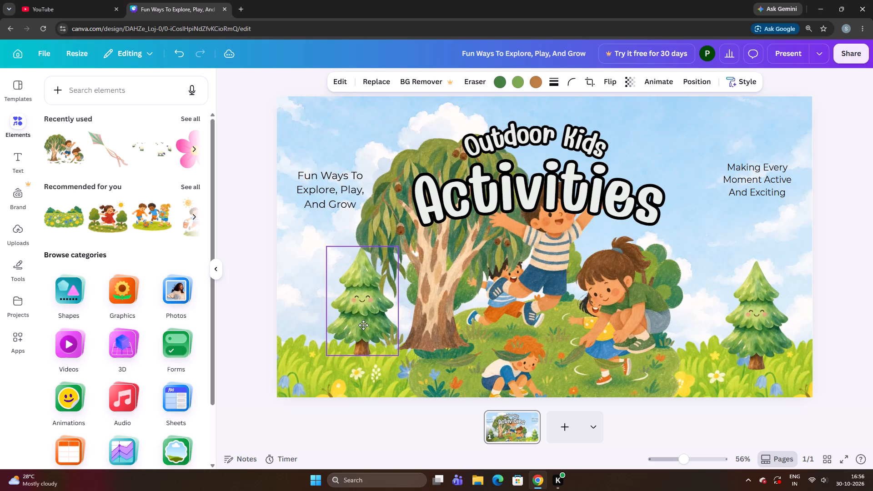
pyautogui.moveTo(363, 325); pyautogui.dragTo(326, 354)
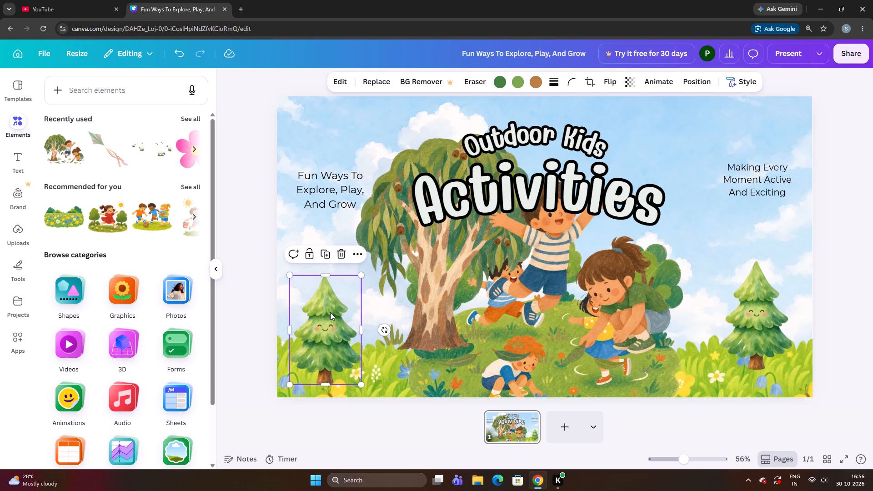
pyautogui.click(341, 256)
# Shrink the tree-and-two-children graphic to about a third of the slide's width and place it on the left-hand grass below the caption.
pyautogui.moveTo(431, 284); pyautogui.dragTo(363, 301)
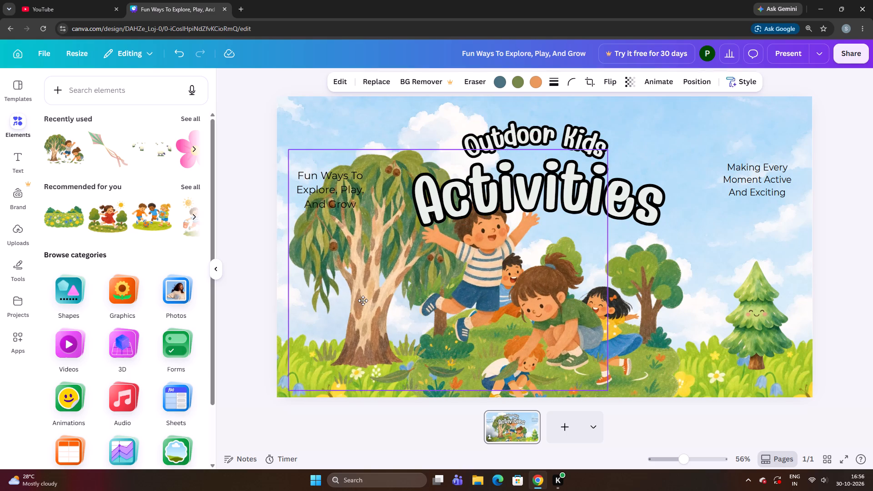
pyautogui.moveTo(363, 301); pyautogui.dragTo(361, 301)
pyautogui.moveTo(604, 389); pyautogui.dragTo(582, 383)
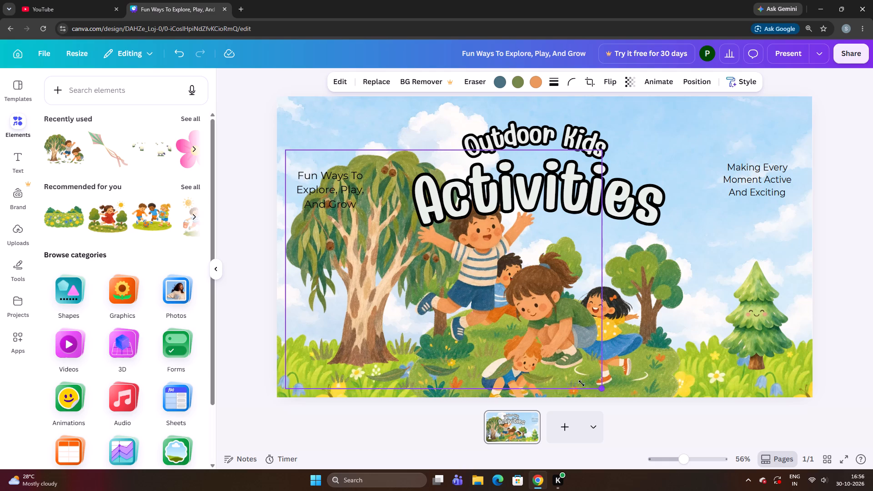
pyautogui.moveTo(582, 383); pyautogui.dragTo(434, 335)
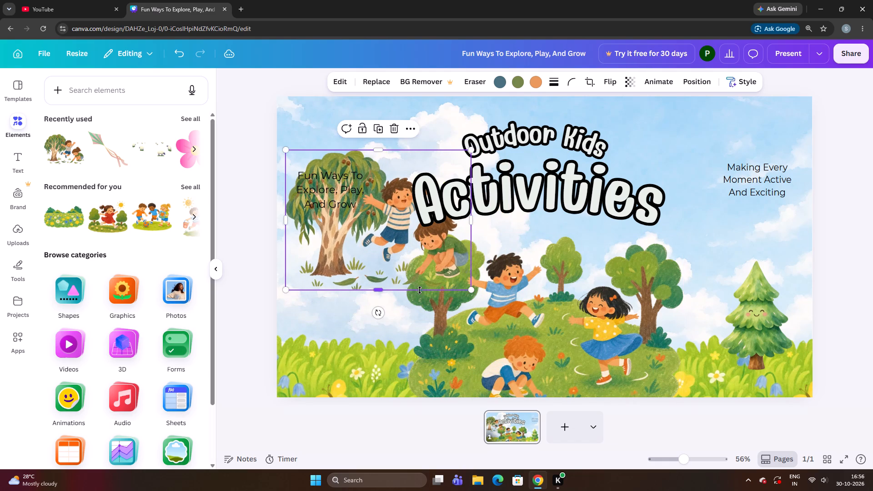
pyautogui.moveTo(400, 285); pyautogui.dragTo(398, 376)
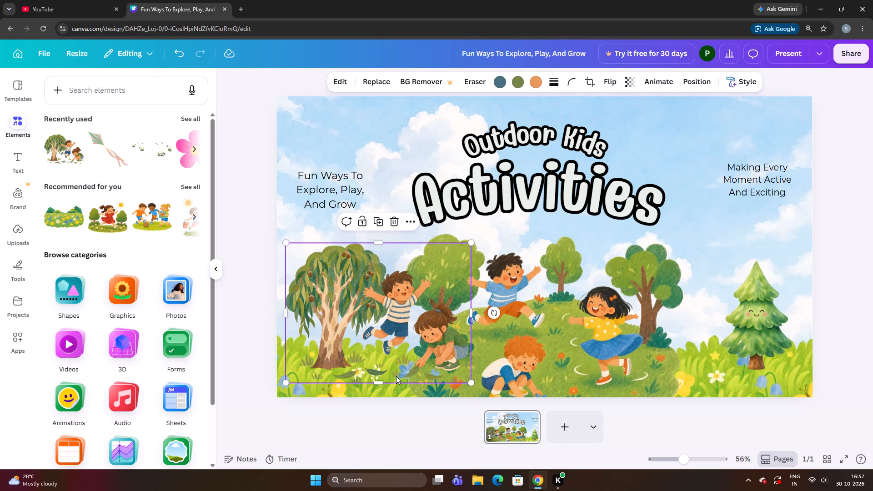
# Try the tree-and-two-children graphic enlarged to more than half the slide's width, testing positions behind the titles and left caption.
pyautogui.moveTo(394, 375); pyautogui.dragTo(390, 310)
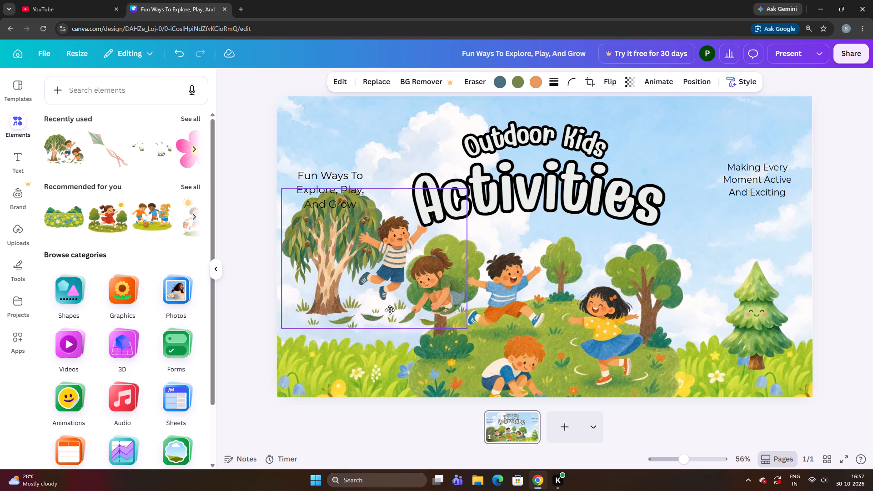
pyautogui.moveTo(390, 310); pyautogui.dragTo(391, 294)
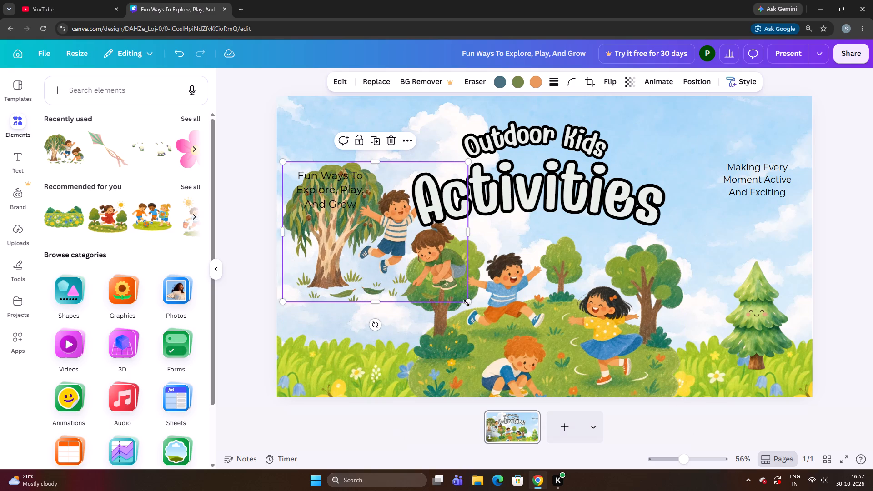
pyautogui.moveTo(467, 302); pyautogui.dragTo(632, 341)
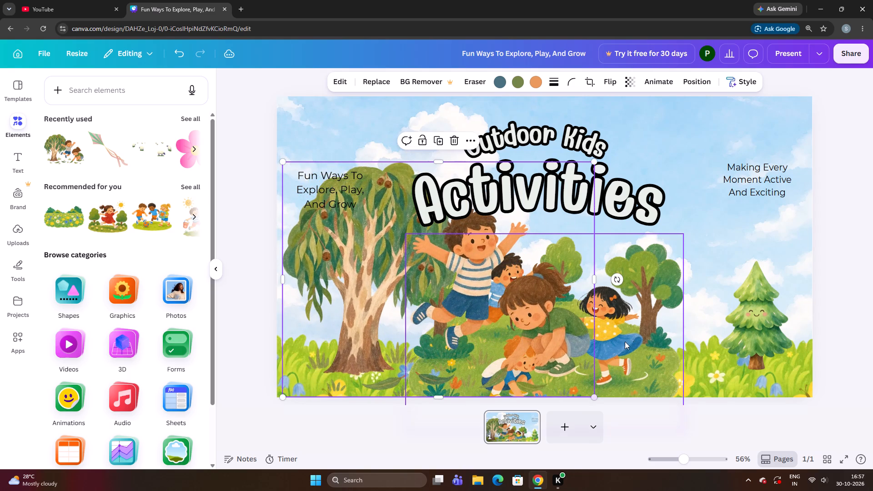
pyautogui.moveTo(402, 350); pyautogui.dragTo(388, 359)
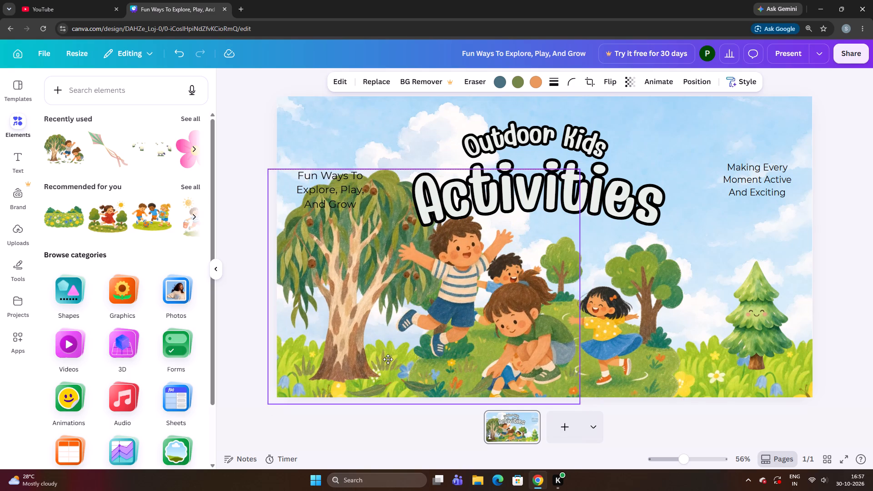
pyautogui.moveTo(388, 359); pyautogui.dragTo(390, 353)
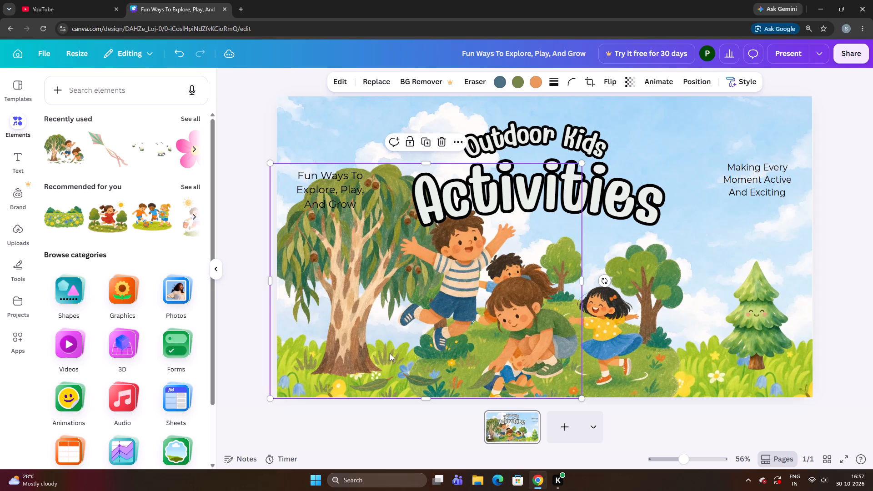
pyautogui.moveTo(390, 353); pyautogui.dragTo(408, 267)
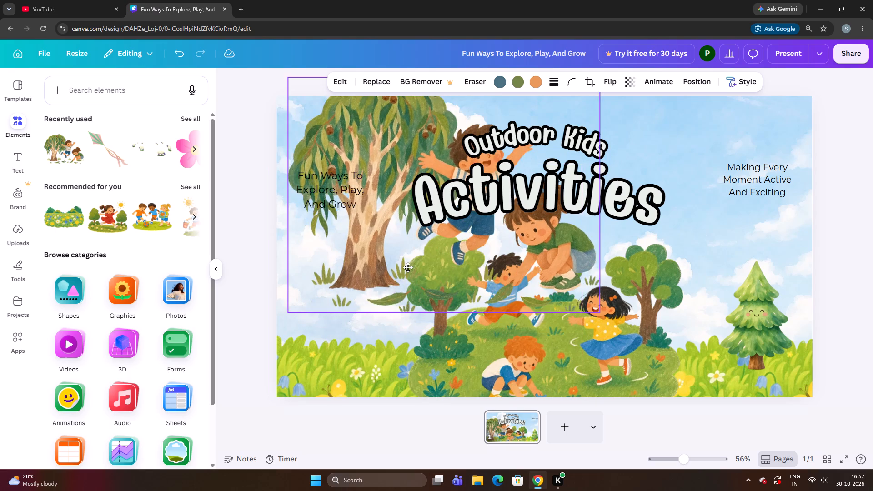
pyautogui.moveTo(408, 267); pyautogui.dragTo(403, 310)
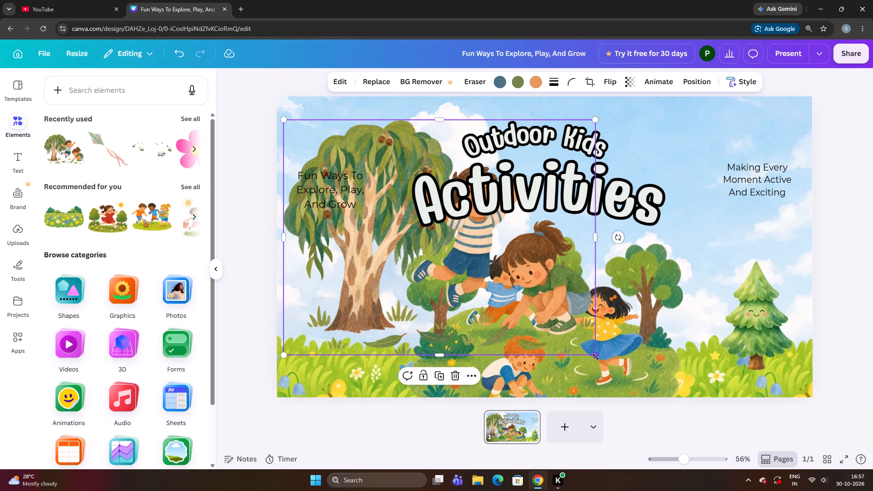
# Reduce the tree-and-two-children graphic to about a third of the slide's width and set it on the left-hand grass.
pyautogui.moveTo(596, 357); pyautogui.dragTo(440, 296)
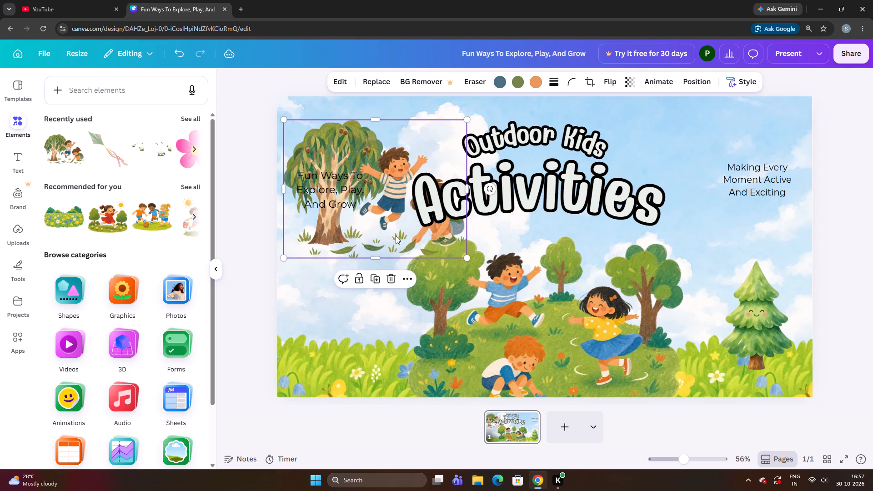
pyautogui.moveTo(391, 230); pyautogui.dragTo(398, 361)
pyautogui.click(398, 361)
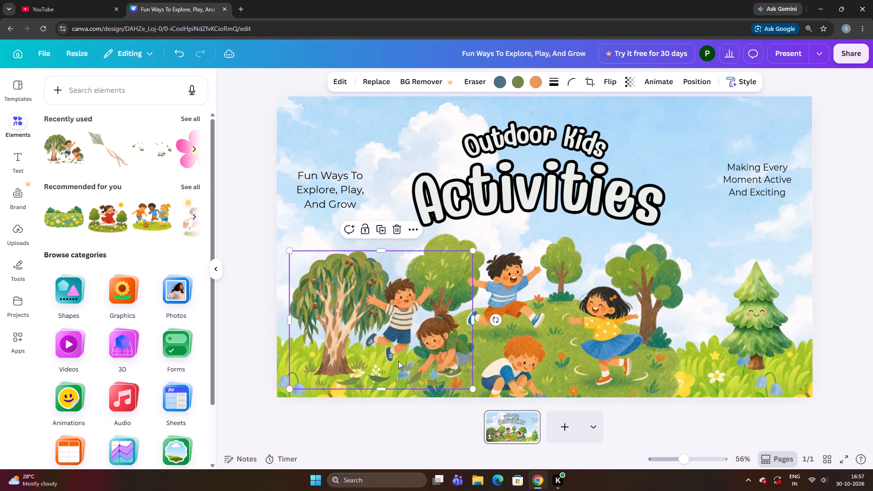
pyautogui.click(398, 361)
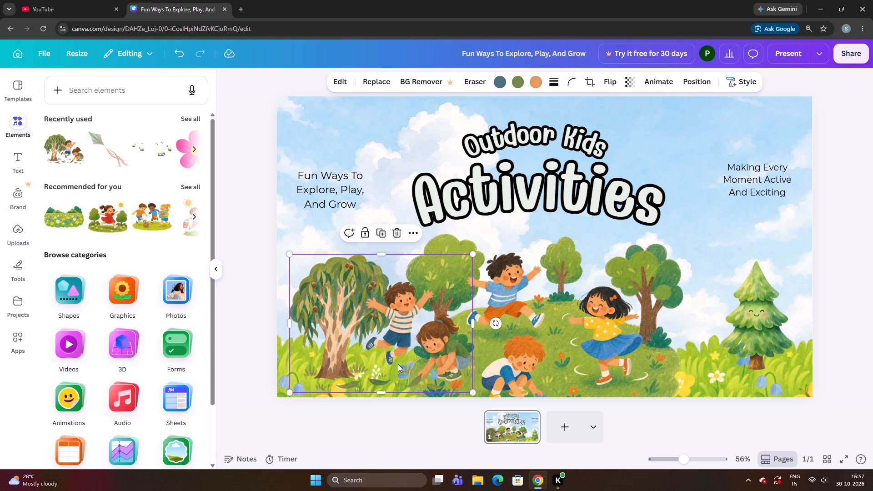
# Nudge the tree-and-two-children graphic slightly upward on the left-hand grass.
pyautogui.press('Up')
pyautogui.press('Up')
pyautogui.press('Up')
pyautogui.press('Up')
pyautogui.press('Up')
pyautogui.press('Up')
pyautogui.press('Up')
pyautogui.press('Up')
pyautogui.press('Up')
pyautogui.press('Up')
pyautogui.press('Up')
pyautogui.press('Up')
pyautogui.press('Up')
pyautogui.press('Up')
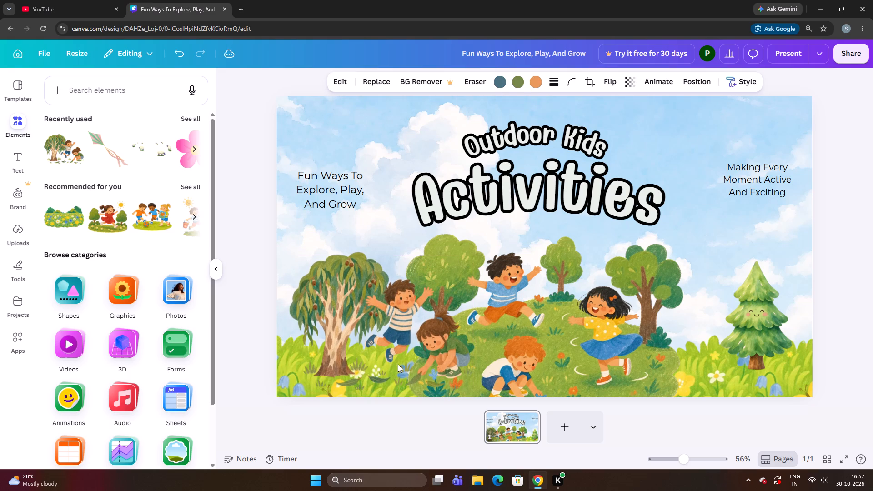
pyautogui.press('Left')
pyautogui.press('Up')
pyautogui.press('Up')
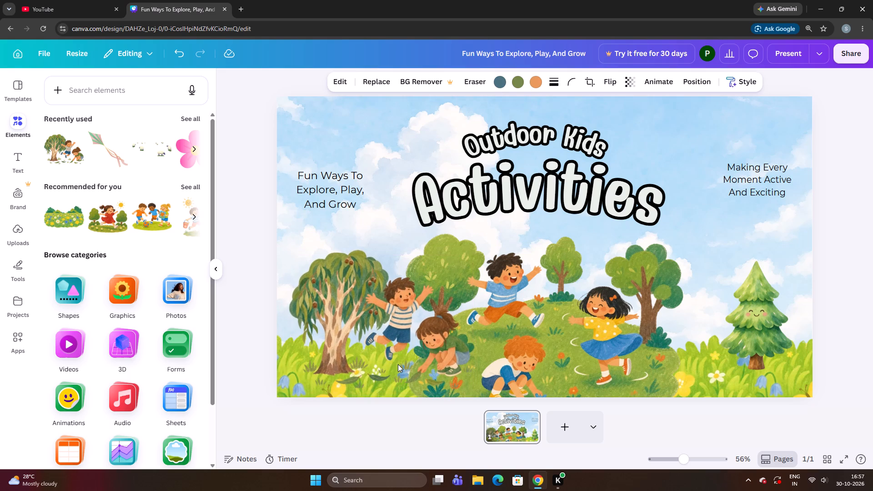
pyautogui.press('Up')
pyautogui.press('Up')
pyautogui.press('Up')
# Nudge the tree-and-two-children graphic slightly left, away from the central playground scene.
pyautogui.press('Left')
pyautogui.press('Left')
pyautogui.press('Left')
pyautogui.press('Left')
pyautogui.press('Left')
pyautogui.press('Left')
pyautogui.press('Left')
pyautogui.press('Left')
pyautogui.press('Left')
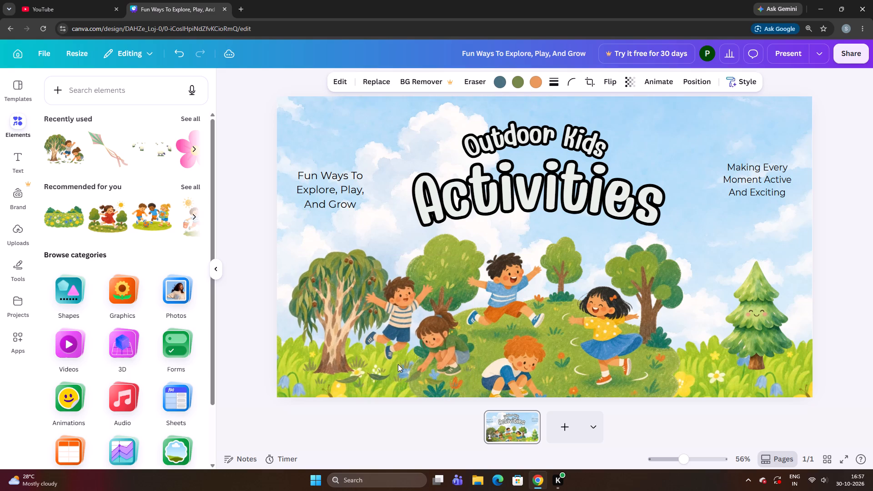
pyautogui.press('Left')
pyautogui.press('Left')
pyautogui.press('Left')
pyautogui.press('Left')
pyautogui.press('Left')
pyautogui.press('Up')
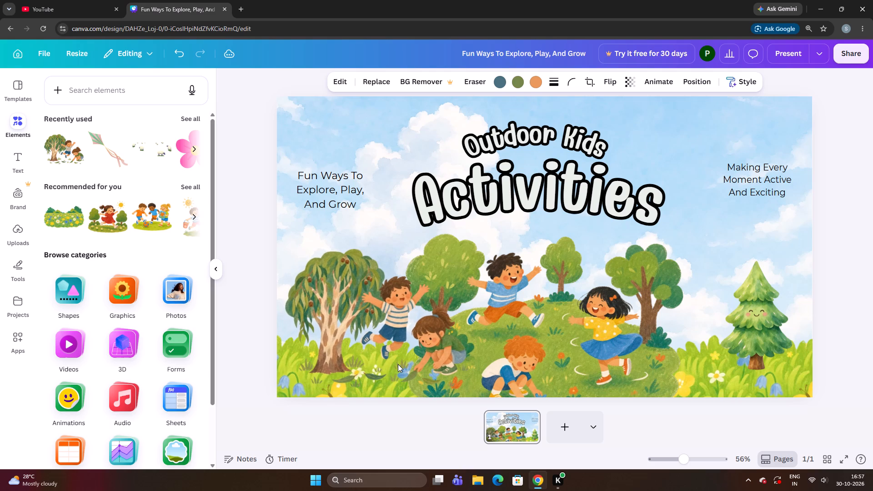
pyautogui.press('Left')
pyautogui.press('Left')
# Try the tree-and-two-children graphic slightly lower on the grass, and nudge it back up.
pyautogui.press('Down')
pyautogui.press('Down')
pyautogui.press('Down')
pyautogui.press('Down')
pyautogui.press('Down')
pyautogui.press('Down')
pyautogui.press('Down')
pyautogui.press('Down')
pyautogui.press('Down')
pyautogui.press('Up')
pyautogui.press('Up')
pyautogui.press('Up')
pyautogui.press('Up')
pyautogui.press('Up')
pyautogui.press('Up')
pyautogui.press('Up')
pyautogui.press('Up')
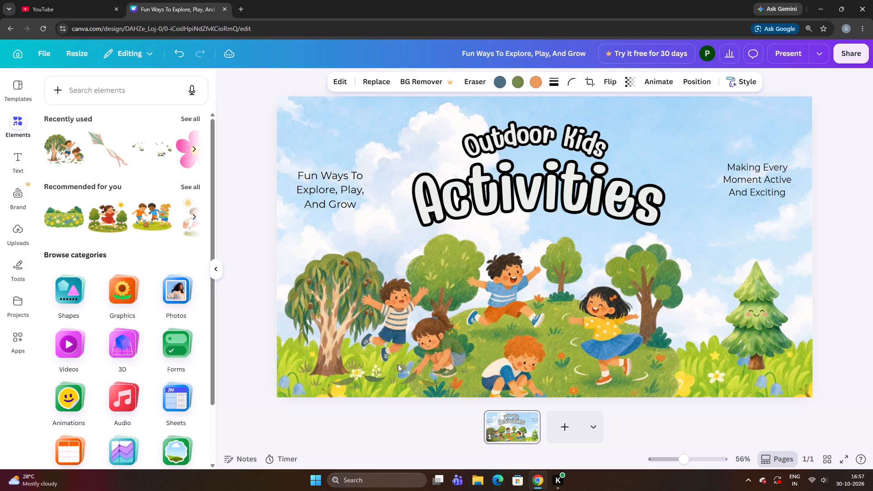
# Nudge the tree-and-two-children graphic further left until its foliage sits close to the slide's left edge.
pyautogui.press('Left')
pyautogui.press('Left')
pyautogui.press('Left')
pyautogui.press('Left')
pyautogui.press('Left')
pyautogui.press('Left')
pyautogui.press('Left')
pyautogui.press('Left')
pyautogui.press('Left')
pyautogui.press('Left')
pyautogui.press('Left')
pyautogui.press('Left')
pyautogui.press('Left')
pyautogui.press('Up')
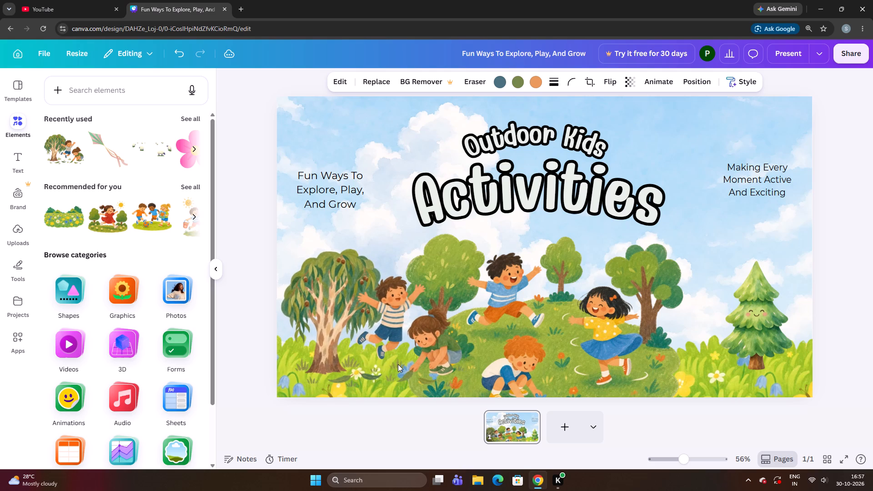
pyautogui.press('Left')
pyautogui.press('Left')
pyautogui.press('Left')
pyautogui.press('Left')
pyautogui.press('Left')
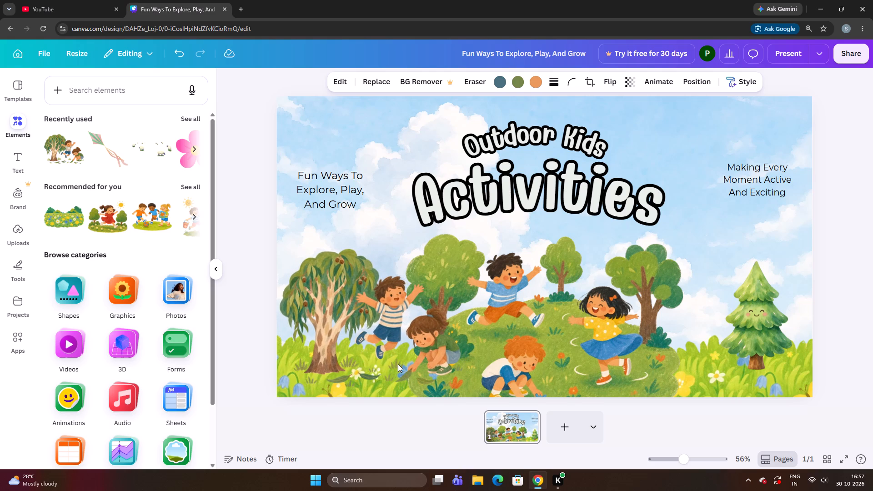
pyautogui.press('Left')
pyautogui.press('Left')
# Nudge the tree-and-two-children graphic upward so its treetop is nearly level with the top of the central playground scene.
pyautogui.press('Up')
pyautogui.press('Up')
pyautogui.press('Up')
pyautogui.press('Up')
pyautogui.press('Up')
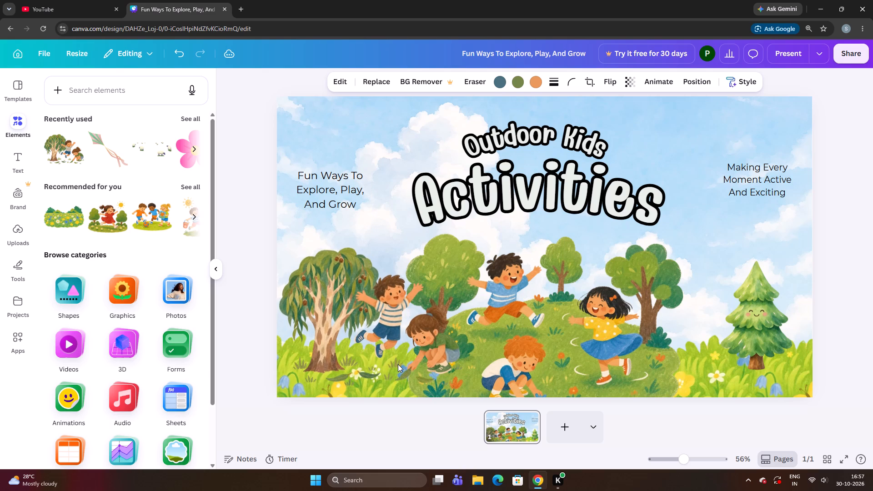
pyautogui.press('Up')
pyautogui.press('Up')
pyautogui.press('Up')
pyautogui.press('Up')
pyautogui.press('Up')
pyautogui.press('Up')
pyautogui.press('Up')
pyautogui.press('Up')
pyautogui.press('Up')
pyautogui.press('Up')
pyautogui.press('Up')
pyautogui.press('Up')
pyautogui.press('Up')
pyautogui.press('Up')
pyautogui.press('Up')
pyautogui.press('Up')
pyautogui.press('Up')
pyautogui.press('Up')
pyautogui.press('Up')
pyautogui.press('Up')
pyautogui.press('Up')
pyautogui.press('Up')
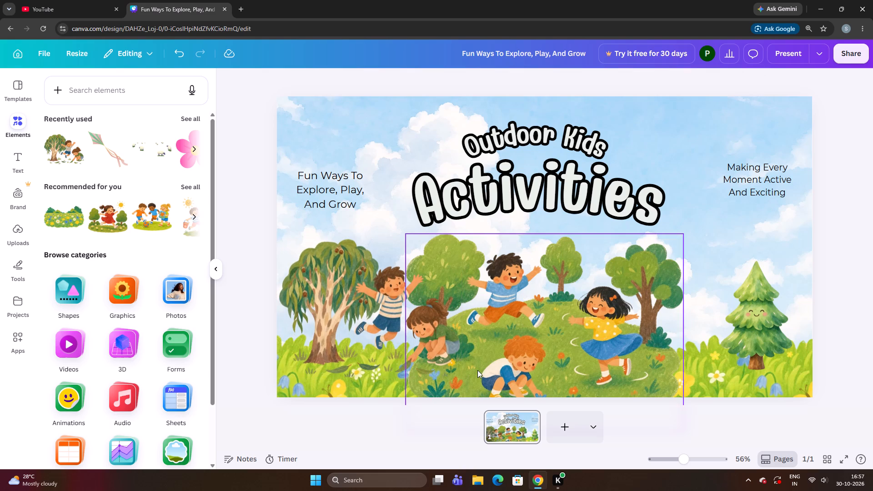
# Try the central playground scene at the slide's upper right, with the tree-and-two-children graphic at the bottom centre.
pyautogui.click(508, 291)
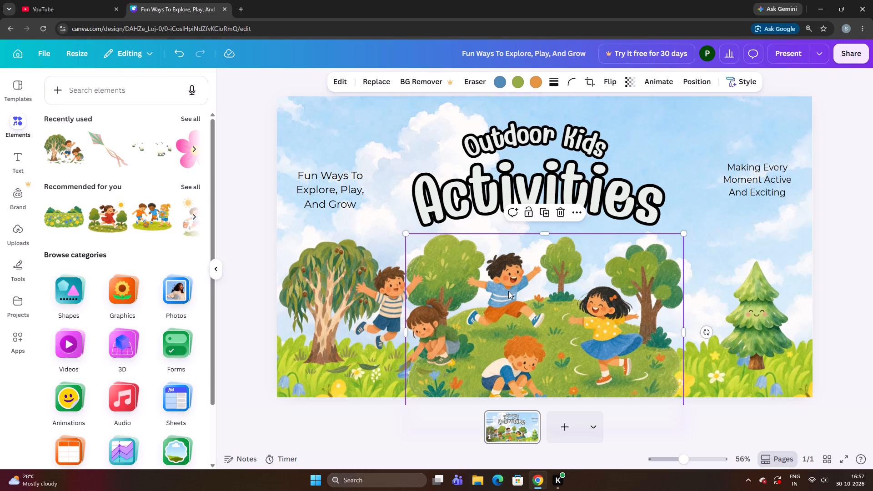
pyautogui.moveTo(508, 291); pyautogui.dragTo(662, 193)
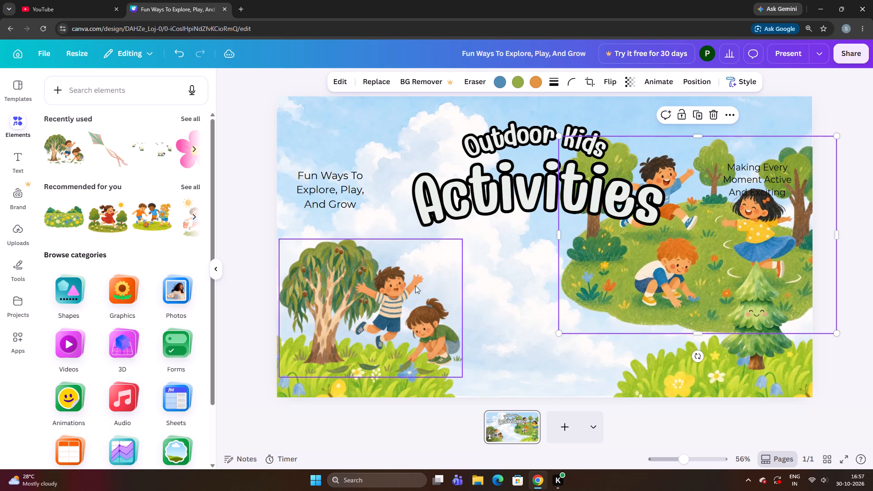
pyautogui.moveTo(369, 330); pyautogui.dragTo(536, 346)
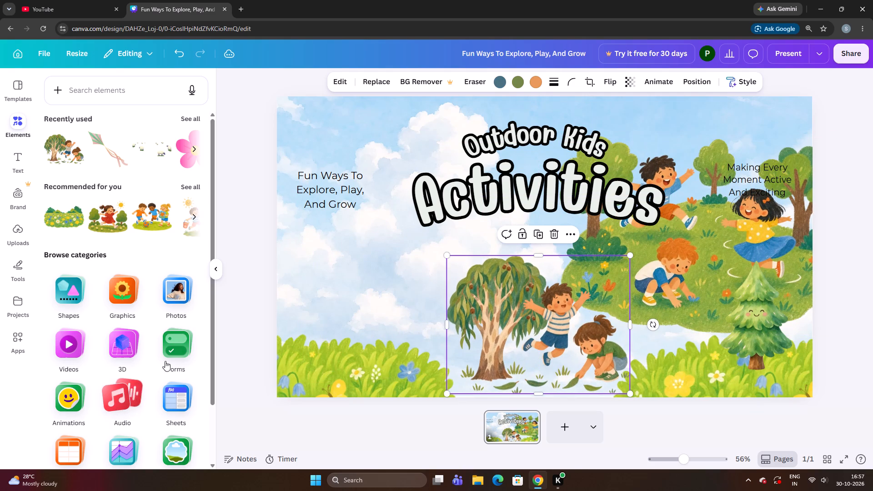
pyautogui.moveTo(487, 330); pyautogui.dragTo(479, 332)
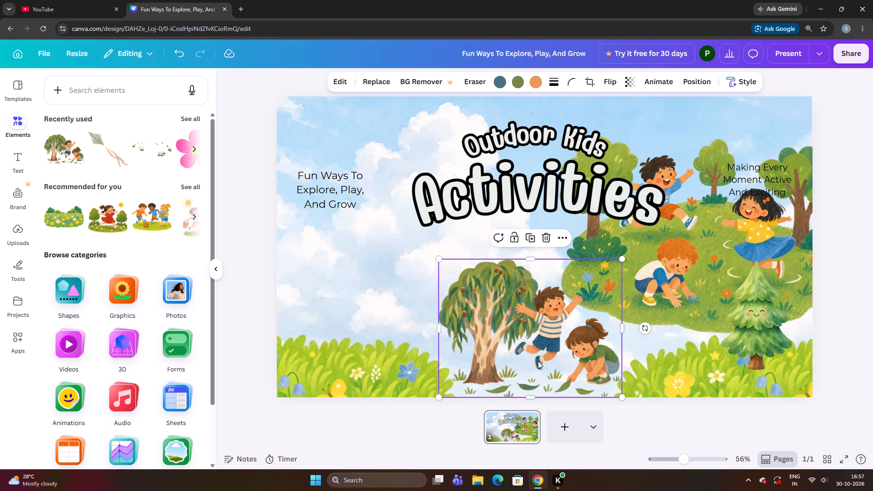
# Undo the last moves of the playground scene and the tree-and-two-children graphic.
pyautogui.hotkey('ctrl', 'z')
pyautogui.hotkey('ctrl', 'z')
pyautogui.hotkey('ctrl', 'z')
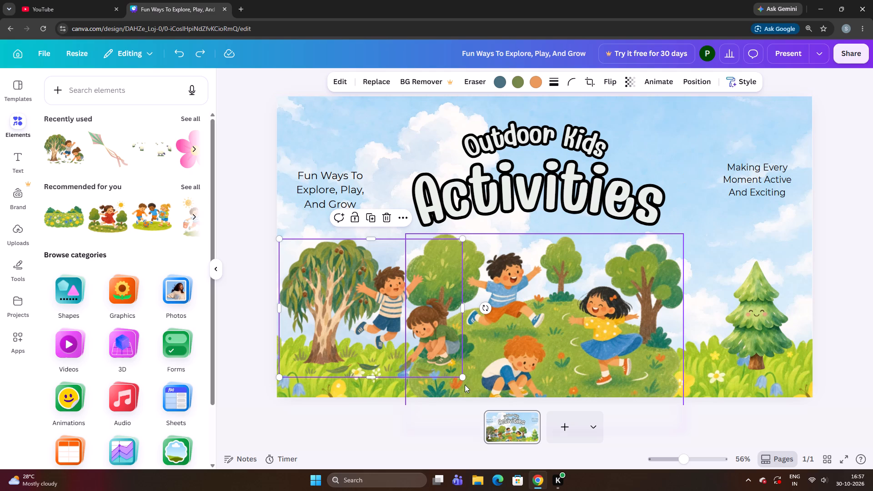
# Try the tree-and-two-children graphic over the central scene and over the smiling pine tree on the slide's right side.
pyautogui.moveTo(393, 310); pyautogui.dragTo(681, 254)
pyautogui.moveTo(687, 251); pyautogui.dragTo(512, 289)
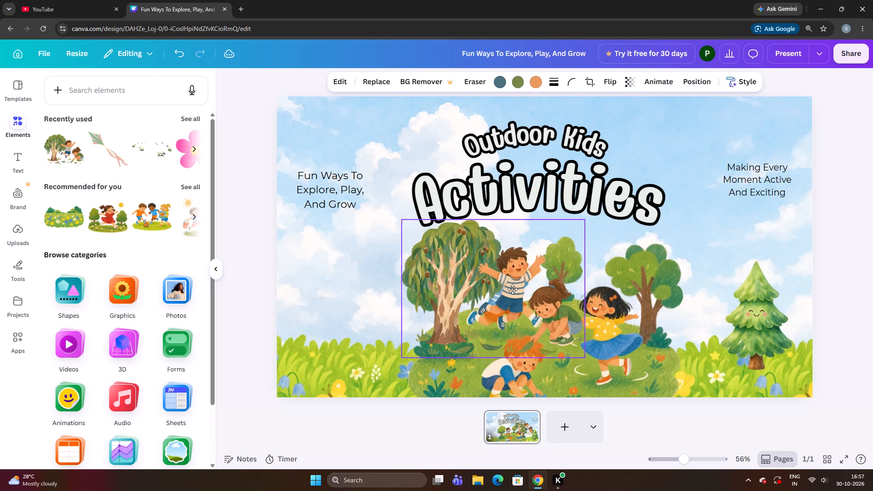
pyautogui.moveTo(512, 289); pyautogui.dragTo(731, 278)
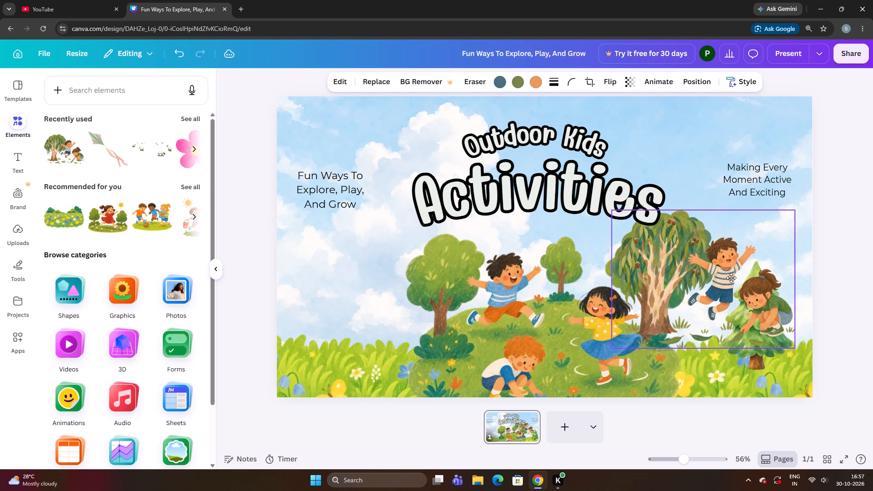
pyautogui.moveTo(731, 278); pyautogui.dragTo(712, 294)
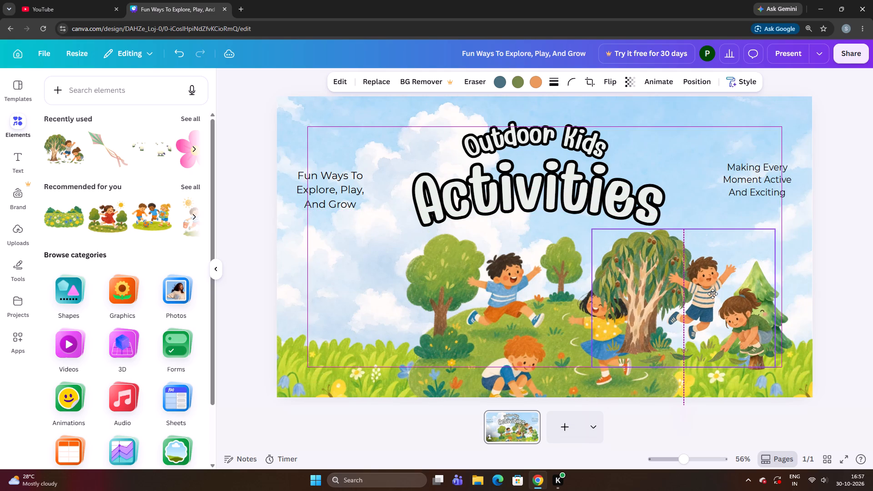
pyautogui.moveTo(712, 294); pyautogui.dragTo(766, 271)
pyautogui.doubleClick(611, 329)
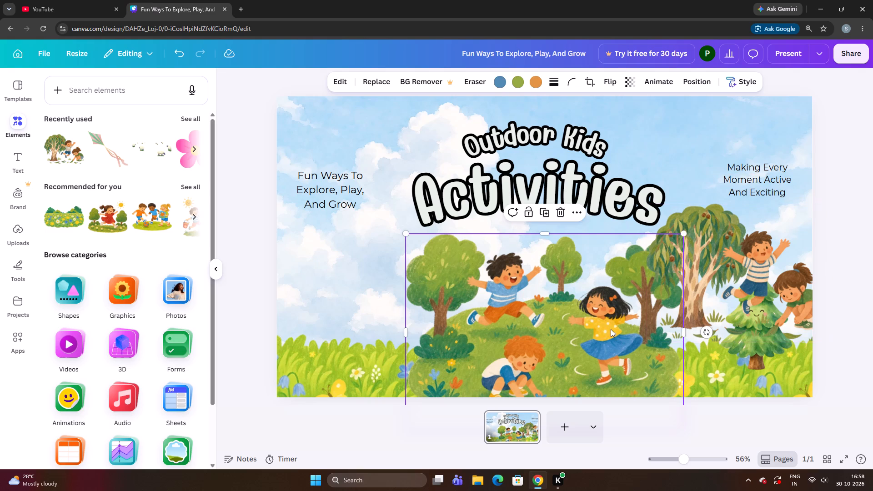
# Move the tree-and-two-children graphic from the smiling pine tree to the slide's lower-left corner, below the Fun Ways To Explore caption.
pyautogui.click(716, 292)
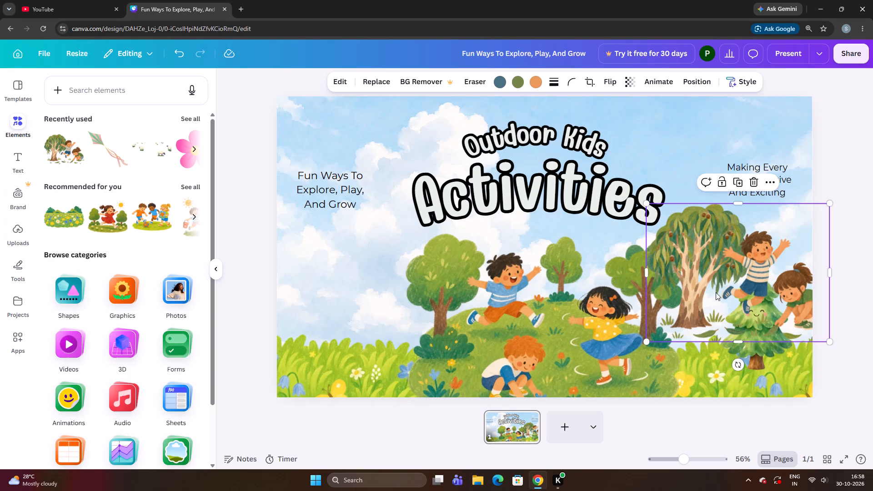
pyautogui.moveTo(716, 293); pyautogui.dragTo(423, 359)
pyautogui.moveTo(379, 366); pyautogui.dragTo(330, 356)
pyautogui.moveTo(330, 356); pyautogui.dragTo(331, 334)
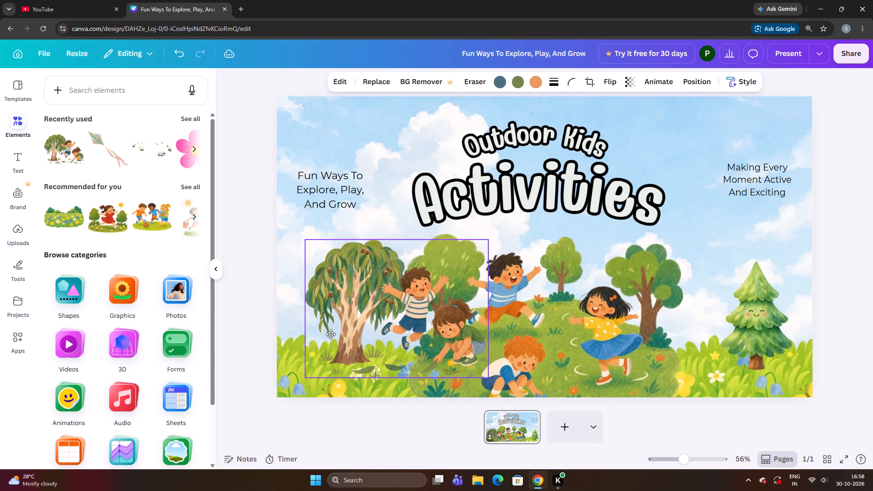
pyautogui.moveTo(331, 334); pyautogui.dragTo(313, 339)
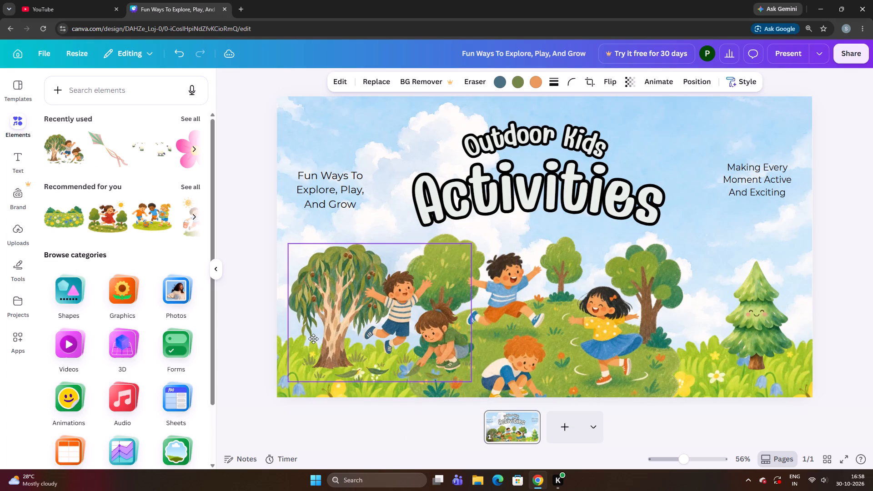
pyautogui.moveTo(313, 339); pyautogui.dragTo(296, 336)
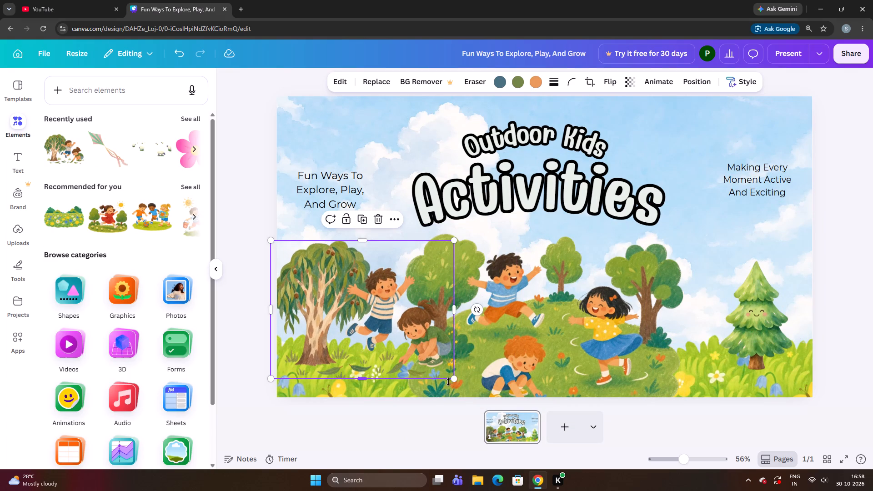
# Enlarge the tree-and-two-children graphic and reposition it so its tree reaches the slide's left edge below the caption.
pyautogui.moveTo(426, 331); pyautogui.dragTo(435, 300)
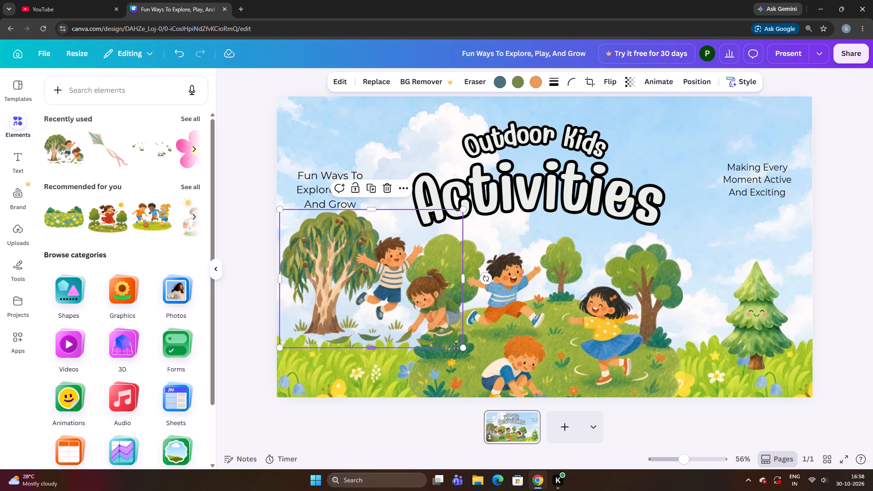
pyautogui.moveTo(462, 348); pyautogui.dragTo(472, 366)
pyautogui.moveTo(315, 316); pyautogui.dragTo(340, 287)
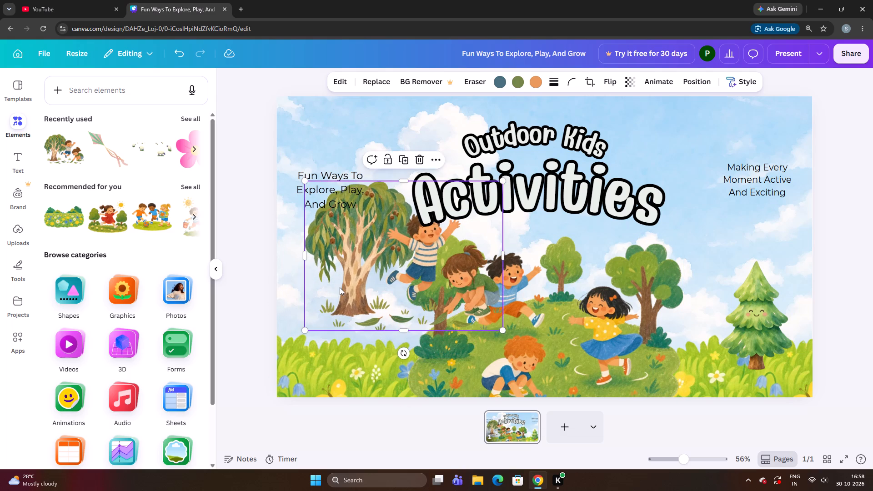
pyautogui.moveTo(340, 287); pyautogui.dragTo(328, 289)
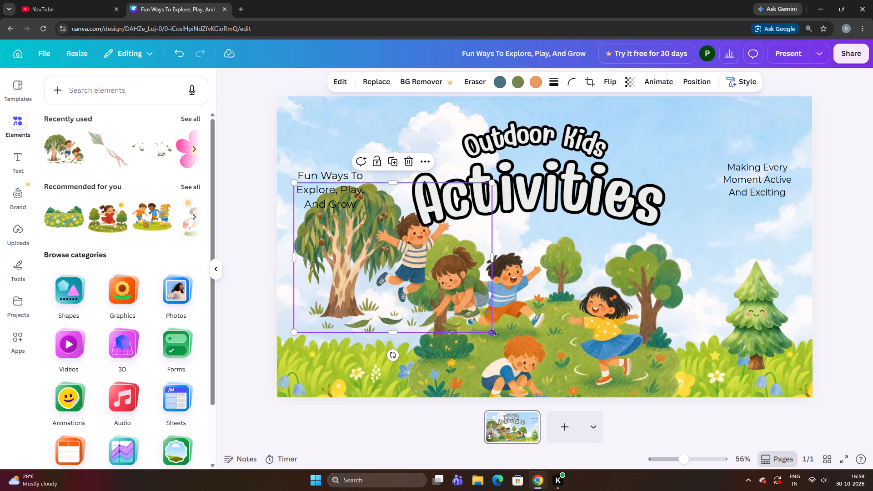
pyautogui.moveTo(494, 332); pyautogui.dragTo(499, 356)
pyautogui.moveTo(464, 317); pyautogui.dragTo(441, 368)
pyautogui.moveTo(447, 357); pyautogui.dragTo(442, 321)
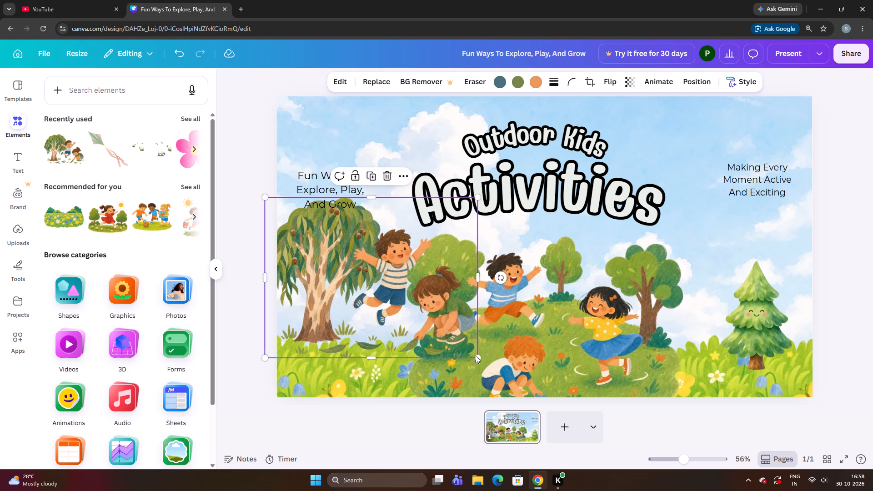
pyautogui.moveTo(479, 358); pyautogui.dragTo(499, 381)
pyautogui.moveTo(473, 335); pyautogui.dragTo(480, 352)
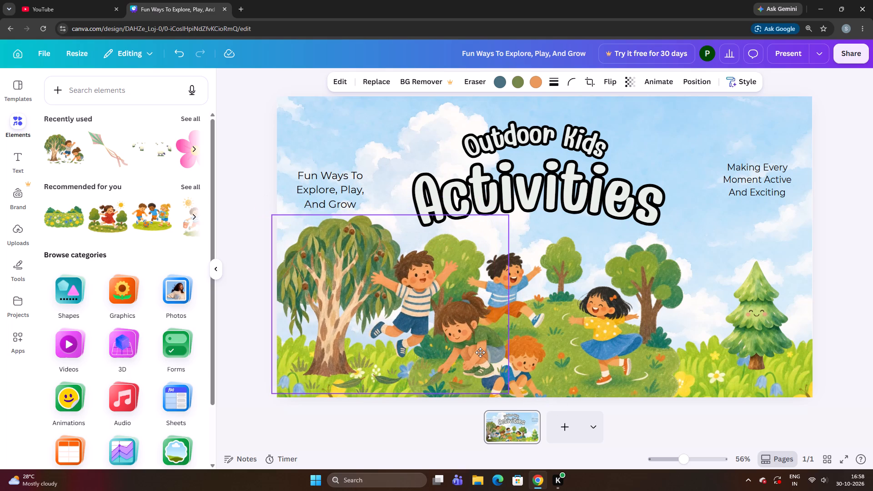
pyautogui.moveTo(480, 352); pyautogui.dragTo(474, 353)
pyautogui.moveTo(502, 394); pyautogui.dragTo(485, 381)
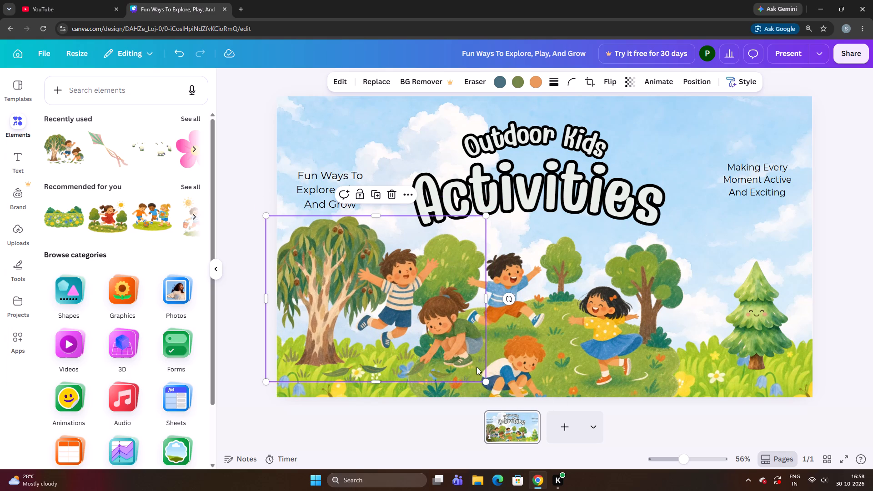
pyautogui.click(467, 352)
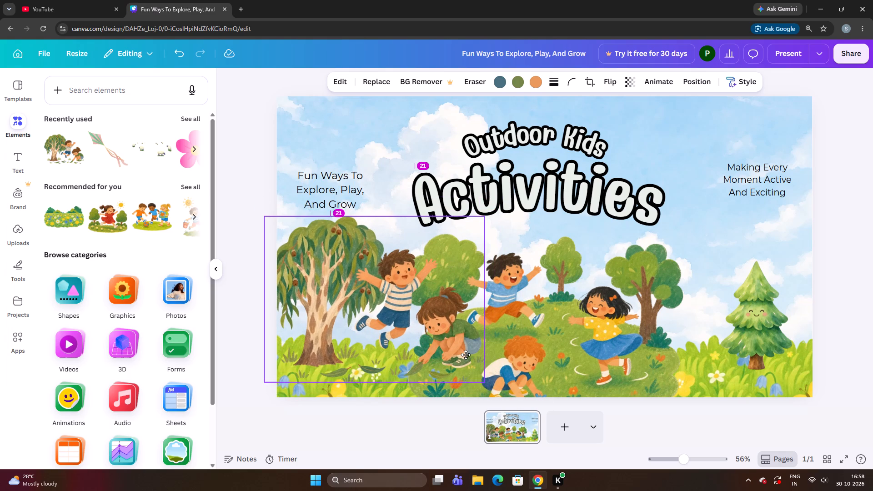
pyautogui.click(238, 332)
pyautogui.click(337, 337)
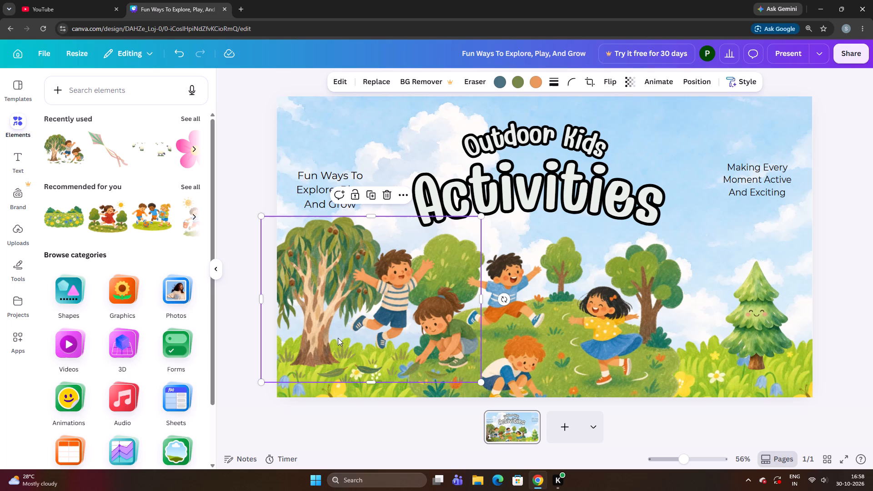
pyautogui.click(223, 358)
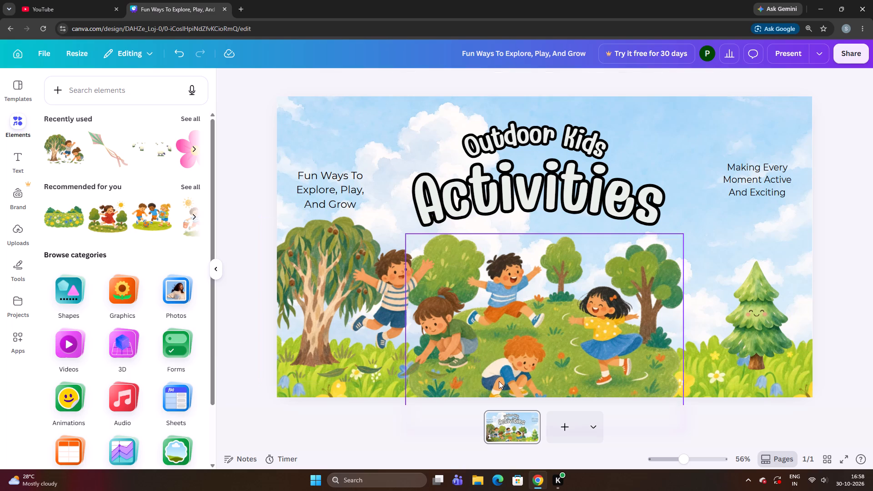
# Shrink the tree-and-two-children graphic slightly, set it flush with the slide's left edge and lower it just below the central scene's top.
pyautogui.click(399, 364)
pyautogui.moveTo(481, 383); pyautogui.dragTo(463, 371)
pyautogui.moveTo(432, 350); pyautogui.dragTo(436, 367)
pyautogui.moveTo(435, 368); pyautogui.dragTo(433, 372)
pyautogui.moveTo(429, 357); pyautogui.dragTo(427, 352)
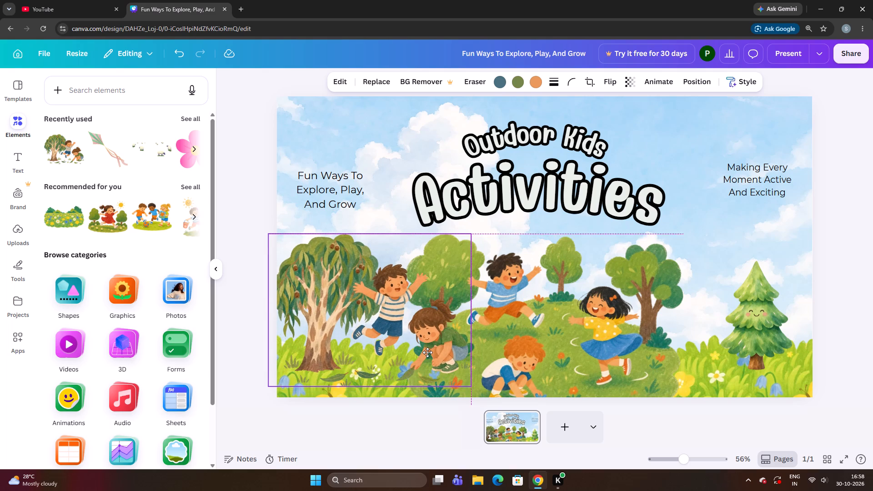
pyautogui.moveTo(427, 352); pyautogui.dragTo(436, 354)
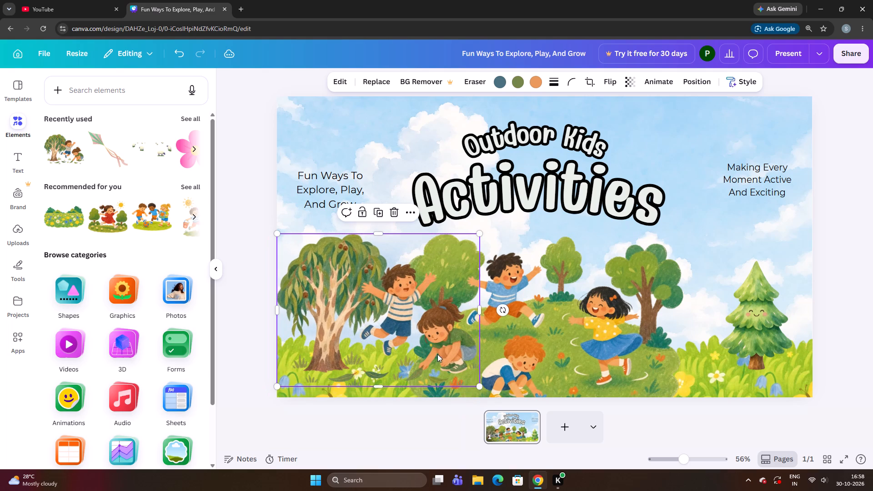
pyautogui.moveTo(477, 383); pyautogui.dragTo(469, 372)
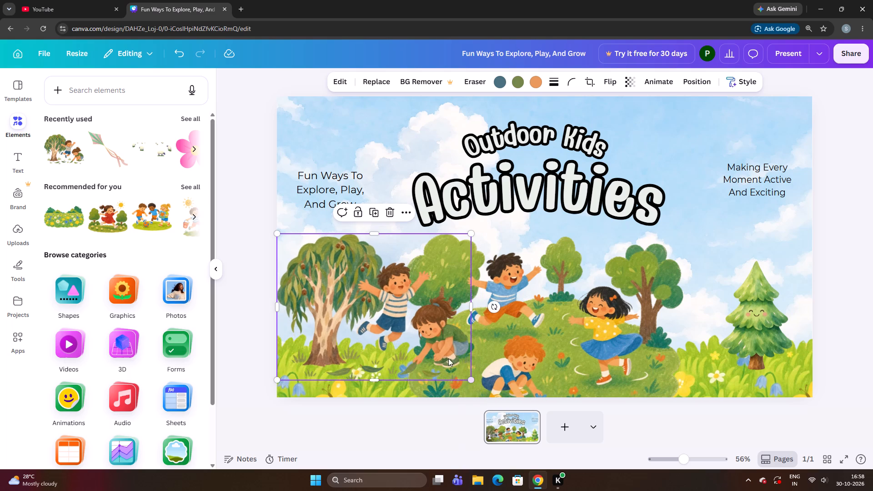
pyautogui.moveTo(448, 358); pyautogui.dragTo(447, 364)
pyautogui.click(266, 368)
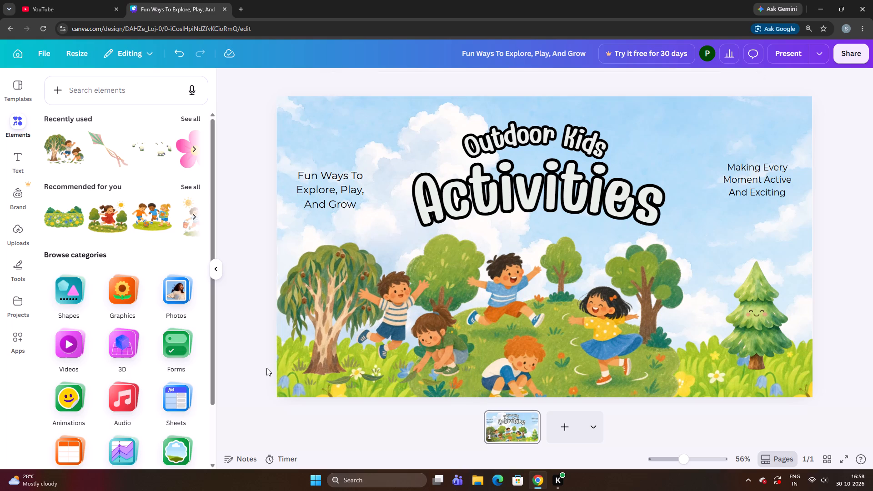
# Nudge the tree-and-two-children graphic slightly right and down.
pyautogui.click(345, 348)
pyautogui.press('Right')
pyautogui.press('Right')
pyautogui.press('Down')
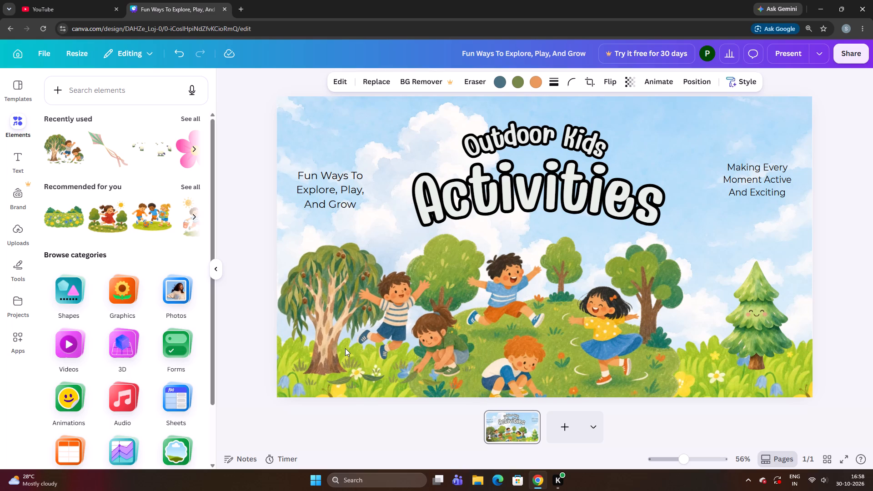
pyautogui.press('Up')
pyautogui.press('Down')
pyautogui.press('Down')
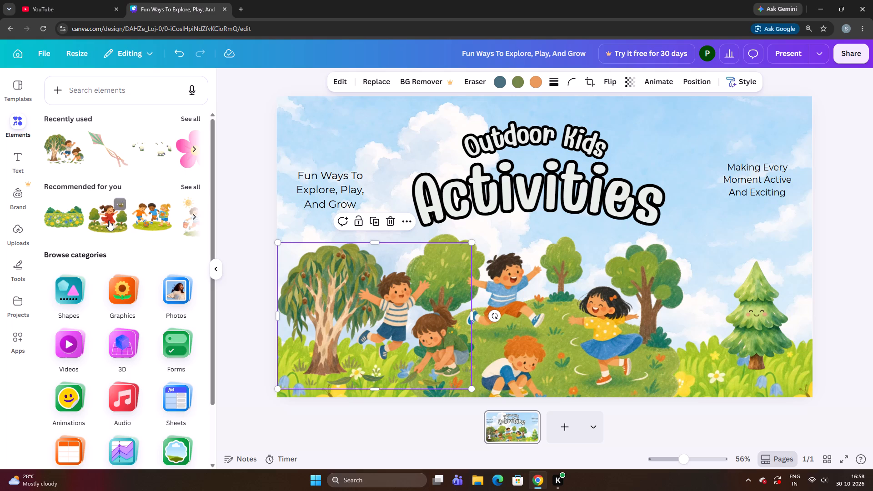
# Open the full list of recommended graphics.
pyautogui.click(194, 181)
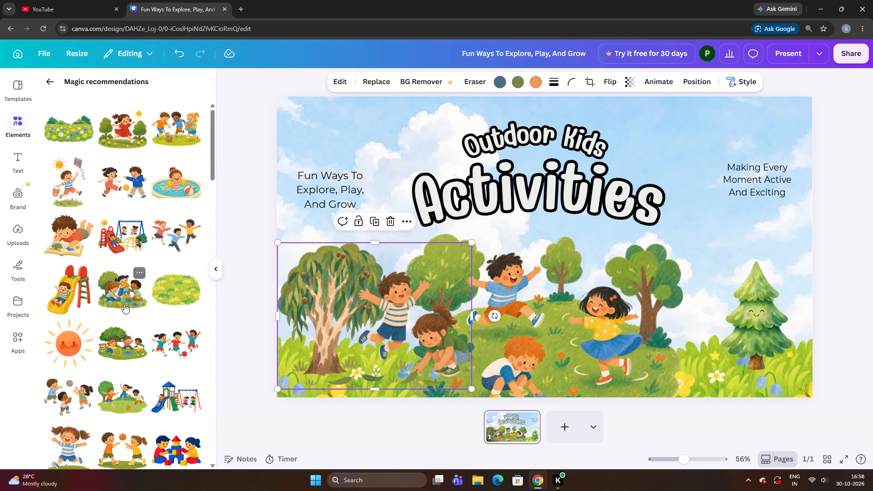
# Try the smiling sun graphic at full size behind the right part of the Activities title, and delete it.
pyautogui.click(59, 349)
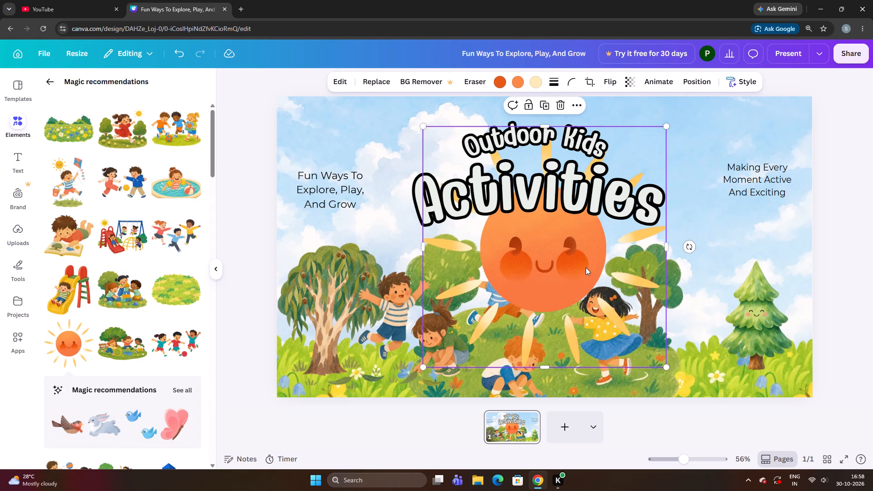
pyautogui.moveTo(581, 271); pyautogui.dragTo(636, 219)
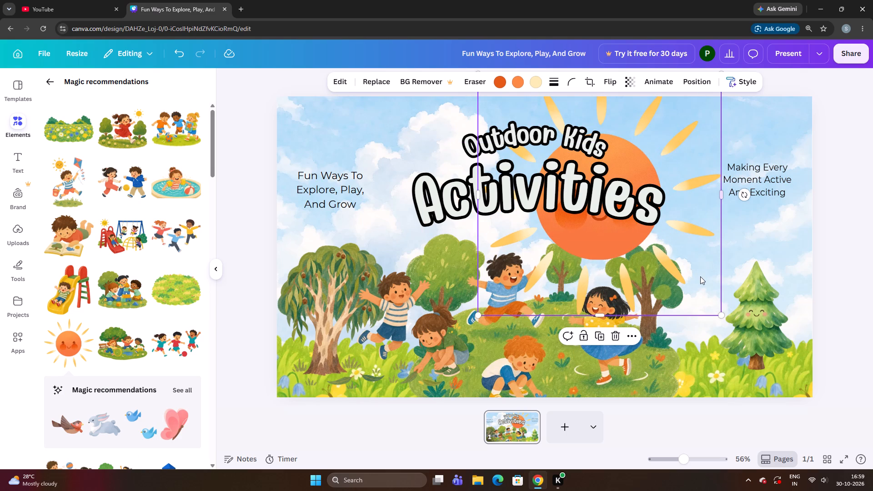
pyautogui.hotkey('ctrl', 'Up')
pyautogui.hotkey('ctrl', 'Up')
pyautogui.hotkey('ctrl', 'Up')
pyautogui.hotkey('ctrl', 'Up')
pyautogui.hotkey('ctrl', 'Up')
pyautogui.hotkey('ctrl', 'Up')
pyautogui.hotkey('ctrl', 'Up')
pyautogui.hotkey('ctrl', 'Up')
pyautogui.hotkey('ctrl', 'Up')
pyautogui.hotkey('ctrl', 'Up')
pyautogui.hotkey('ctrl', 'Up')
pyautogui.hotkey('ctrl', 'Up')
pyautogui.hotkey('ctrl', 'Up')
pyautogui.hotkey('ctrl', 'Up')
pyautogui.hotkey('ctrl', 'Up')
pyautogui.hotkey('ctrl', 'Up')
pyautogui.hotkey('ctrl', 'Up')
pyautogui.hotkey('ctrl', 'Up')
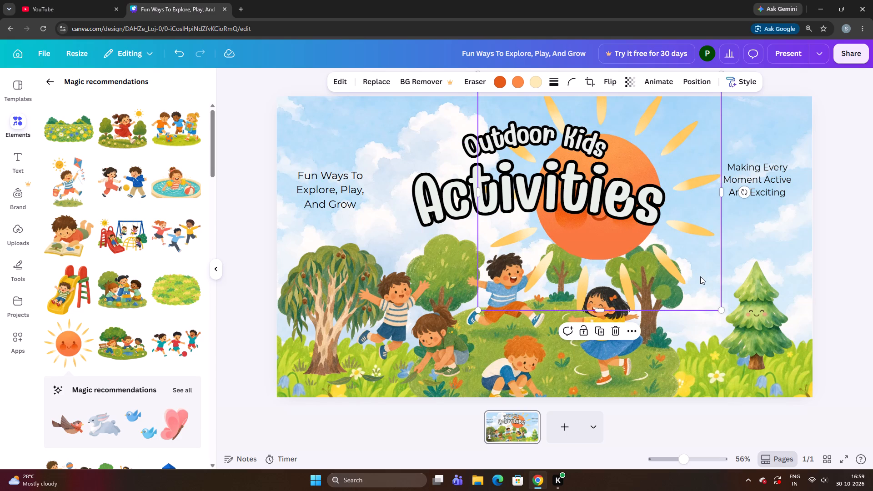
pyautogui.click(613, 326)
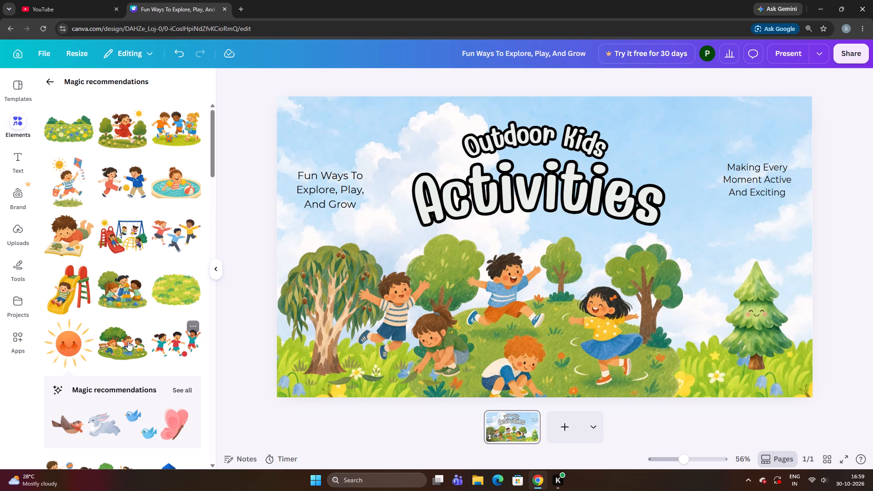
# Add the smiling sun graphic again, shrink it to a small accent and place it beside the Outdoor Kids title on its right.
pyautogui.click(71, 340)
pyautogui.moveTo(539, 301); pyautogui.dragTo(561, 297)
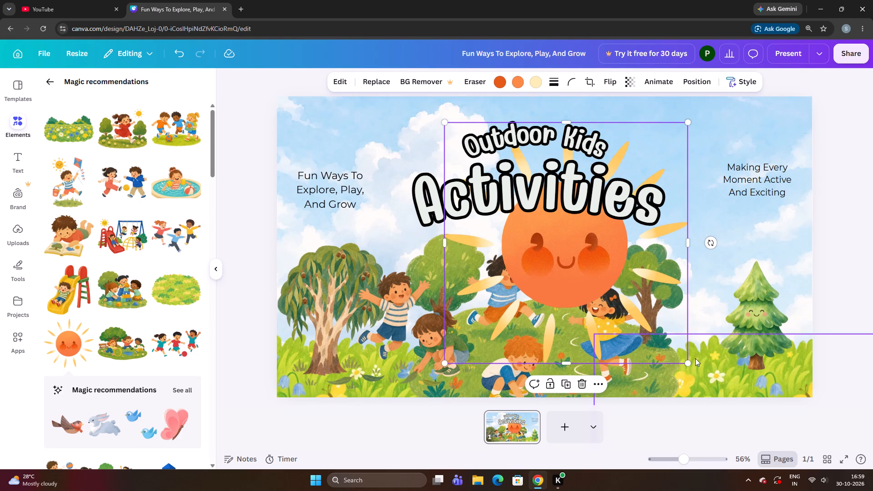
pyautogui.moveTo(687, 364); pyautogui.dragTo(557, 261)
pyautogui.moveTo(517, 242); pyautogui.dragTo(625, 216)
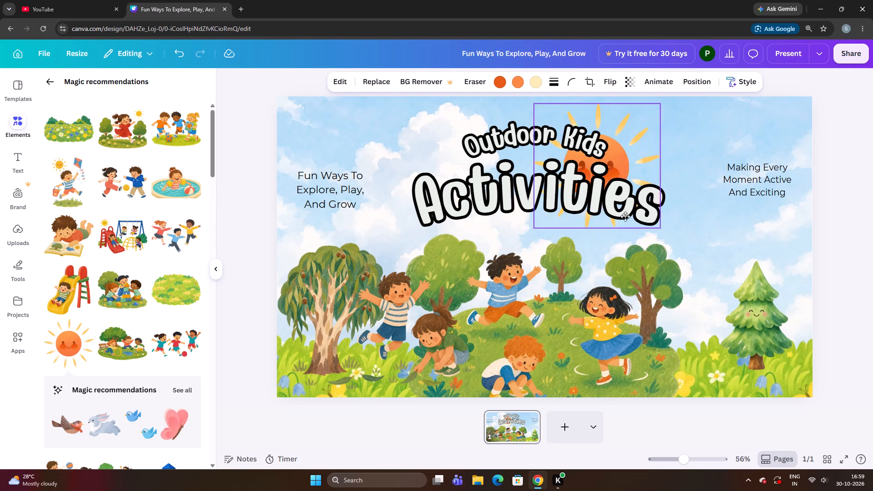
pyautogui.moveTo(625, 216); pyautogui.dragTo(668, 200)
pyautogui.moveTo(725, 205); pyautogui.dragTo(705, 197)
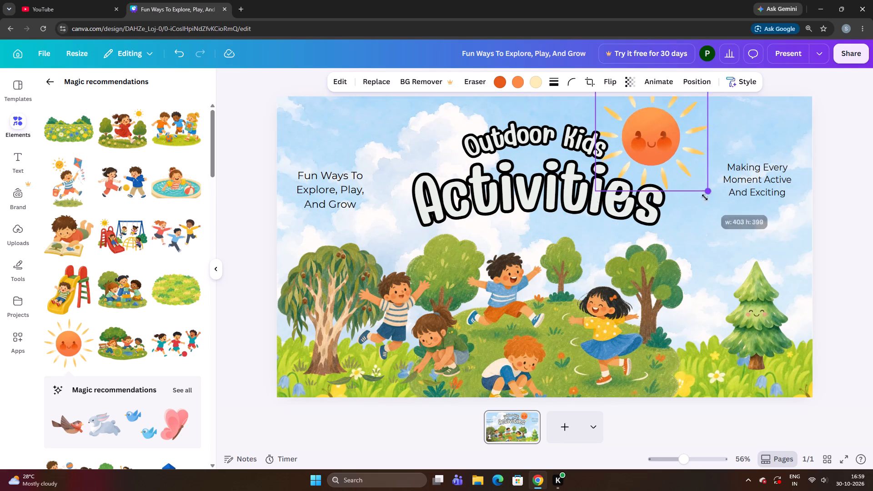
pyautogui.moveTo(705, 197); pyautogui.dragTo(675, 161)
pyautogui.moveTo(651, 127); pyautogui.dragTo(682, 156)
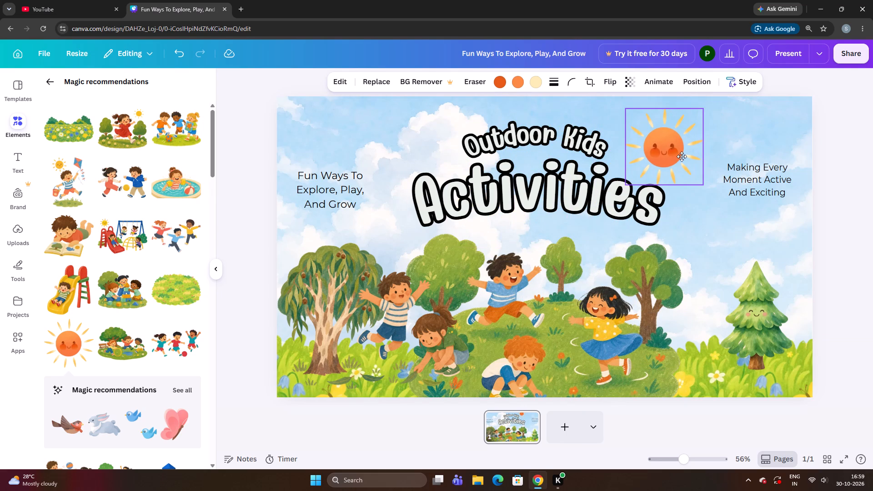
pyautogui.moveTo(682, 156); pyautogui.dragTo(685, 162)
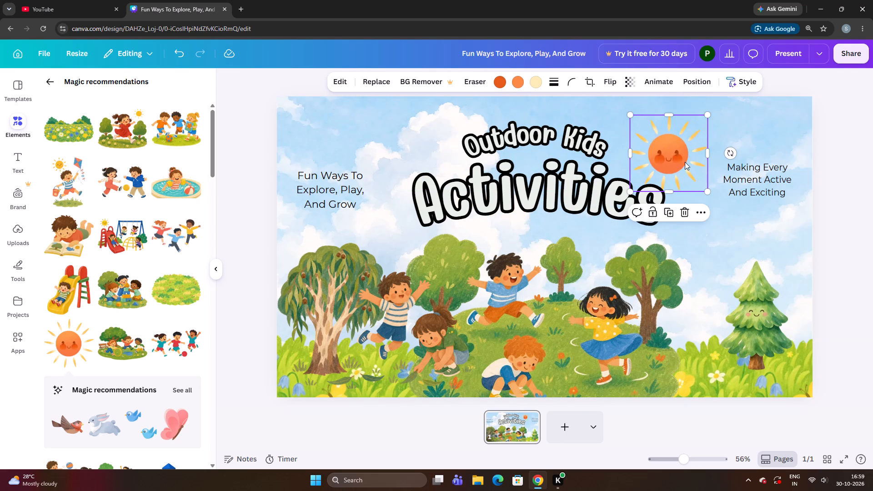
pyautogui.click(740, 229)
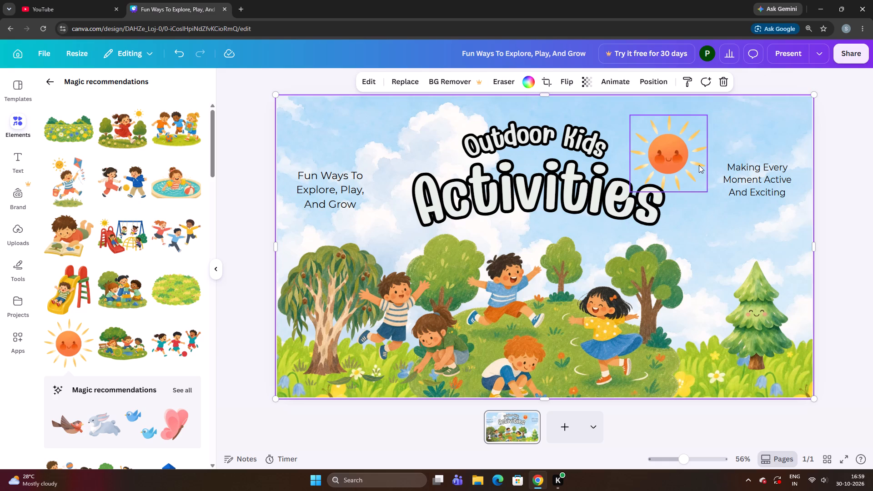
pyautogui.moveTo(675, 170); pyautogui.dragTo(679, 165)
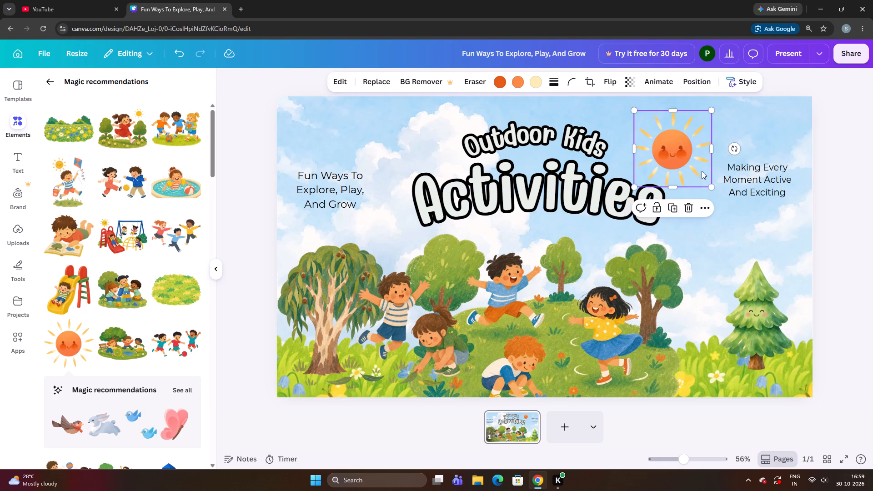
pyautogui.moveTo(713, 189); pyautogui.dragTo(689, 160)
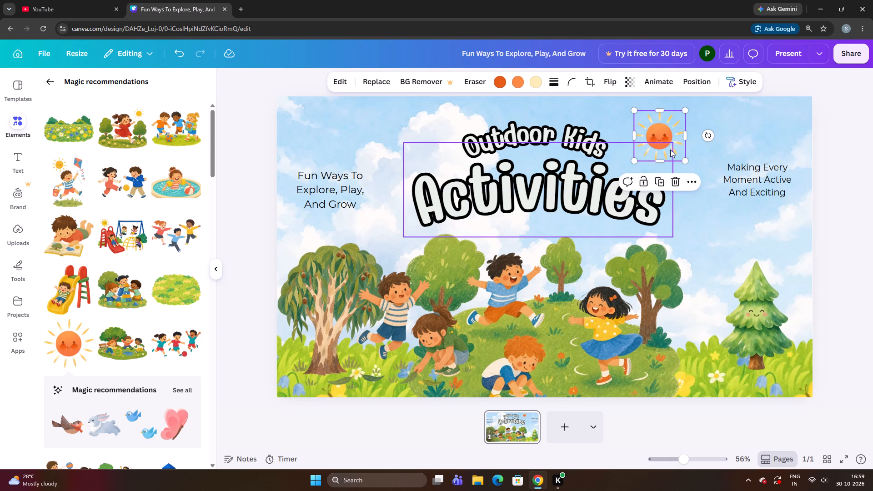
pyautogui.click(735, 111)
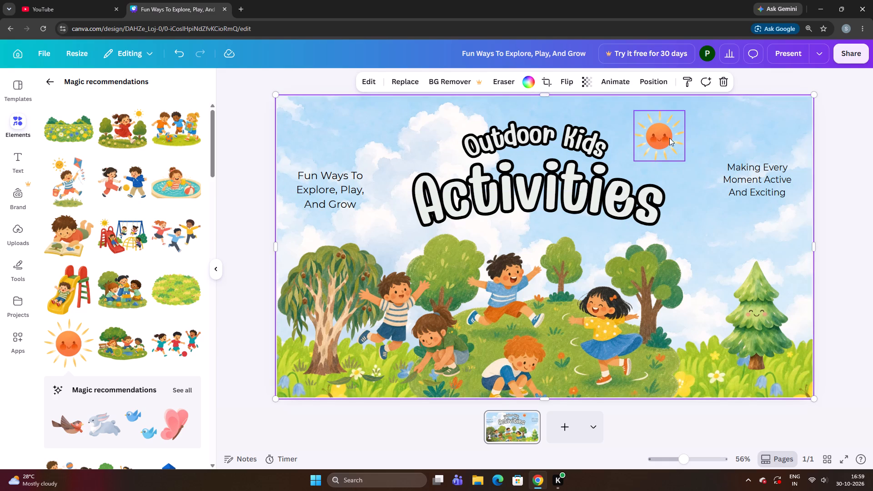
# Shift the small sun further right and nudge it upward, between the title and the Making Every Moment caption.
pyautogui.moveTo(669, 138); pyautogui.dragTo(679, 138)
pyautogui.press('Right')
pyautogui.press('Right')
pyautogui.press('Right')
pyautogui.press('Right')
pyautogui.press('Right')
pyautogui.press('Right')
pyautogui.press('Right')
pyautogui.press('Right')
pyautogui.press('Right')
pyautogui.press('Right')
pyautogui.press('Right')
pyautogui.press('Right')
pyautogui.press('Right')
pyautogui.press('Right')
pyautogui.press('Right')
pyautogui.press('Right')
pyautogui.press('Right')
pyautogui.press('Right')
pyautogui.press('Right')
pyautogui.press('Right')
pyautogui.press('Right')
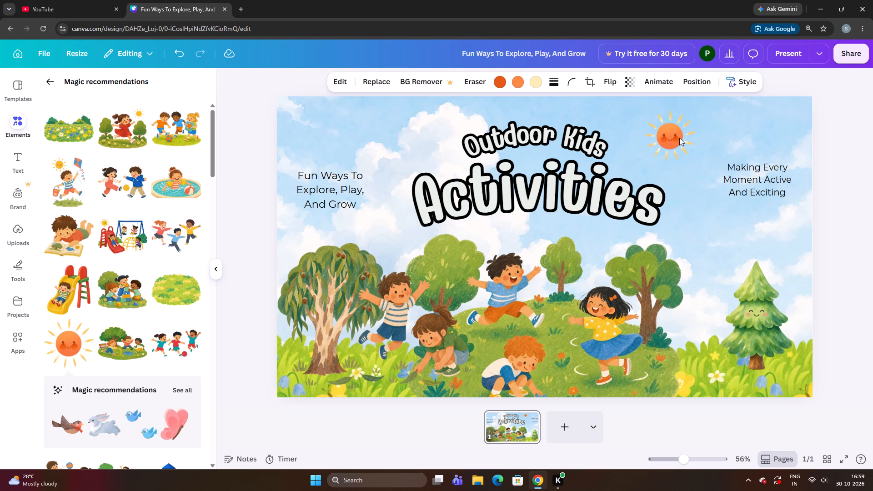
pyautogui.press('Up')
pyautogui.press('Up')
pyautogui.press('Up')
pyautogui.press('Up')
pyautogui.press('Up')
pyautogui.press('Up')
pyautogui.press('Up')
pyautogui.press('Up')
pyautogui.press('Up')
pyautogui.press('Up')
pyautogui.press('Up')
pyautogui.press('Up')
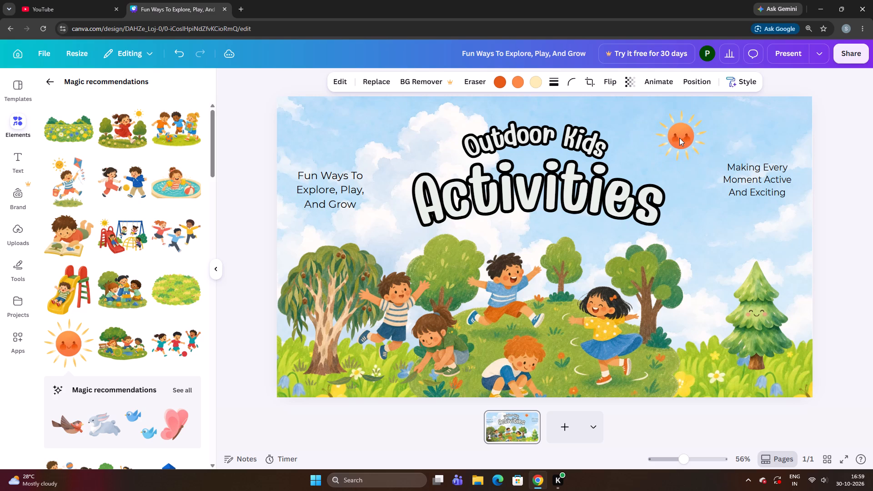
# Nudge the smiling sun right and slightly upward, away from the Outdoor Kids title toward the Making Every Moment caption.
pyautogui.press('Right')
pyautogui.press('Right')
pyautogui.press('Right')
pyautogui.press('Right')
pyautogui.press('Right')
pyautogui.press('Right')
pyautogui.press('Right')
pyautogui.press('Right')
pyautogui.press('Right')
pyautogui.press('Right')
pyautogui.press('Right')
pyautogui.press('Right')
pyautogui.press('Right')
pyautogui.press('Right')
pyautogui.press('Right')
pyautogui.press('Right')
pyautogui.press('Right')
pyautogui.press('Right')
pyautogui.press('Right')
pyautogui.press('Right')
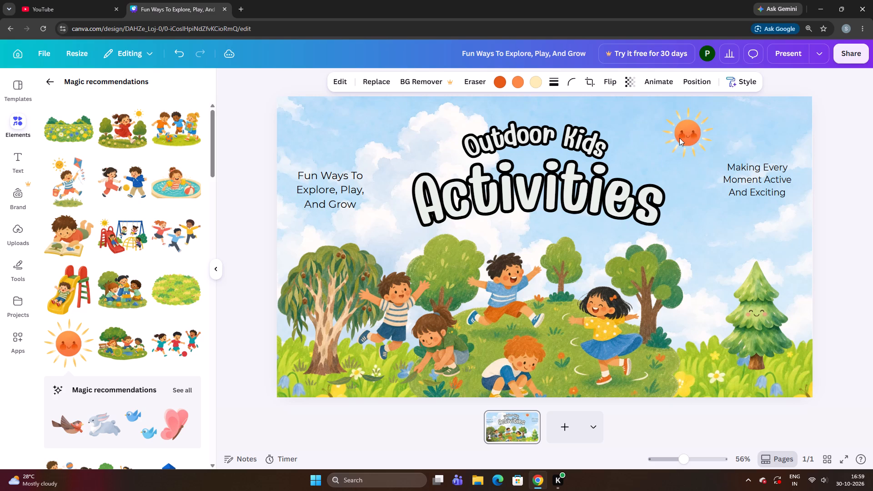
pyautogui.press('Up')
pyautogui.press('Up')
pyautogui.press('Up')
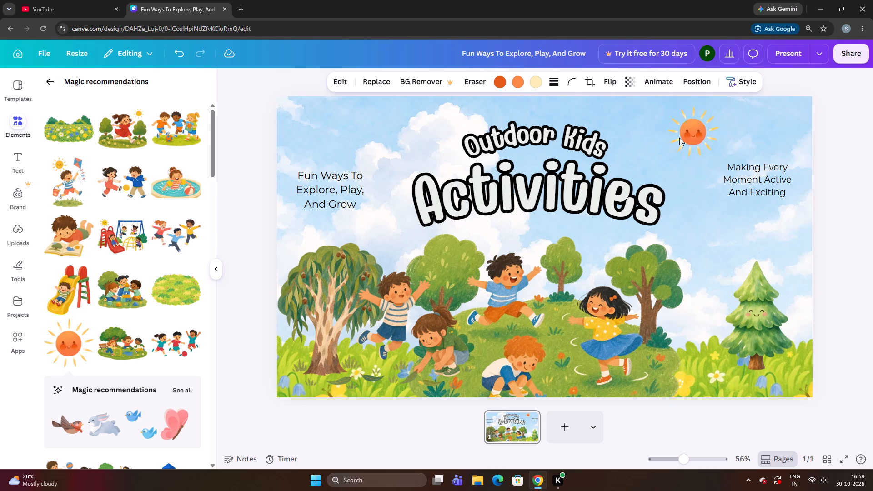
pyautogui.press('Up')
pyautogui.press('Up')
pyautogui.press('Up')
pyautogui.press('Up')
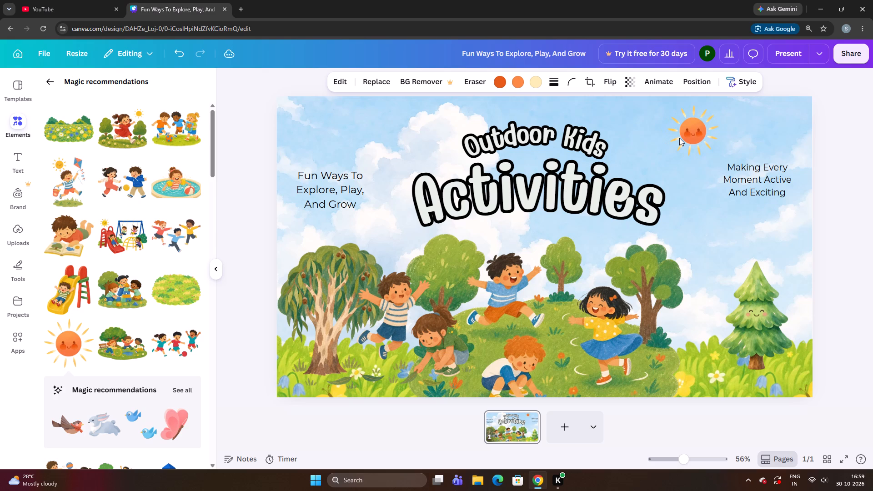
pyautogui.press('Right')
pyautogui.press('Right')
pyautogui.press('Right')
pyautogui.press('Down')
pyautogui.press('Up')
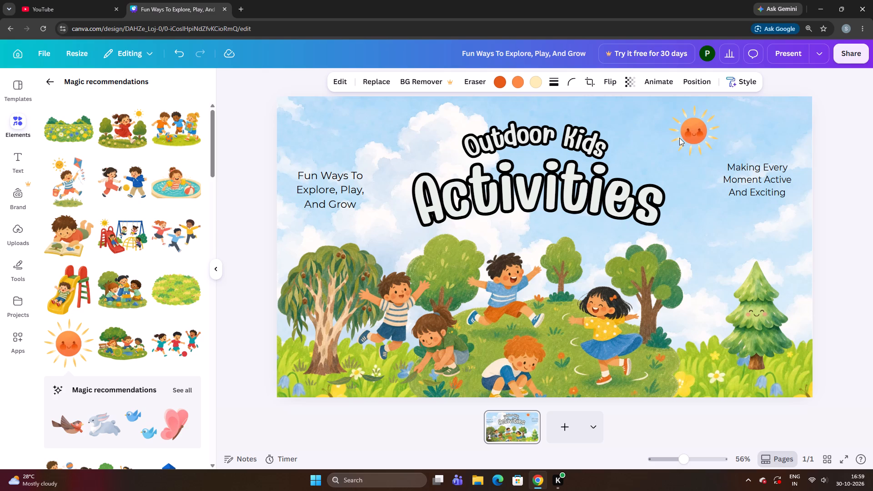
pyautogui.press('Down')
pyautogui.press('Left')
pyautogui.press('Up')
pyautogui.press('Down')
pyautogui.press('Right')
pyautogui.press('Right')
pyautogui.press('Down')
pyautogui.press('Down')
pyautogui.press('Right')
pyautogui.press('Down')
pyautogui.press('Up')
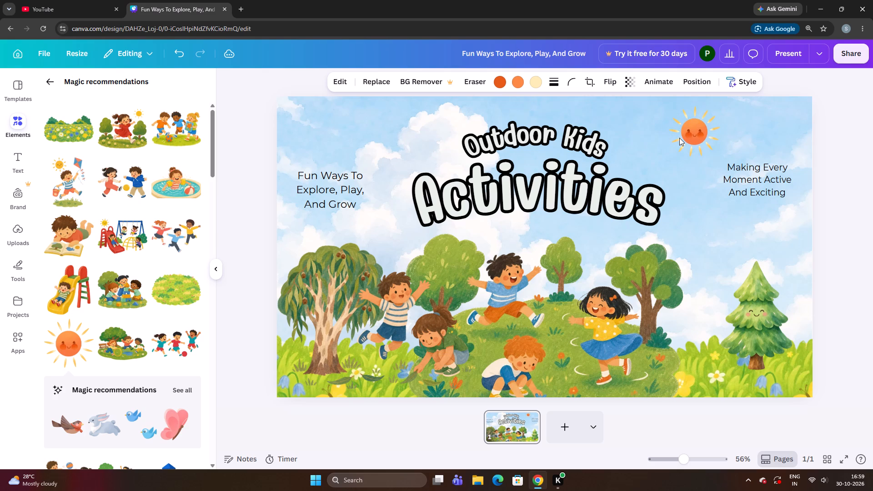
# Shift the sun further right and fine-tune its height so it sits just above the left edge of the Making Every Moment caption.
pyautogui.press('Right')
pyautogui.press('Right')
pyautogui.press('Right')
pyautogui.press('Right')
pyautogui.press('Right')
pyautogui.press('Right')
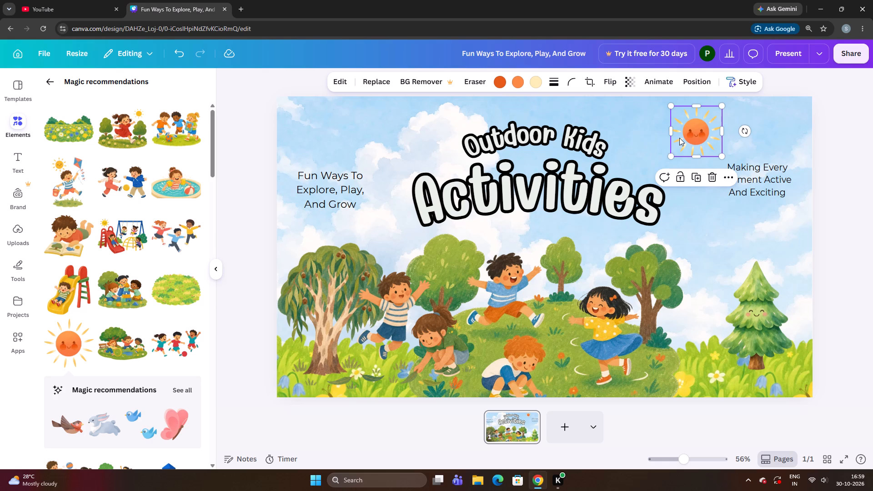
pyautogui.press('Right')
pyautogui.press('Right')
pyautogui.press('Right')
pyautogui.press('Right')
pyautogui.press('Right')
pyautogui.press('Right')
pyautogui.press('Right')
pyautogui.press('Right')
pyautogui.press('Right')
pyautogui.press('Right')
pyautogui.press('Right')
pyautogui.press('Right')
pyautogui.press('Right')
pyautogui.press('Right')
pyautogui.press('Right')
pyautogui.press('Right')
pyautogui.press('Right')
pyautogui.press('Right')
pyautogui.press('Right')
pyautogui.press('Right')
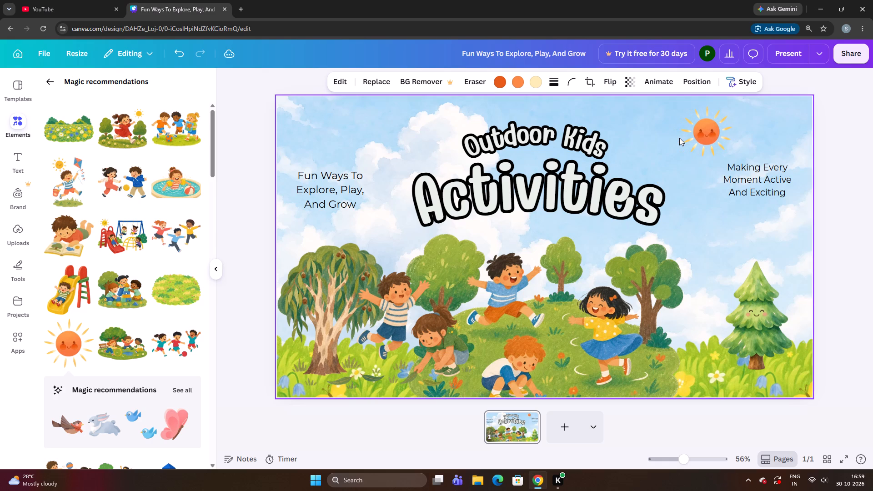
pyautogui.press('Up')
pyautogui.press('Up')
pyautogui.press('Down')
pyautogui.press('Down')
pyautogui.press('Down')
pyautogui.press('Down')
pyautogui.press('Down')
pyautogui.press('Down')
pyautogui.press('Down')
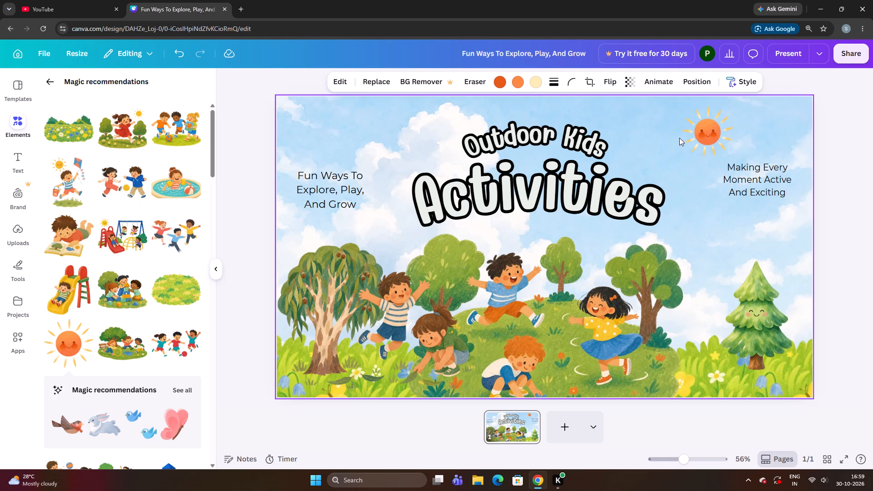
pyautogui.press('Left')
pyautogui.press('Left')
pyautogui.press('Left')
pyautogui.press('Left')
pyautogui.press('Left')
pyautogui.press('Left')
pyautogui.press('Left')
pyautogui.press('Left')
pyautogui.press('Left')
pyautogui.press('Left')
pyautogui.press('Down')
pyautogui.press('Down')
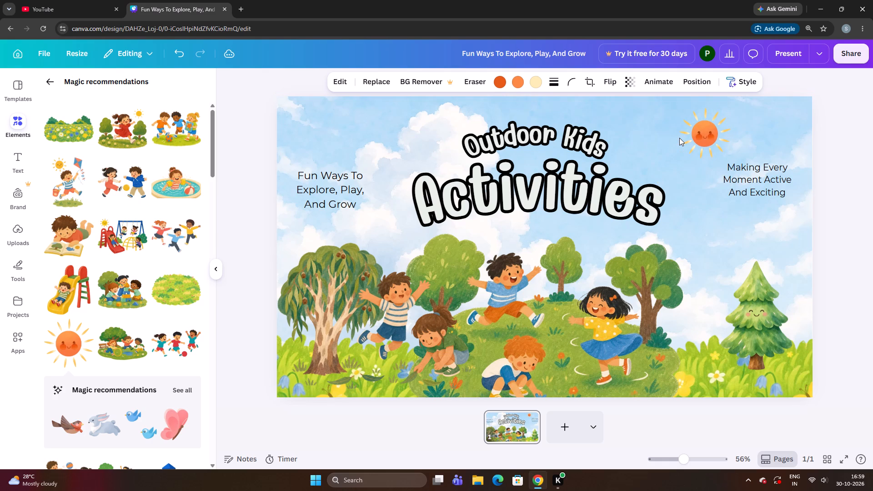
pyautogui.press('Up')
pyautogui.press('Down')
pyautogui.press('Down')
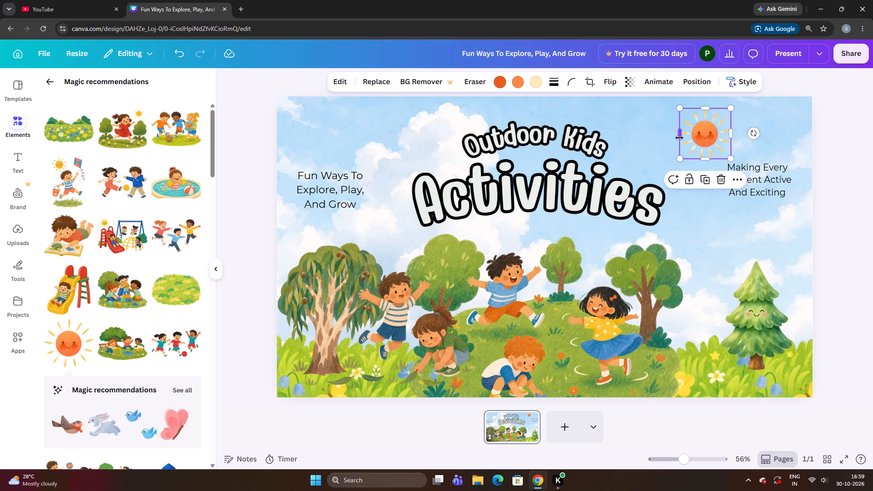
pyautogui.press('Right')
pyautogui.press('Right')
pyautogui.press('Right')
pyautogui.press('Up')
pyautogui.press('Up')
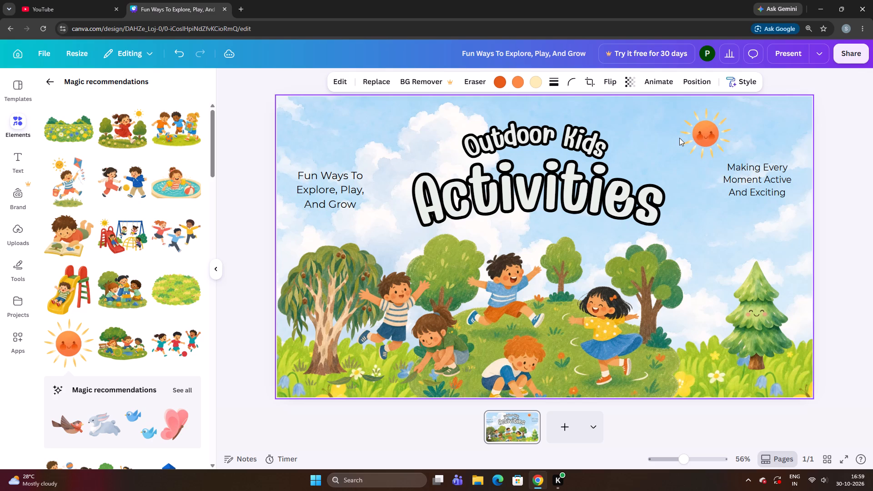
pyautogui.press('Down')
pyautogui.press('Down')
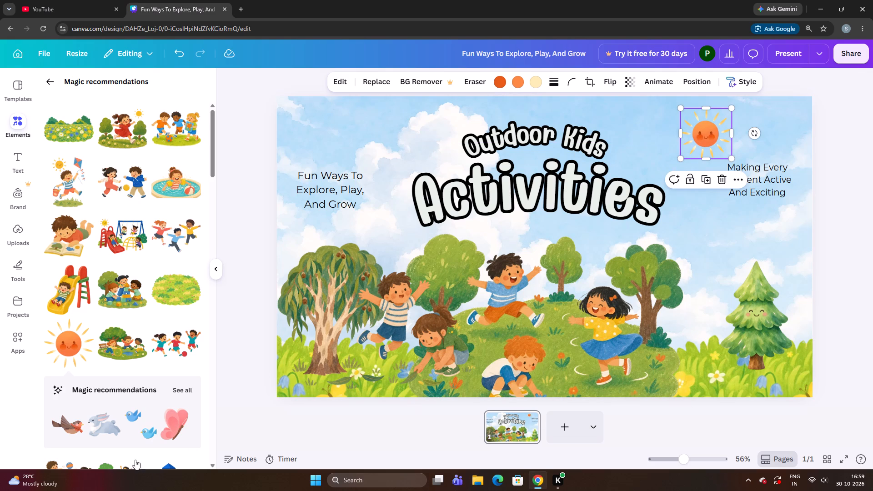
# Add the grey rabbit graphic from the recommendations and shrink it to a small accent on the hill beside the girl in yellow.
pyautogui.click(98, 433)
pyautogui.moveTo(576, 336); pyautogui.dragTo(532, 346)
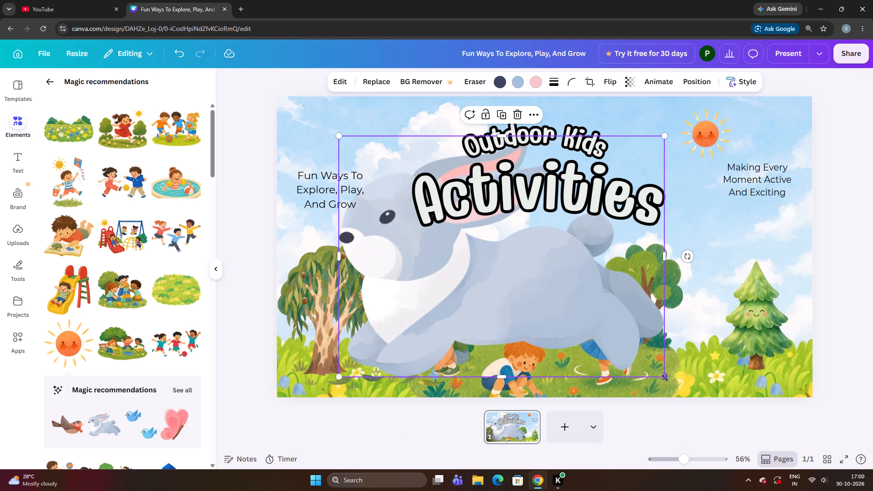
pyautogui.moveTo(665, 378); pyautogui.dragTo(515, 276)
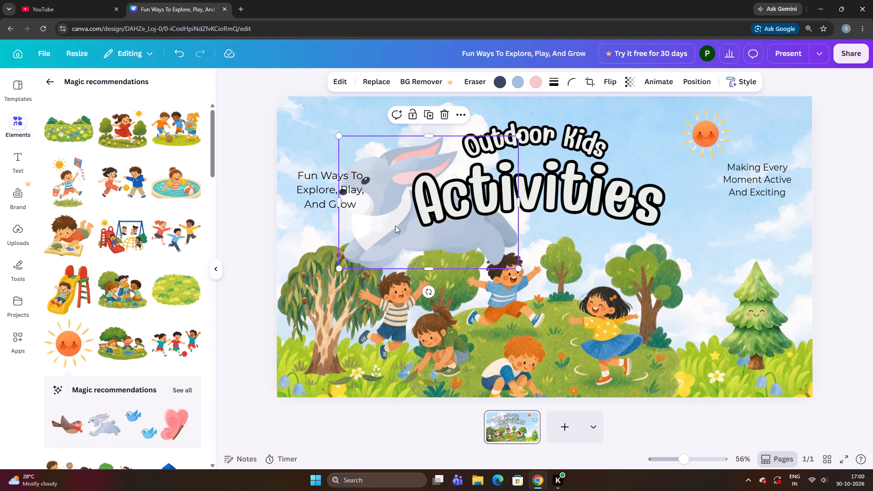
pyautogui.moveTo(395, 225); pyautogui.dragTo(510, 326)
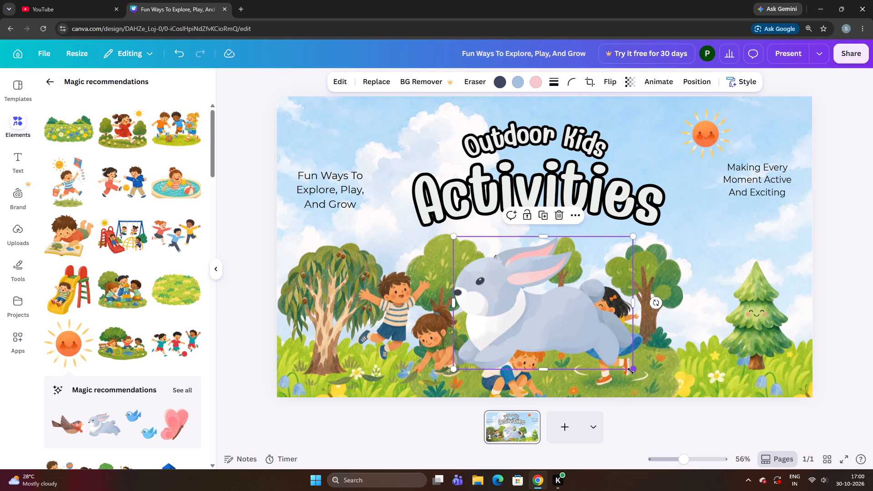
pyautogui.moveTo(631, 371); pyautogui.dragTo(474, 258)
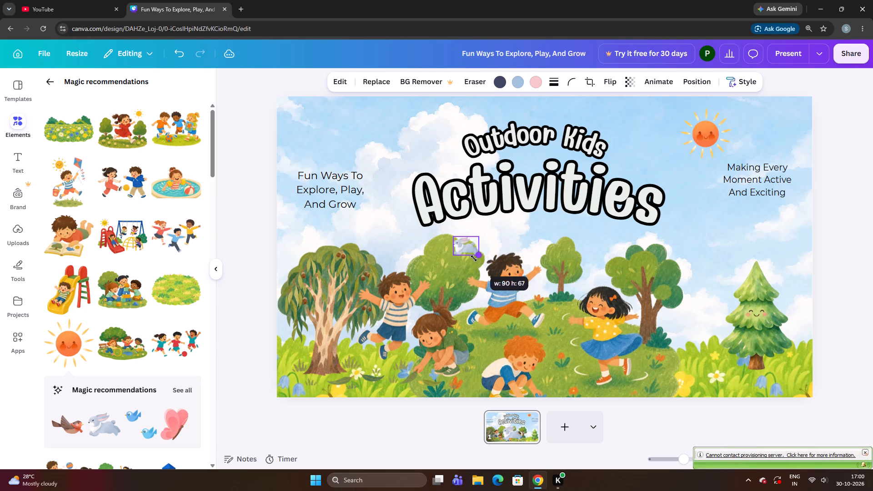
pyautogui.moveTo(474, 258); pyautogui.dragTo(489, 291)
pyautogui.moveTo(480, 263); pyautogui.dragTo(559, 318)
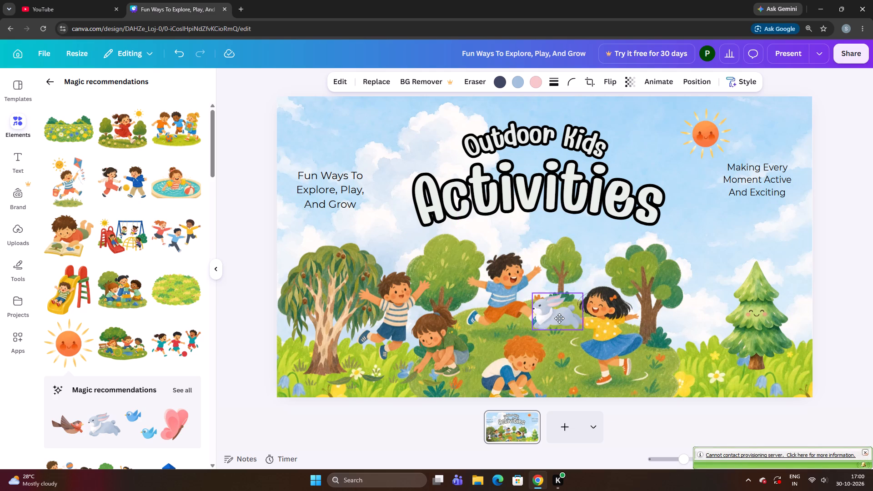
pyautogui.moveTo(559, 318); pyautogui.dragTo(560, 308)
pyautogui.click(585, 315)
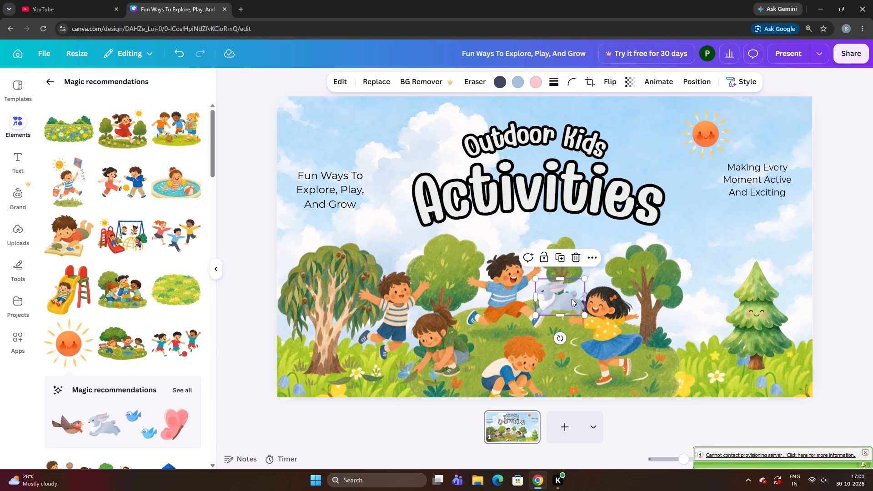
# Move the rabbit onto the grass at the foot of the pine tree and shrink it slightly.
pyautogui.moveTo(571, 298); pyautogui.dragTo(768, 361)
pyautogui.moveTo(768, 361); pyautogui.dragTo(778, 363)
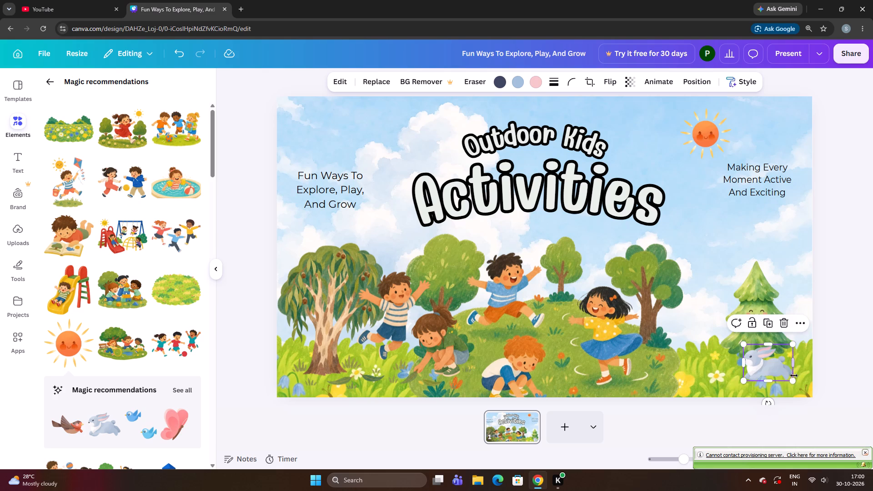
pyautogui.moveTo(795, 379); pyautogui.dragTo(784, 381)
pyautogui.moveTo(772, 358); pyautogui.dragTo(773, 364)
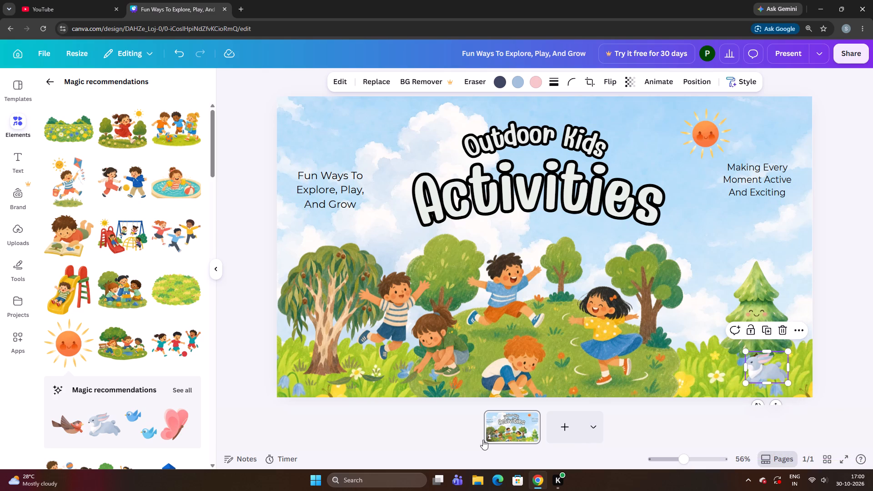
pyautogui.click(419, 442)
pyautogui.click(835, 237)
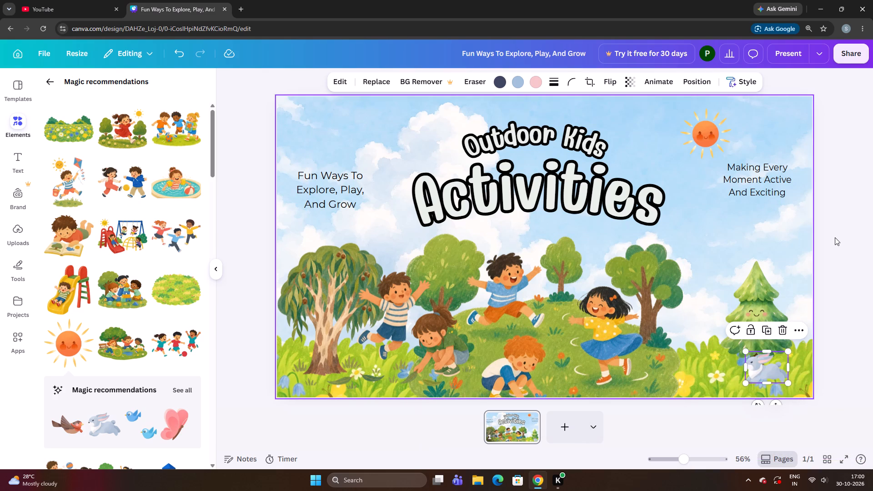
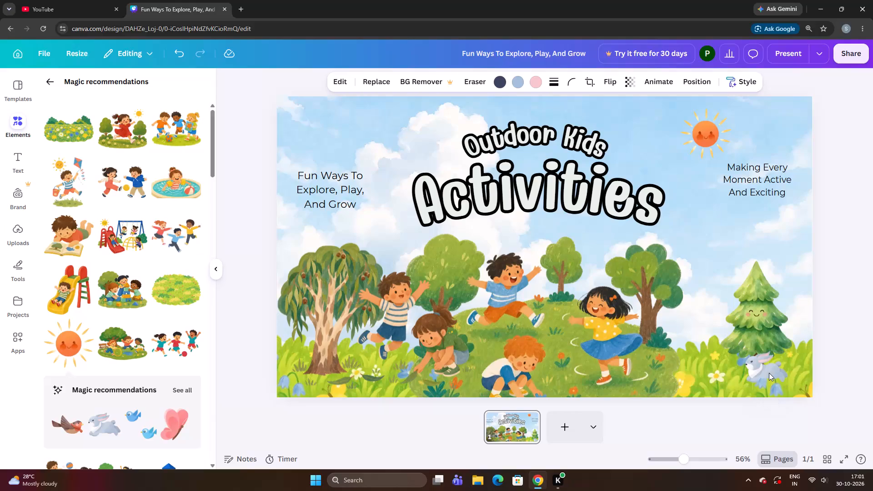
# Nudge the rabbit up slightly at the foot of the pine tree and increase its height.
pyautogui.press('Up')
pyautogui.press('Up')
pyautogui.press('Up')
pyautogui.press('Up')
pyautogui.press('Up')
pyautogui.press('Up')
pyautogui.press('Up')
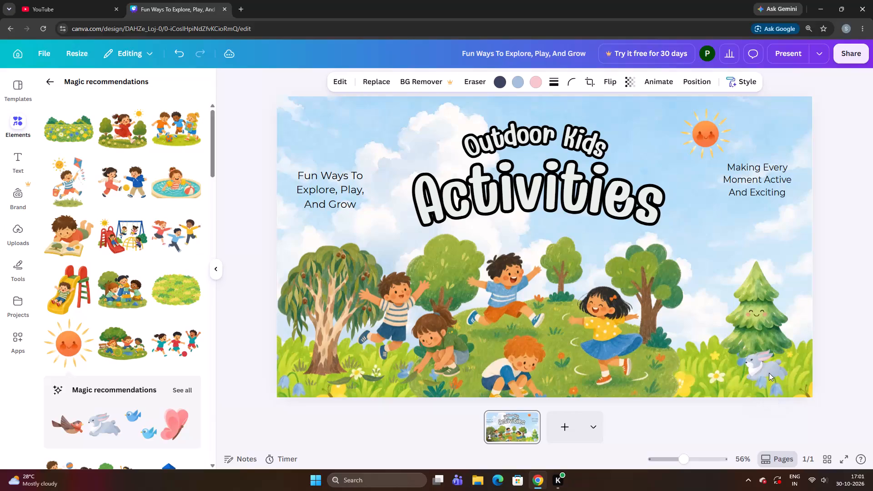
pyautogui.hotkey('ctrl', 'Down')
pyautogui.hotkey('ctrl', 'Down')
pyautogui.hotkey('ctrl', 'Down')
pyautogui.hotkey('ctrl', 'Down')
pyautogui.hotkey('ctrl', 'Down')
pyautogui.hotkey('ctrl', 'Down')
pyautogui.hotkey('ctrl', 'Down')
pyautogui.hotkey('ctrl', 'Down')
pyautogui.hotkey('ctrl', 'Down')
pyautogui.hotkey('ctrl', 'Down')
pyautogui.hotkey('ctrl', 'Down')
pyautogui.hotkey('ctrl', 'Down')
pyautogui.hotkey('ctrl', 'Down')
pyautogui.hotkey('ctrl', 'Down')
pyautogui.hotkey('ctrl', 'Down')
pyautogui.hotkey('ctrl', 'Down')
pyautogui.hotkey('ctrl', 'Down')
pyautogui.hotkey('ctrl', 'Down')
pyautogui.hotkey('ctrl', 'Down')
pyautogui.hotkey('ctrl', 'Down')
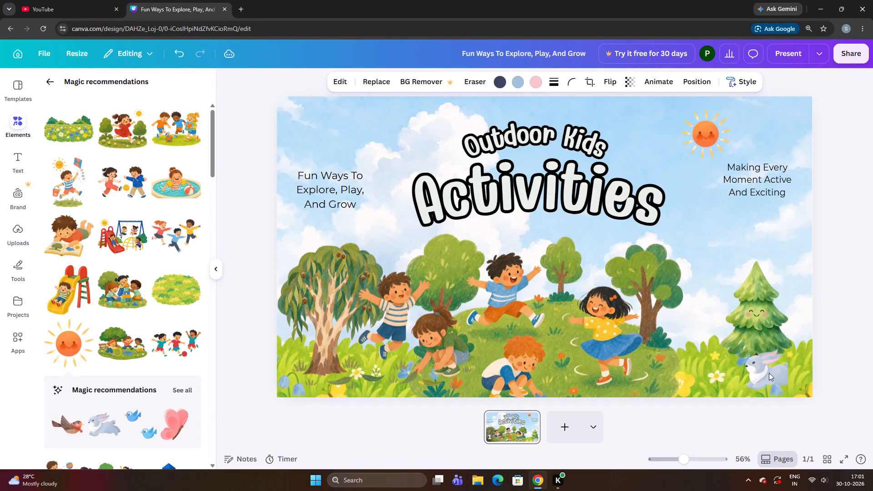
pyautogui.press('Up')
pyautogui.press('Up')
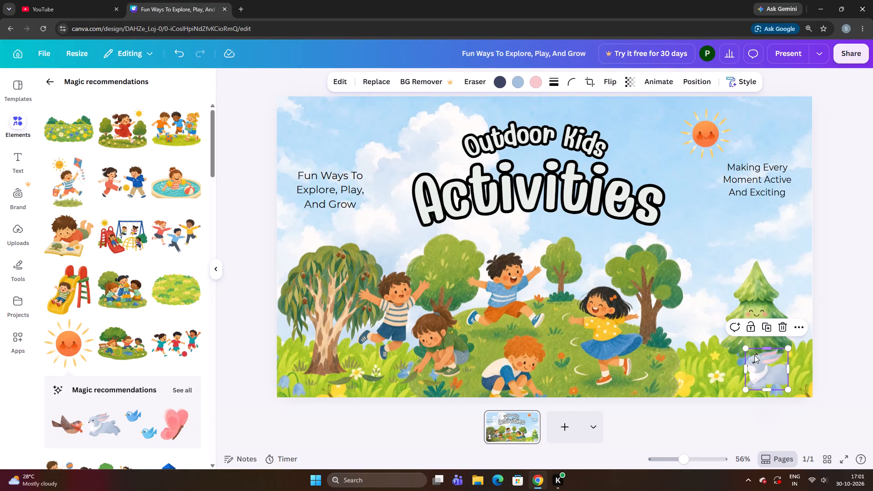
# Move the rabbit onto the grass between the girl in yellow and the pine tree, shrink it slightly and widen its frame.
pyautogui.moveTo(766, 368); pyautogui.dragTo(697, 354)
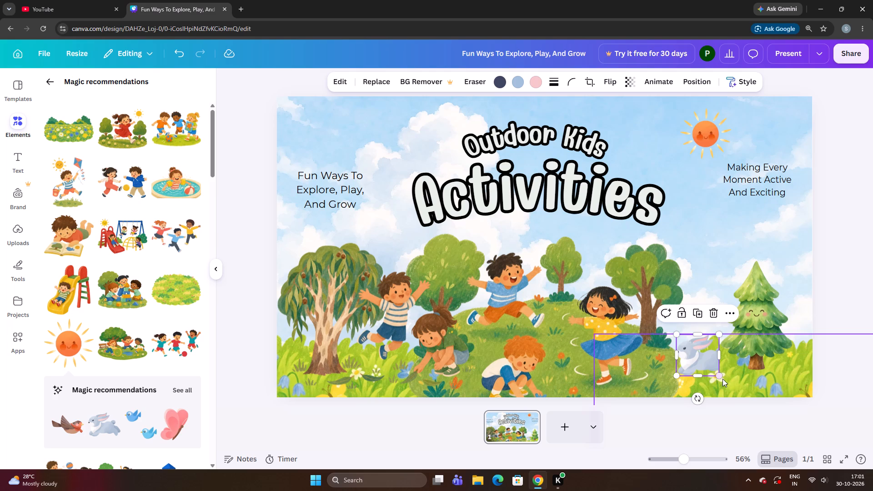
pyautogui.moveTo(720, 374); pyautogui.dragTo(721, 363)
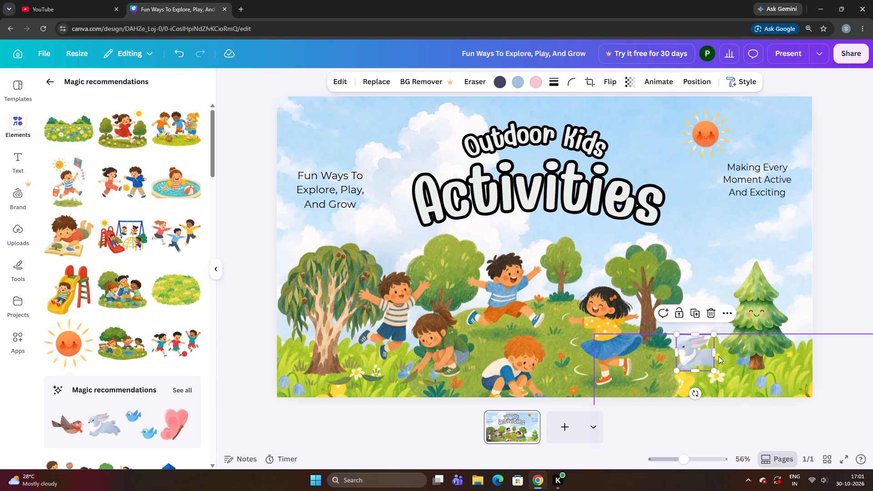
pyautogui.moveTo(715, 354); pyautogui.dragTo(729, 361)
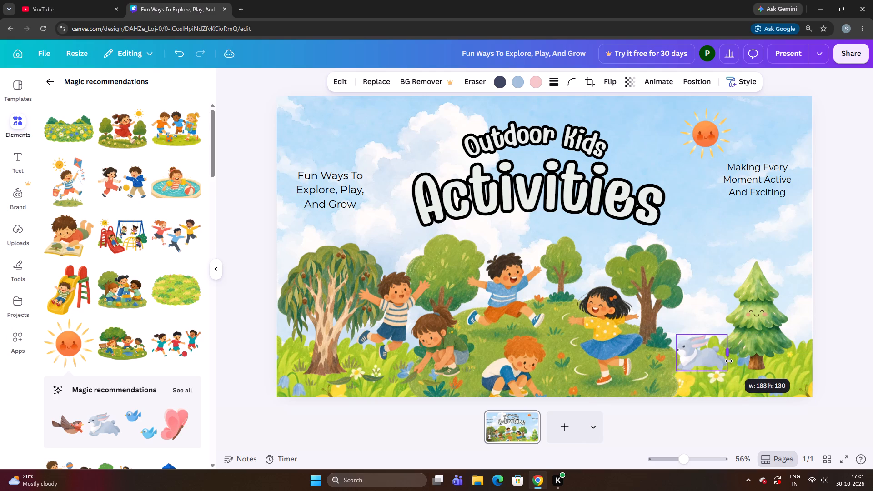
pyautogui.moveTo(729, 361); pyautogui.dragTo(722, 365)
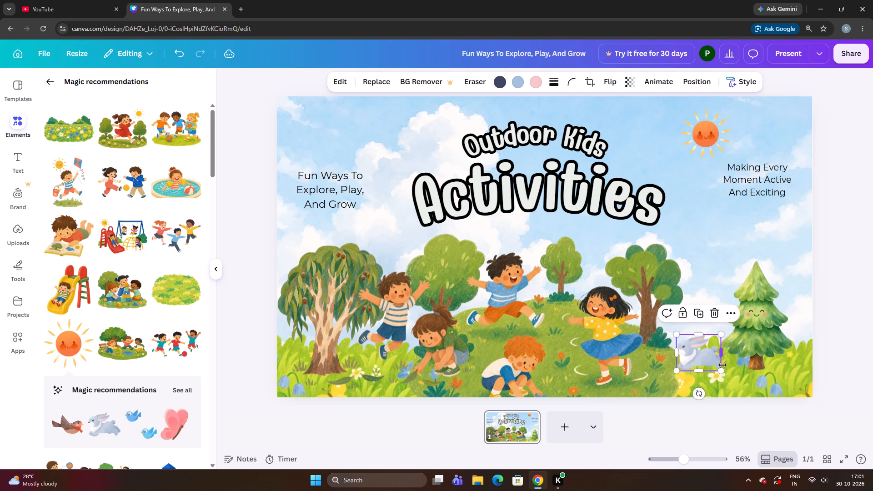
# Widen the rabbit's frame in small increments until its cropped tail end is fully included.
pyautogui.click(644, 371)
pyautogui.click(706, 361)
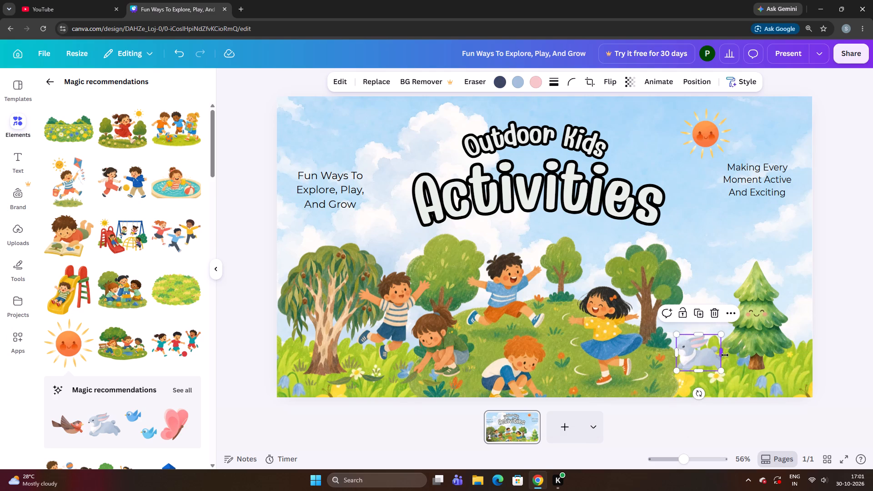
pyautogui.click(725, 355)
pyautogui.click(722, 355)
pyautogui.press('Right')
pyautogui.press('Right')
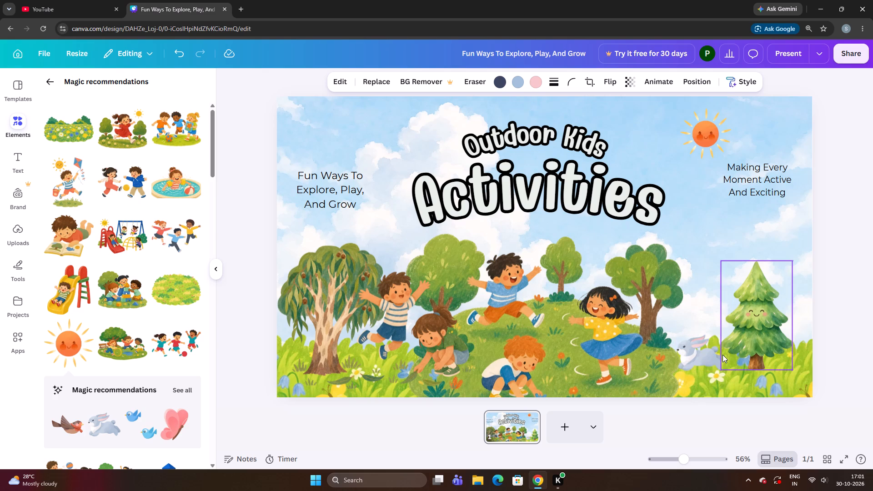
pyautogui.press('Right')
pyautogui.hotkey('ctrl', 'Right')
pyautogui.hotkey('ctrl', 'Right')
pyautogui.hotkey('ctrl', 'Right')
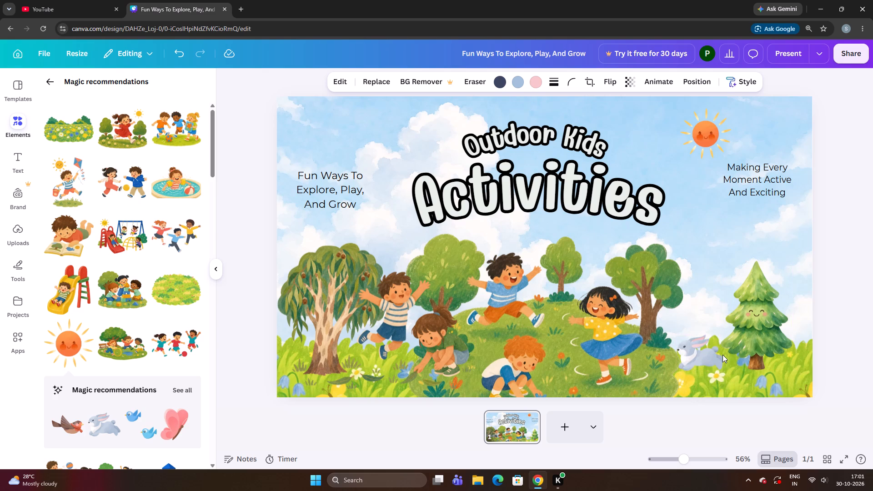
pyautogui.hotkey('ctrl', 'Right')
pyautogui.hotkey('ctrl', 'Right')
pyautogui.hotkey('ctrl', 'Right')
pyautogui.hotkey('ctrl', 'Right')
pyautogui.hotkey('ctrl', 'Right')
pyautogui.hotkey('ctrl', 'Right')
pyautogui.hotkey('ctrl', 'Right')
pyautogui.hotkey('ctrl', 'Right')
pyautogui.hotkey('ctrl', 'Right')
pyautogui.hotkey('ctrl', 'Right')
pyautogui.hotkey('ctrl', 'Right')
pyautogui.hotkey('ctrl', 'Right')
pyautogui.hotkey('ctrl', 'Right')
pyautogui.hotkey('ctrl', 'Right')
pyautogui.hotkey('ctrl', 'Right')
pyautogui.hotkey('ctrl', 'Left')
pyautogui.hotkey('ctrl', 'Left')
pyautogui.hotkey('ctrl', 'Right')
pyautogui.hotkey('ctrl', 'Right')
pyautogui.hotkey('ctrl', 'Left')
pyautogui.hotkey('ctrl', 'Left')
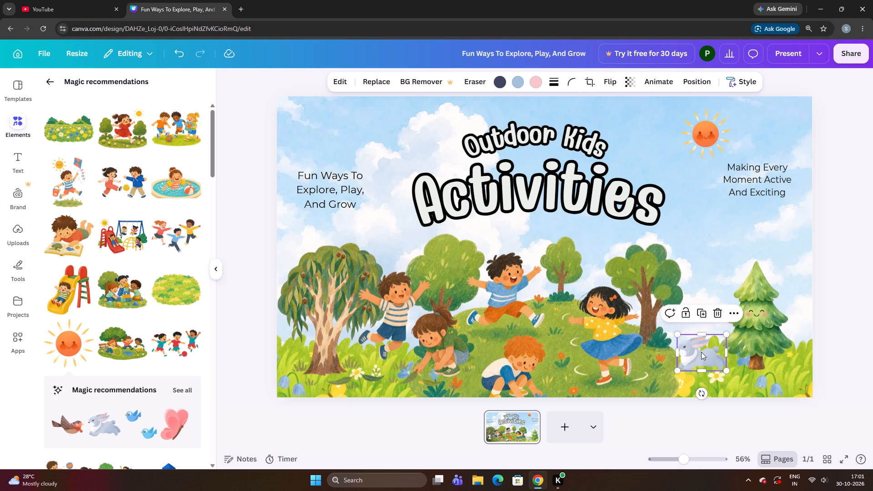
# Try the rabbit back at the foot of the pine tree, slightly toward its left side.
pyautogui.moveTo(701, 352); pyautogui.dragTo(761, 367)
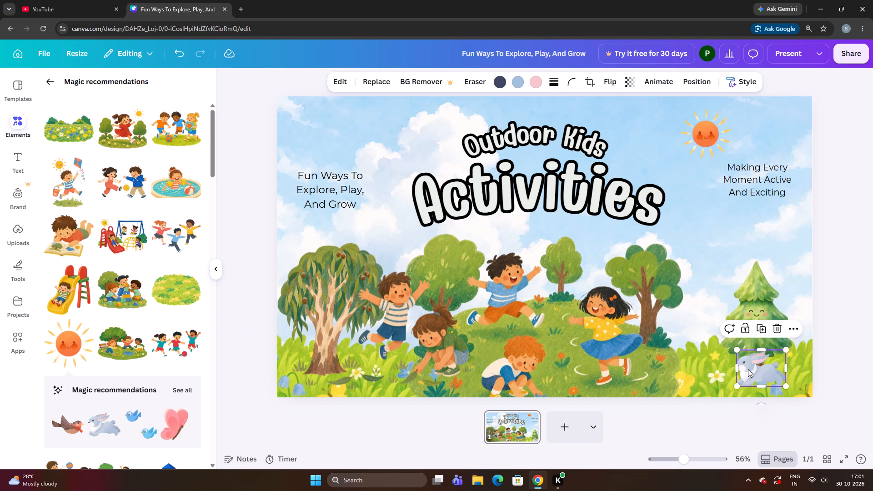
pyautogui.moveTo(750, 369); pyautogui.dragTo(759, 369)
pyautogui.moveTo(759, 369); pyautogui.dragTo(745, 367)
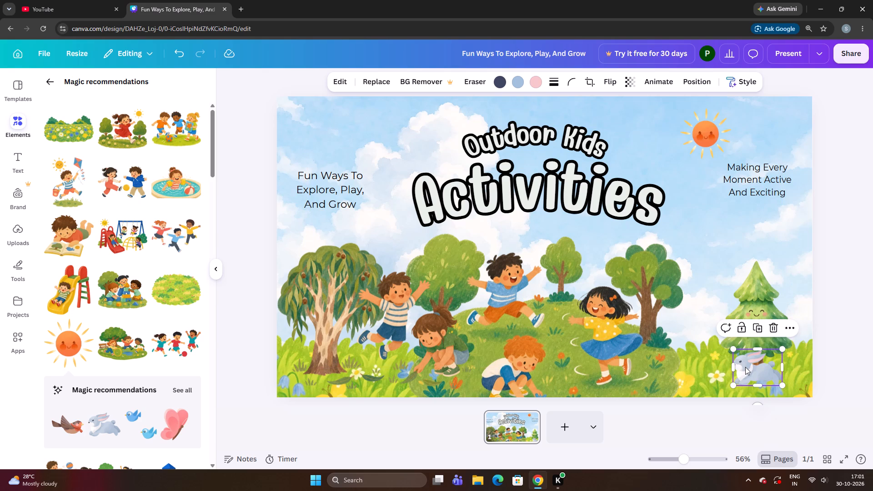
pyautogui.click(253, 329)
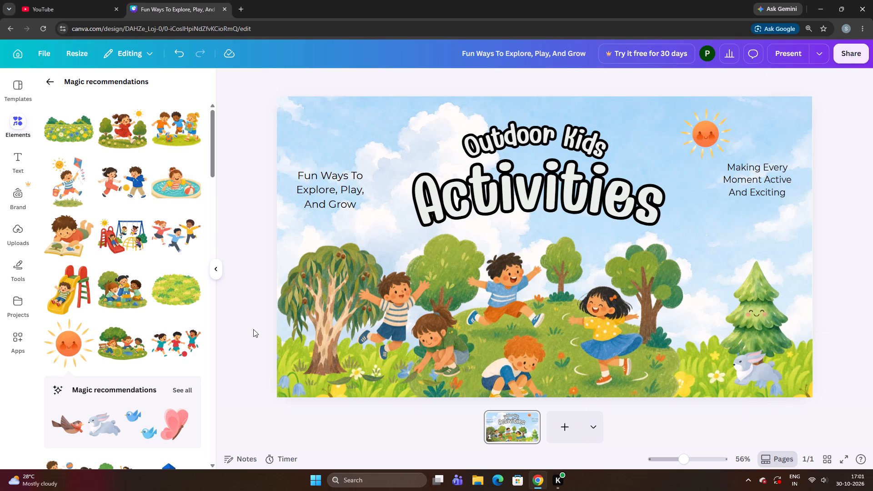
# Move the rabbit onto the low grass between the girl in yellow and the pine tree, beside the white flower.
pyautogui.moveTo(748, 375); pyautogui.dragTo(765, 376)
pyautogui.moveTo(765, 376); pyautogui.dragTo(761, 376)
pyautogui.moveTo(760, 376); pyautogui.dragTo(709, 380)
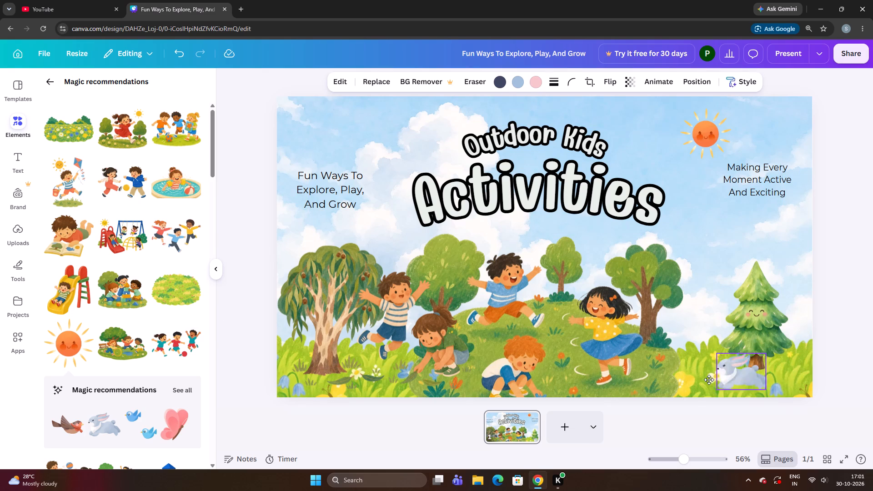
pyautogui.moveTo(709, 380); pyautogui.dragTo(674, 379)
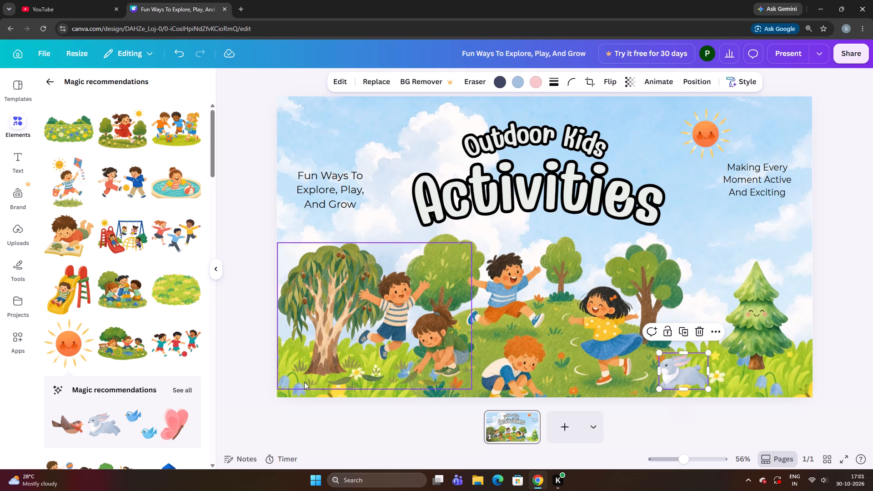
pyautogui.click(255, 376)
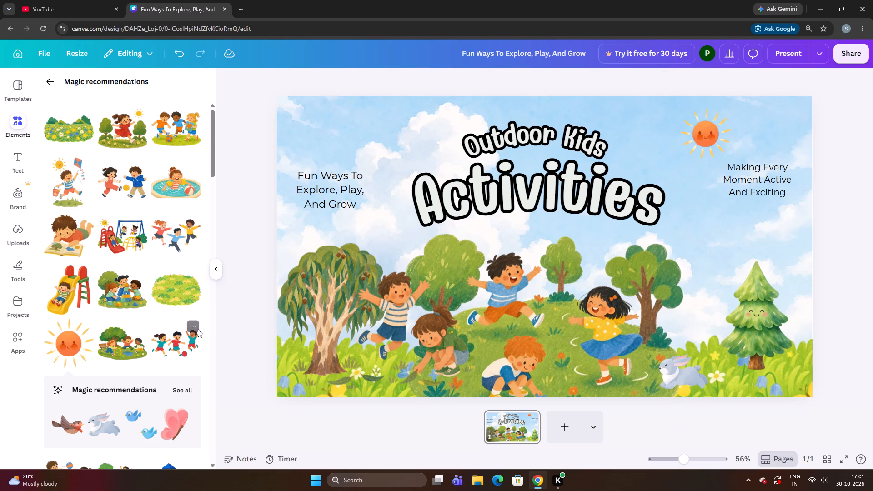
# Add the brown and red bird graphic from the recommendations, shrink it somewhat and shift it within the slide.
pyautogui.scroll(2, 198, 329)
pyautogui.scroll(-3, 181, 291)
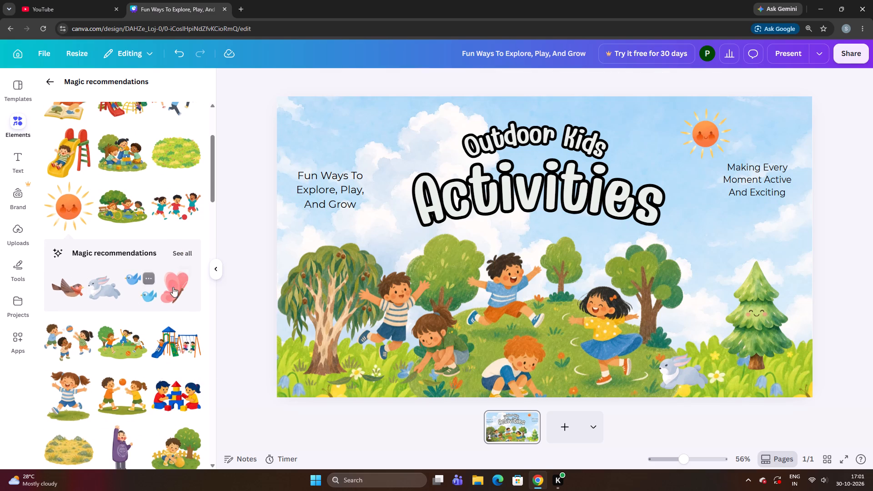
pyautogui.click(70, 291)
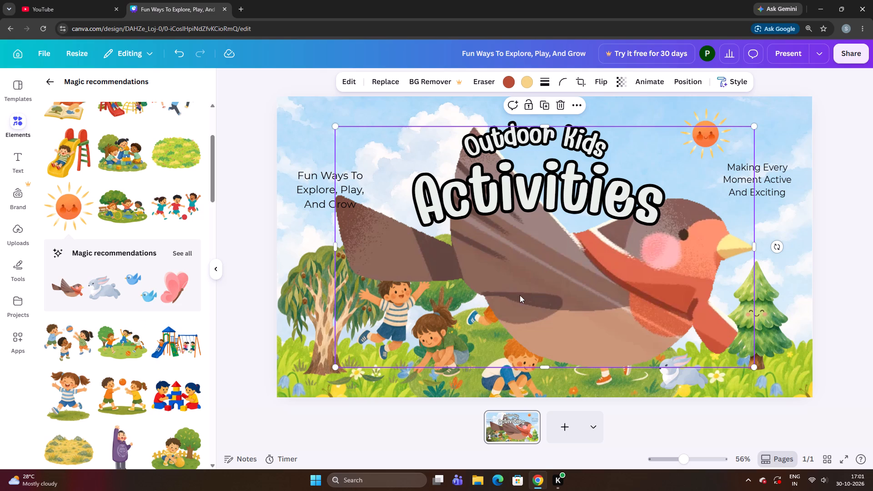
pyautogui.moveTo(528, 294); pyautogui.dragTo(393, 289)
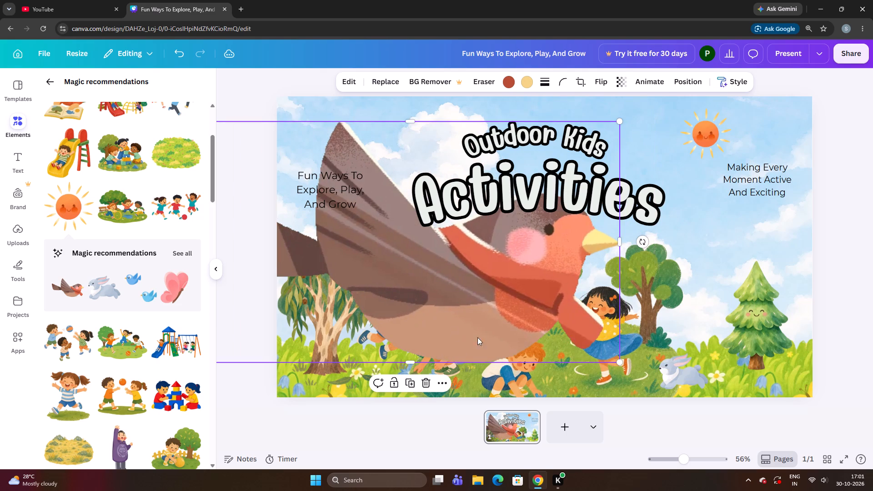
pyautogui.moveTo(620, 362); pyautogui.dragTo(564, 326)
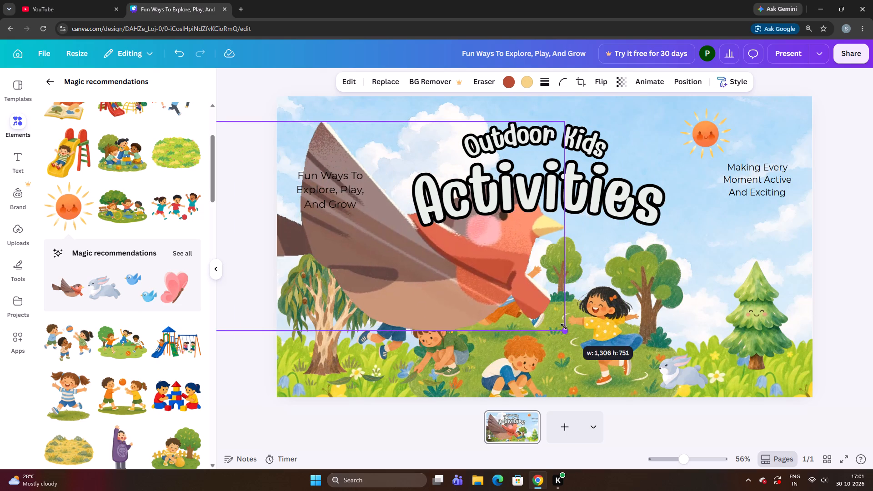
pyautogui.moveTo(564, 326); pyautogui.dragTo(555, 323)
pyautogui.moveTo(423, 256); pyautogui.dragTo(456, 259)
pyautogui.moveTo(458, 261); pyautogui.dragTo(504, 278)
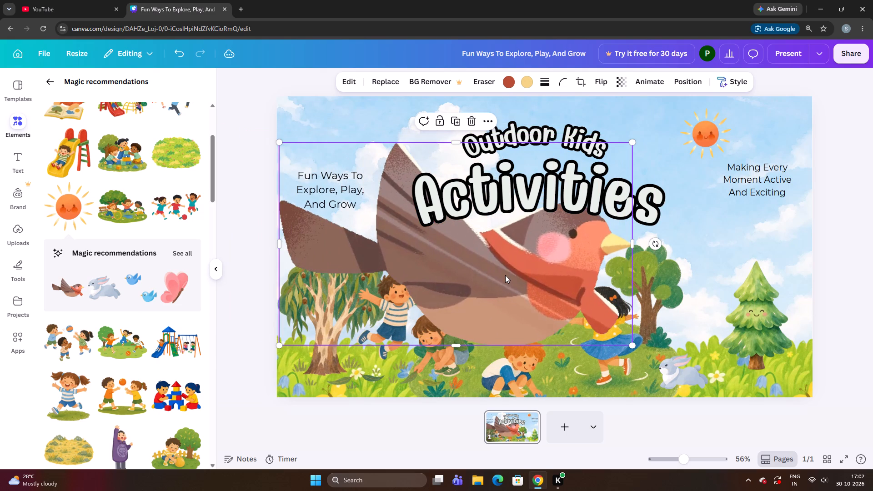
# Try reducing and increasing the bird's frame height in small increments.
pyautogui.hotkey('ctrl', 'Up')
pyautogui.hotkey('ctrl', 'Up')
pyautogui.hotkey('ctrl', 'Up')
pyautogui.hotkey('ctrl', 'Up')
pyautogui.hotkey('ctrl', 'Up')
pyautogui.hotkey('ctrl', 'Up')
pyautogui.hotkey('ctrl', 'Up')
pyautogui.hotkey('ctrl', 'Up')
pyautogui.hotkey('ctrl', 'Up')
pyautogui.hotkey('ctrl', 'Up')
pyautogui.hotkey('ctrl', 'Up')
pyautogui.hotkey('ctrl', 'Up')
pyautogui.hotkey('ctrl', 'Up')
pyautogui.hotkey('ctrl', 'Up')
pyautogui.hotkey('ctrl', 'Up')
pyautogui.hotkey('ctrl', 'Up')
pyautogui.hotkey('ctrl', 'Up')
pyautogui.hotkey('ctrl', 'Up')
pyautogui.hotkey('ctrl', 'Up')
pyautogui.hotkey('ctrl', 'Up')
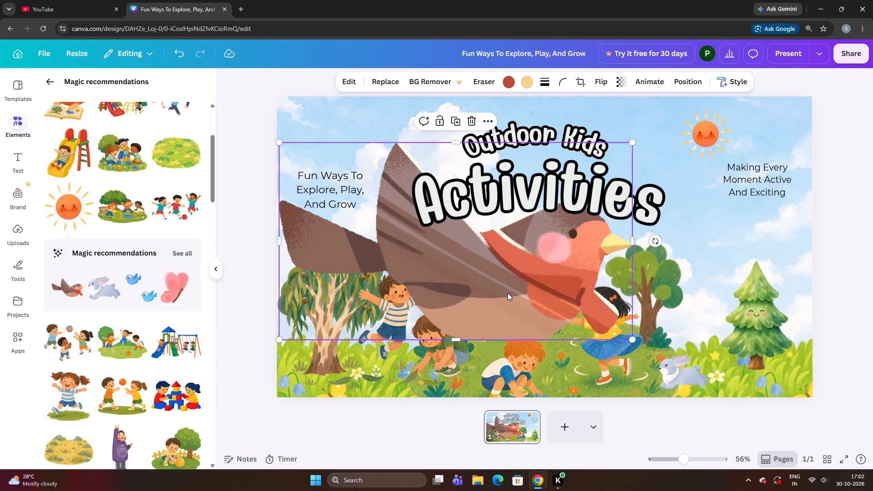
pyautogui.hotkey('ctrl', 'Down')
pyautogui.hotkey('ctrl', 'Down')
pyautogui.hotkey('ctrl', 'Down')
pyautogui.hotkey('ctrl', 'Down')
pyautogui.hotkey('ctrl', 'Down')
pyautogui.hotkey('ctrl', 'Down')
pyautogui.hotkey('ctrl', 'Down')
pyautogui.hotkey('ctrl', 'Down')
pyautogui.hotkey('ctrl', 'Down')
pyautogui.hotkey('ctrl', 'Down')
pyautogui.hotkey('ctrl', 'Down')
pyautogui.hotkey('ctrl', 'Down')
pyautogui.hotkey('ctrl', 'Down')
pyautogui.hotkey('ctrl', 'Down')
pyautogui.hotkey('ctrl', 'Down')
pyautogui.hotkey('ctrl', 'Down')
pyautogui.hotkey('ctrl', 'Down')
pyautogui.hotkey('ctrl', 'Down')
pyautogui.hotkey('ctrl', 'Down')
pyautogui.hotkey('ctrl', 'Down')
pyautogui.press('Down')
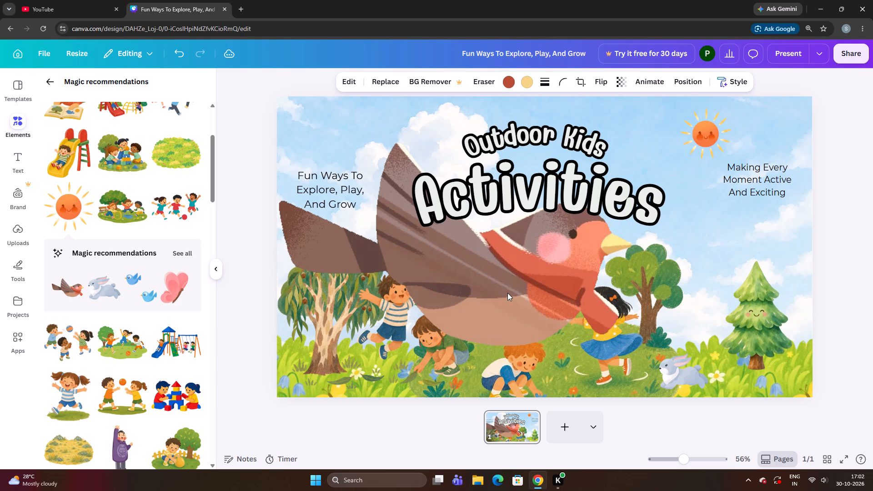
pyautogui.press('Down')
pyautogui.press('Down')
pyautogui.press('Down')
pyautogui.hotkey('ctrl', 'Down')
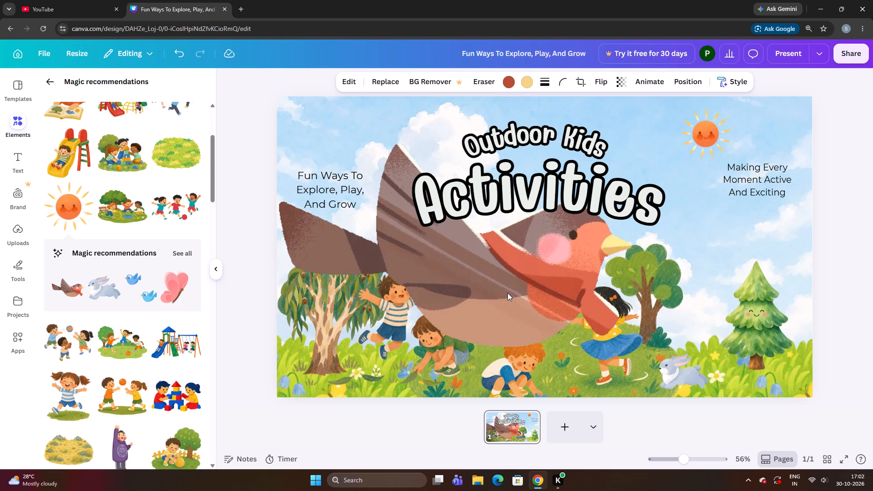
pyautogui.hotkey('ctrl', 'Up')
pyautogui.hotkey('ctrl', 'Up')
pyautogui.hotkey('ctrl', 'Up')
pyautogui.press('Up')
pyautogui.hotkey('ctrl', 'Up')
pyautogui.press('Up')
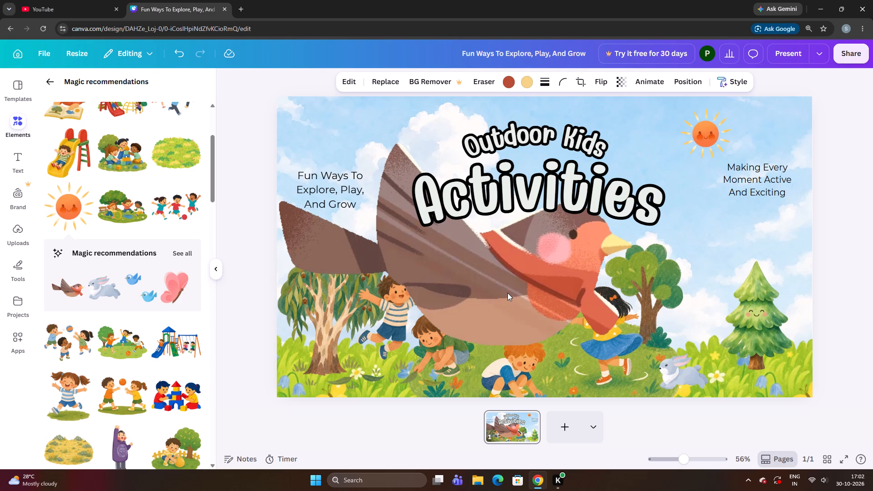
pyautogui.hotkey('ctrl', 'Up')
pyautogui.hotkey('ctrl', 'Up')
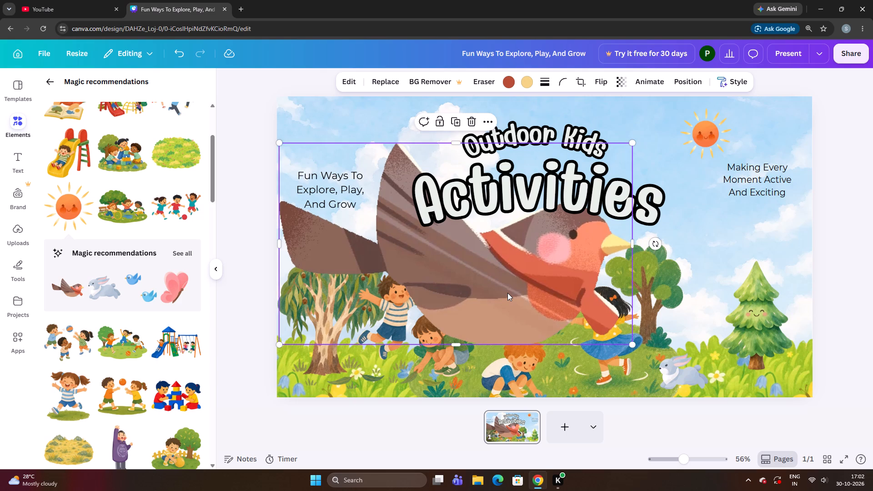
# Shrink the bird to a small accent and place it in the sky just above the Fun Ways To Explore caption.
pyautogui.moveTo(507, 293); pyautogui.dragTo(545, 302)
pyautogui.click(596, 378)
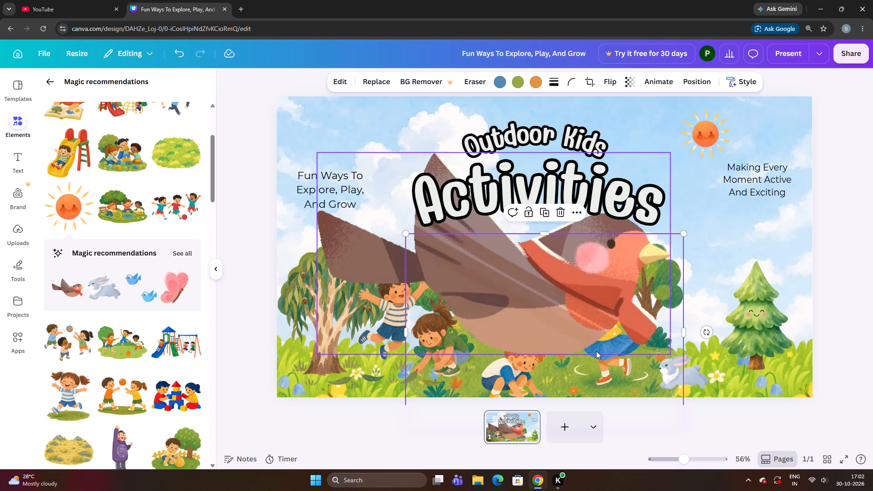
pyautogui.click(588, 336)
pyautogui.moveTo(670, 356); pyautogui.dragTo(642, 343)
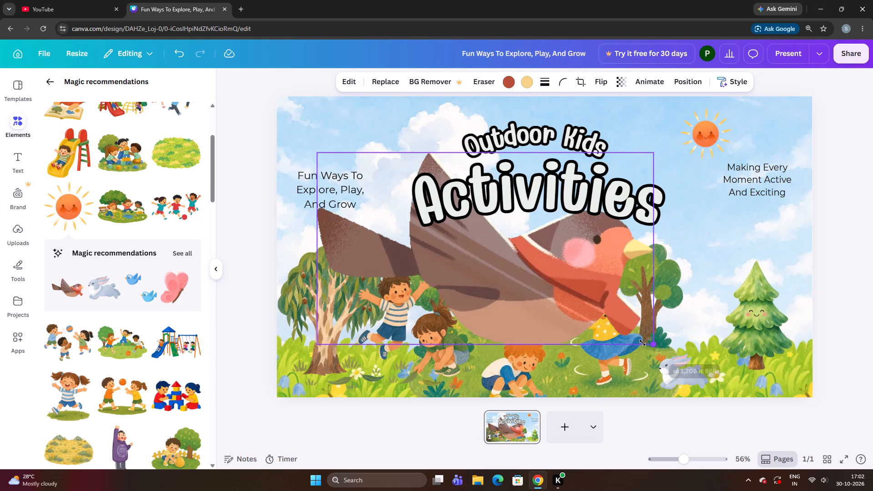
pyautogui.moveTo(642, 343); pyautogui.dragTo(400, 226)
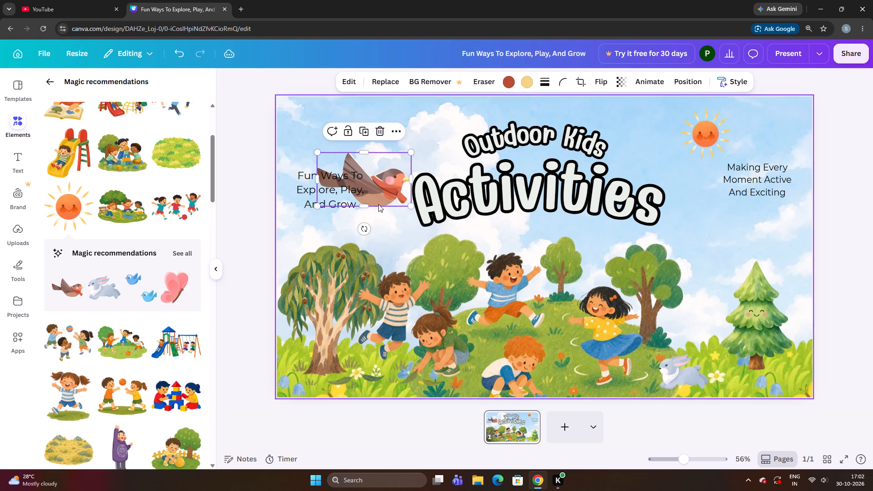
pyautogui.moveTo(393, 180); pyautogui.dragTo(394, 140)
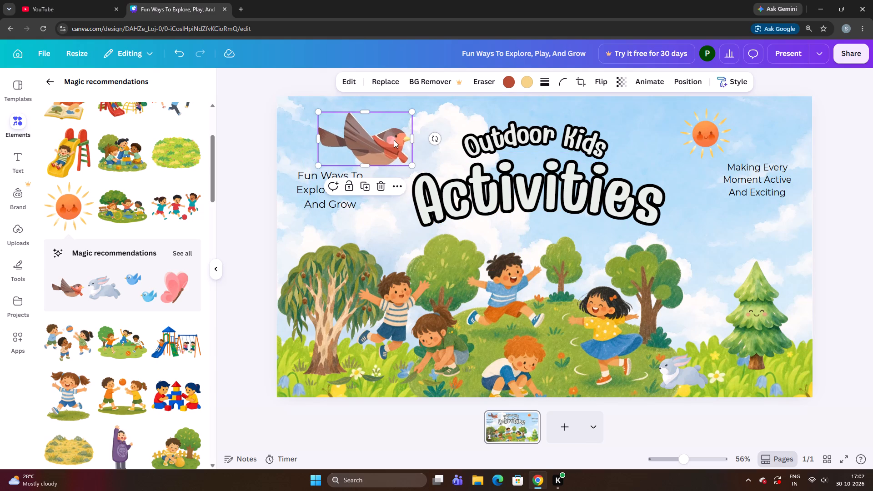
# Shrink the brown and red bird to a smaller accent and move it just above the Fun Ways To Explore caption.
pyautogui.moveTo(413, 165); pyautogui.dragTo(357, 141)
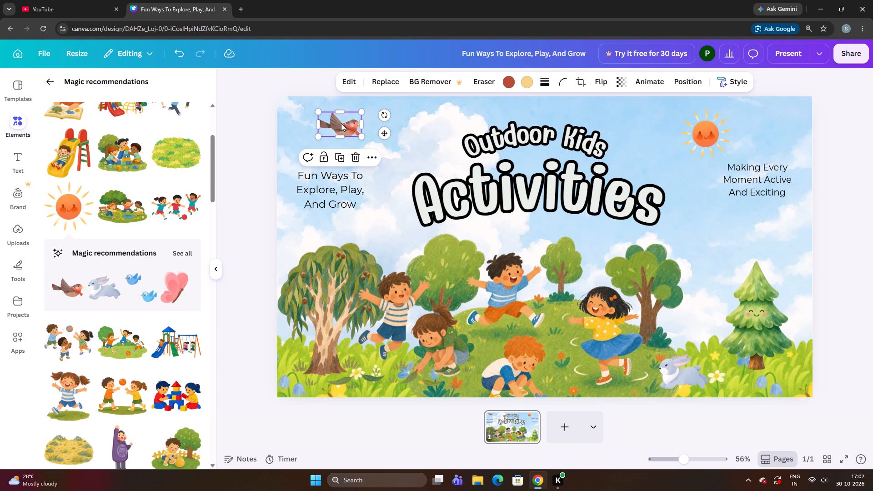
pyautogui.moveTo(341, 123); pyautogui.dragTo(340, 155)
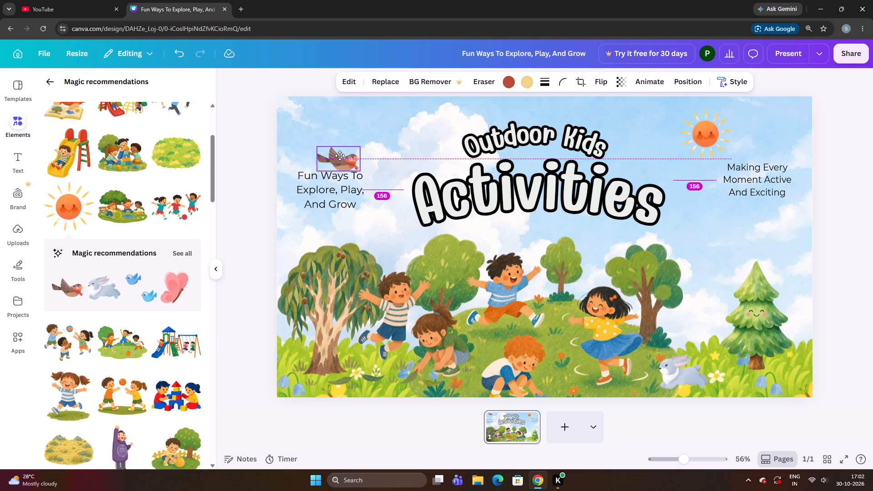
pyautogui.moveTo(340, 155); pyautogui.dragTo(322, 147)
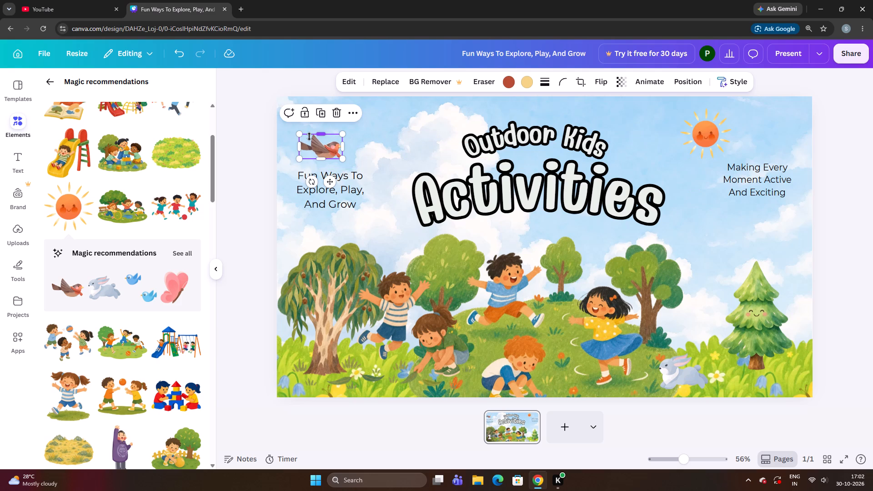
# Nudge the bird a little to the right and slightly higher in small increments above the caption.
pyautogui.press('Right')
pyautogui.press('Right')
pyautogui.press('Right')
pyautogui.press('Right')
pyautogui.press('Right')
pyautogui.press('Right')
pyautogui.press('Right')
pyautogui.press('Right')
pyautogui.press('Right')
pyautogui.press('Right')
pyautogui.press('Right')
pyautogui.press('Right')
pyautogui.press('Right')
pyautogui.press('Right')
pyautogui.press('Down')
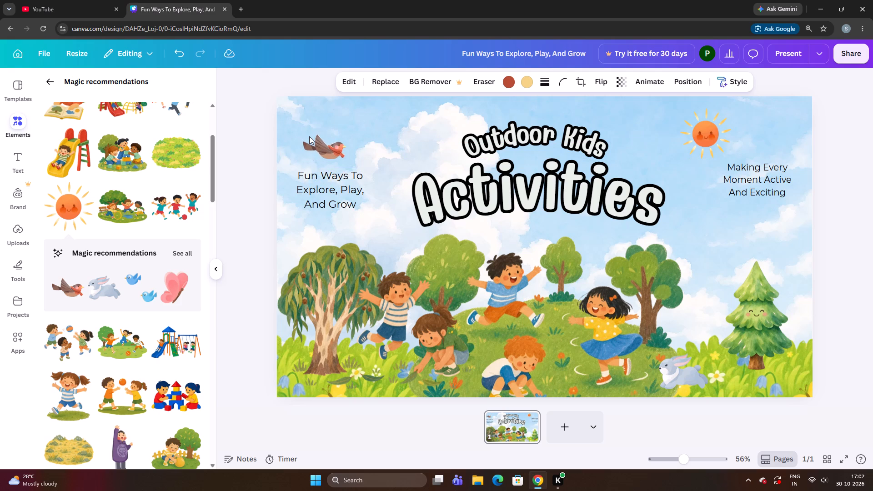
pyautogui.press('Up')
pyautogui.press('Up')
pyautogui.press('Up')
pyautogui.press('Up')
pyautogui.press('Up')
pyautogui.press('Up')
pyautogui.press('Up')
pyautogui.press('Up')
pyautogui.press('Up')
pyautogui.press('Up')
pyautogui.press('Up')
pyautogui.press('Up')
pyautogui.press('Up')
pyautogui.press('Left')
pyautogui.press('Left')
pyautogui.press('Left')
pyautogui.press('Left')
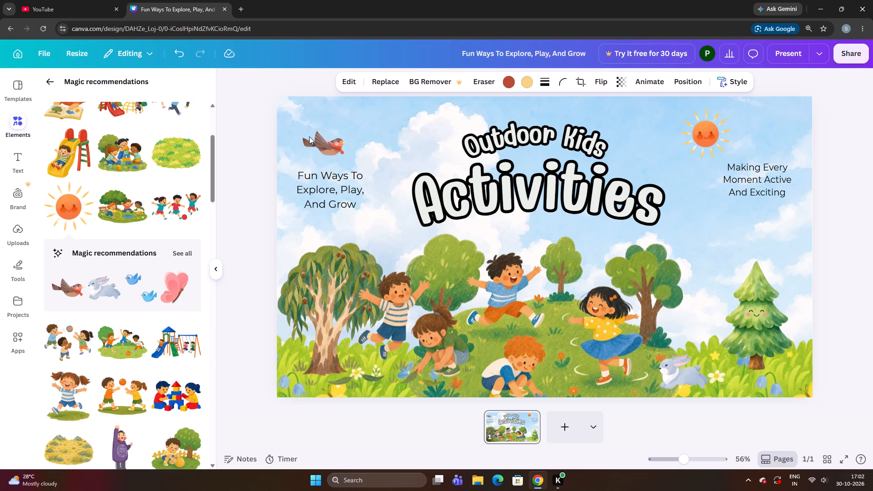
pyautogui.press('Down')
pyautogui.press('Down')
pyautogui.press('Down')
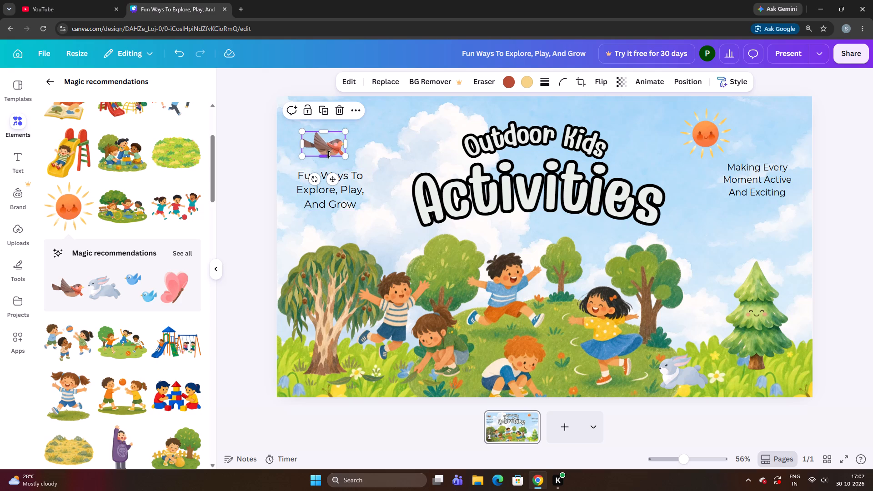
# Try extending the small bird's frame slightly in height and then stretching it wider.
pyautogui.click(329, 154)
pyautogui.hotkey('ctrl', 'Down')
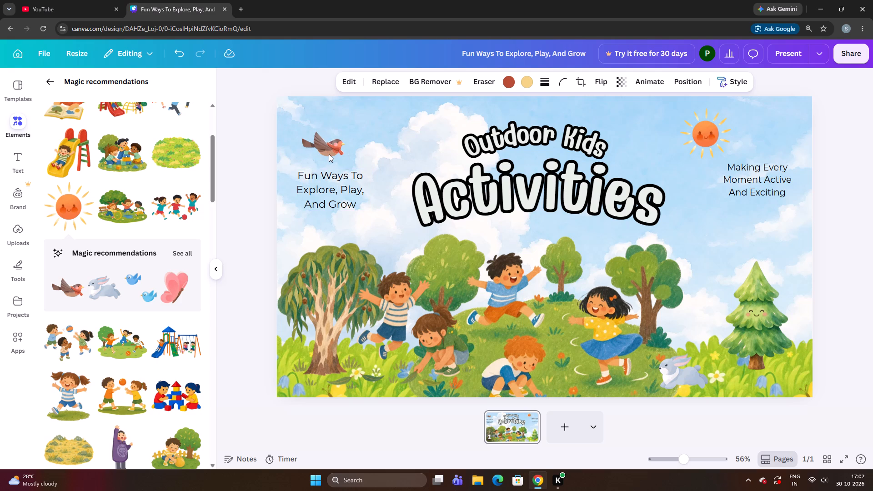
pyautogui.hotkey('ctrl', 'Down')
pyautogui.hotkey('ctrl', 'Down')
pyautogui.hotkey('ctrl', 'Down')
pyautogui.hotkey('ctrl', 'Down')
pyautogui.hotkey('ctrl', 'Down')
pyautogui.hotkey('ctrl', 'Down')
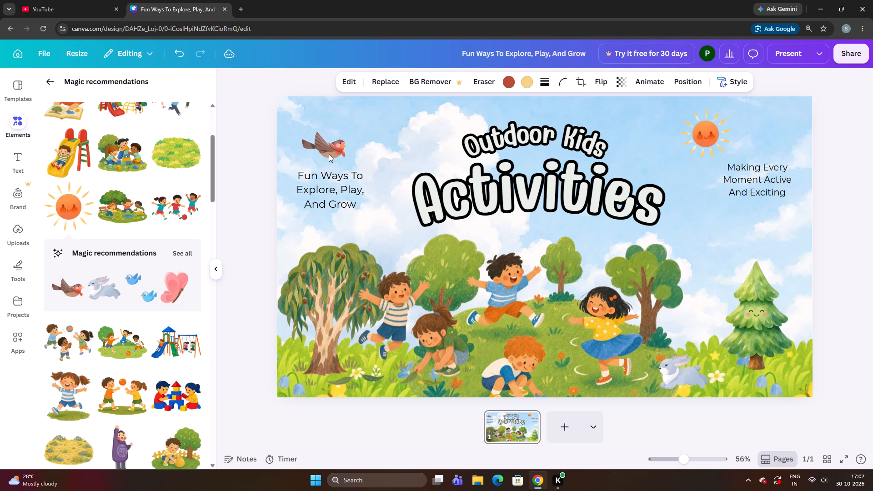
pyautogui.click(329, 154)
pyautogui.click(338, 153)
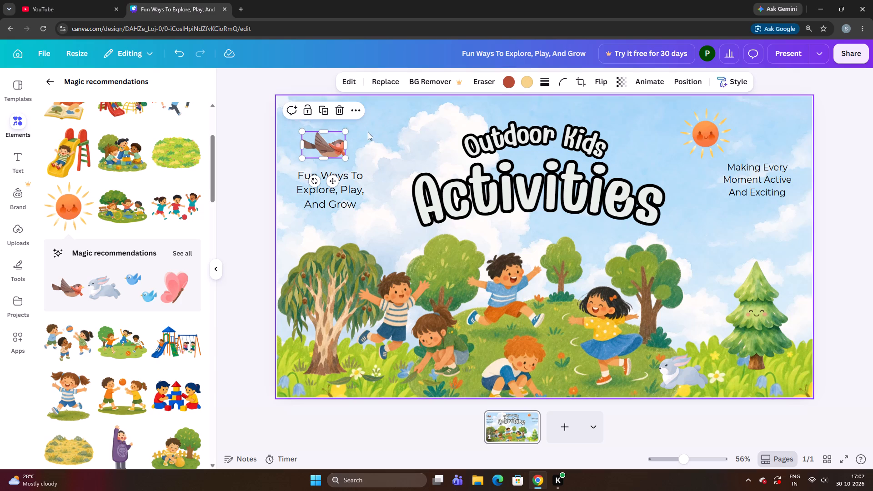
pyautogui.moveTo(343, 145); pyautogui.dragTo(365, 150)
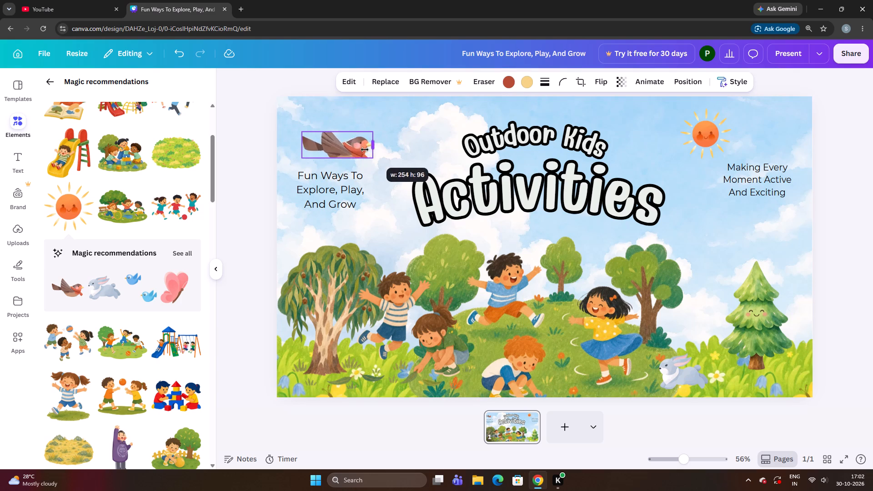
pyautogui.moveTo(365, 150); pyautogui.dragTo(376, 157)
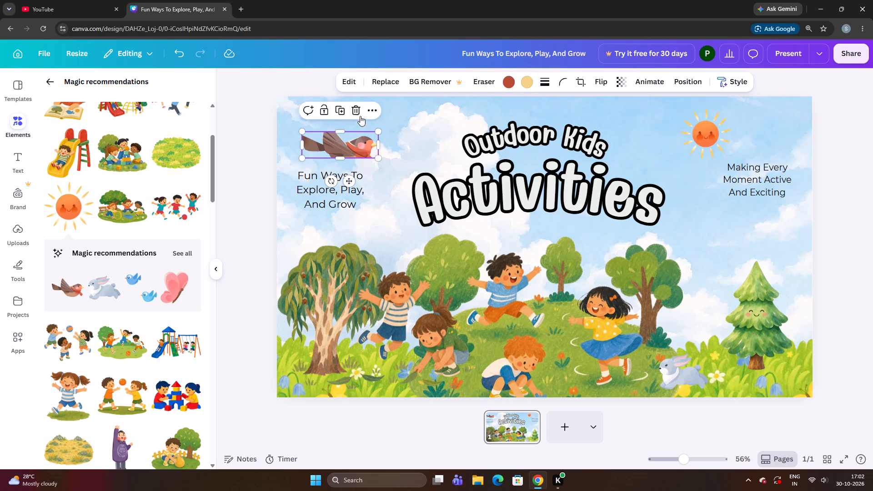
# Replace the cropped bird with a fresh copy of the same graphic, shrunk small and placed above the Fun Ways To Explore caption.
pyautogui.click(359, 114)
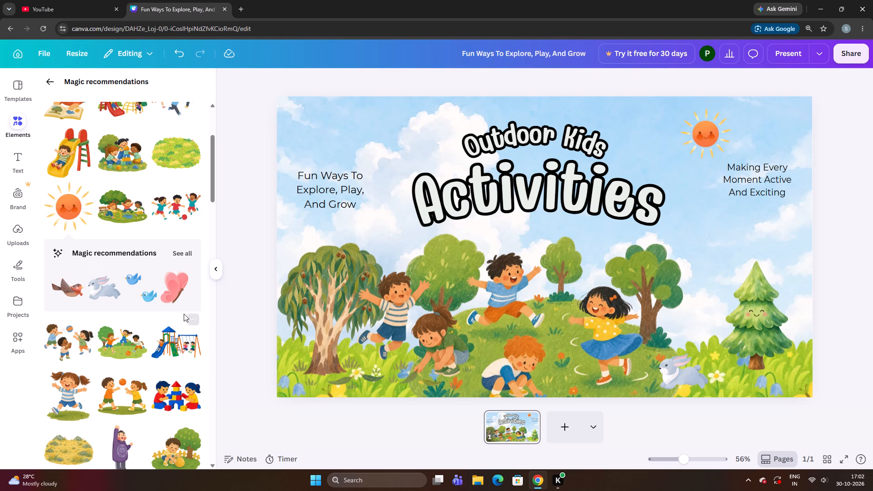
pyautogui.click(58, 288)
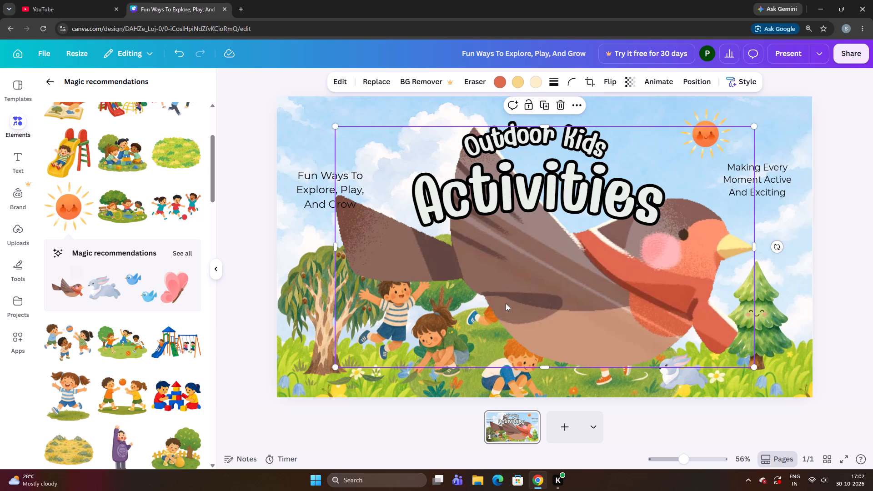
pyautogui.moveTo(506, 303); pyautogui.dragTo(474, 288)
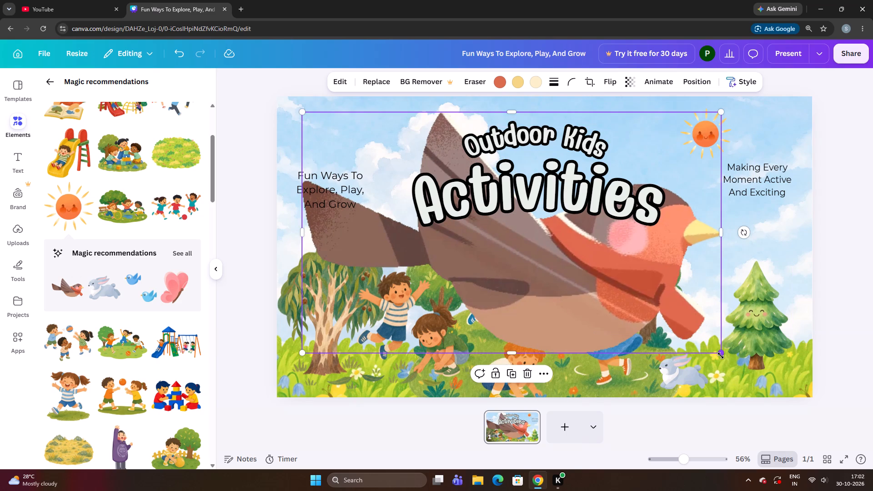
pyautogui.moveTo(721, 356); pyautogui.dragTo(326, 204)
pyautogui.click(371, 153)
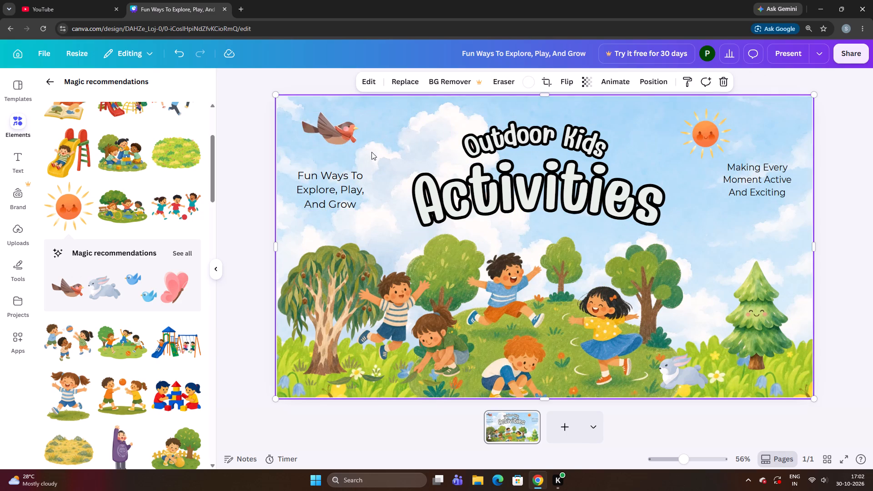
pyautogui.moveTo(345, 130); pyautogui.dragTo(345, 135)
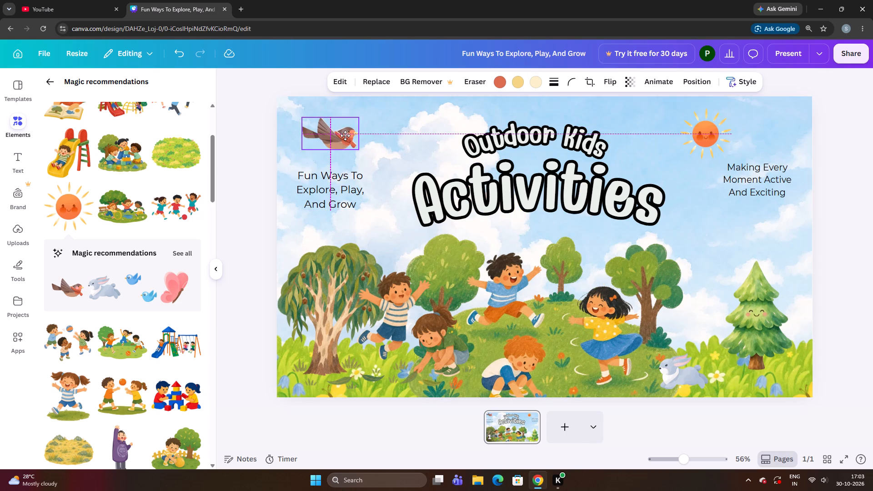
pyautogui.moveTo(345, 135); pyautogui.dragTo(345, 138)
pyautogui.moveTo(362, 150); pyautogui.dragTo(347, 149)
pyautogui.moveTo(333, 132); pyautogui.dragTo(333, 140)
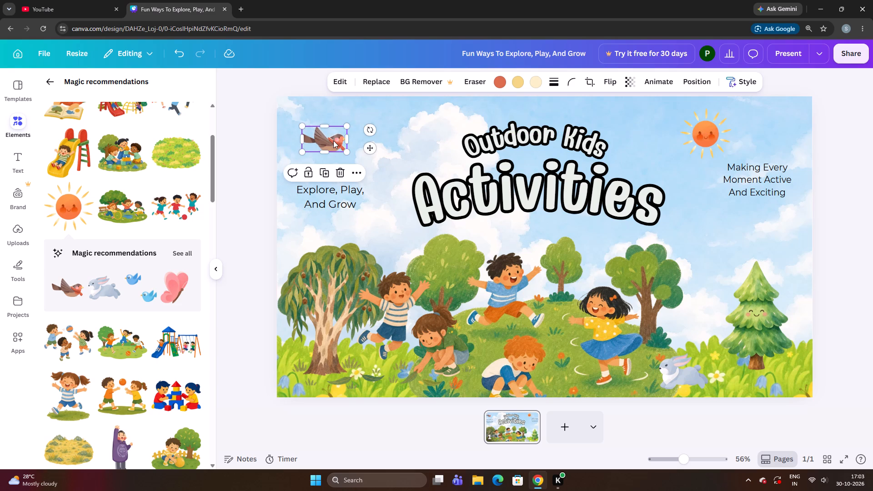
# Fine-tune the new bird's position above the caption in small increments, slightly lower and a touch further left.
pyautogui.press('Down')
pyautogui.press('Down')
pyautogui.press('Down')
pyautogui.press('Down')
pyautogui.press('Down')
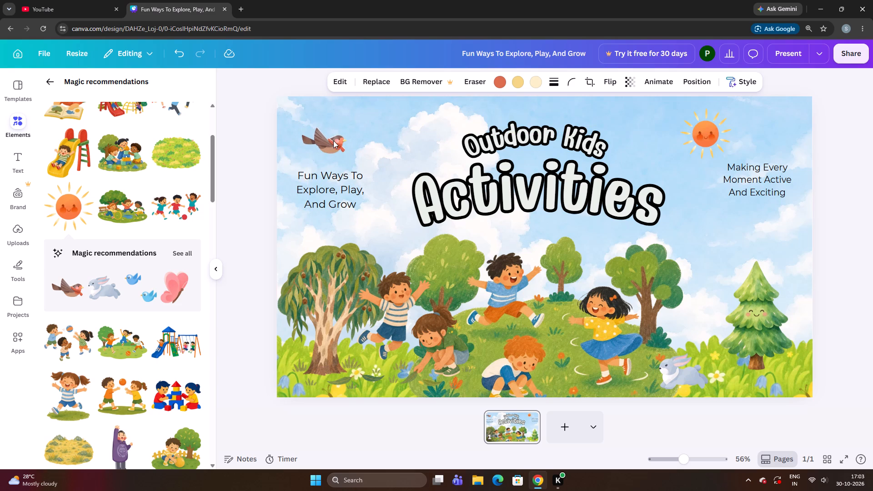
pyautogui.press('Down')
pyautogui.press('Down')
pyautogui.press('Down')
pyautogui.press('Down')
pyautogui.press('Down')
pyautogui.press('Down')
pyautogui.press('Down')
pyautogui.press('Down')
pyautogui.press('Down')
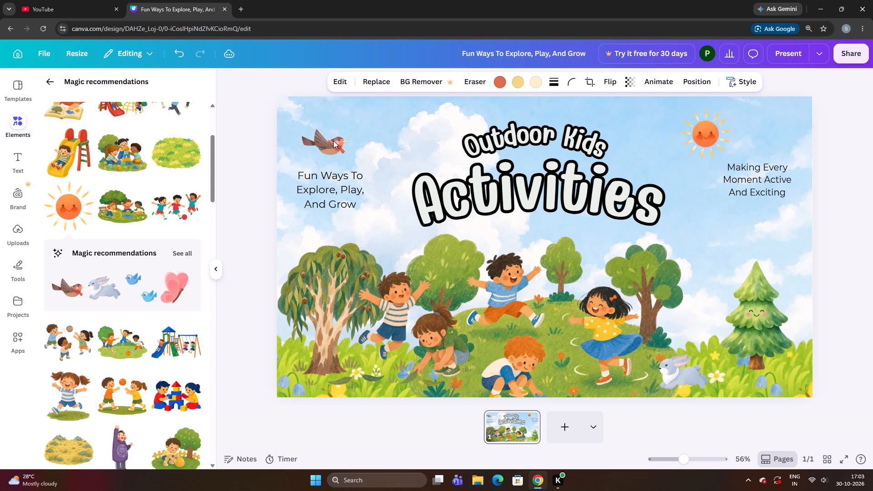
pyautogui.press('Down')
pyautogui.press('Down')
pyautogui.press('Down')
pyautogui.press('Down')
pyautogui.press('Down')
pyautogui.press('Right')
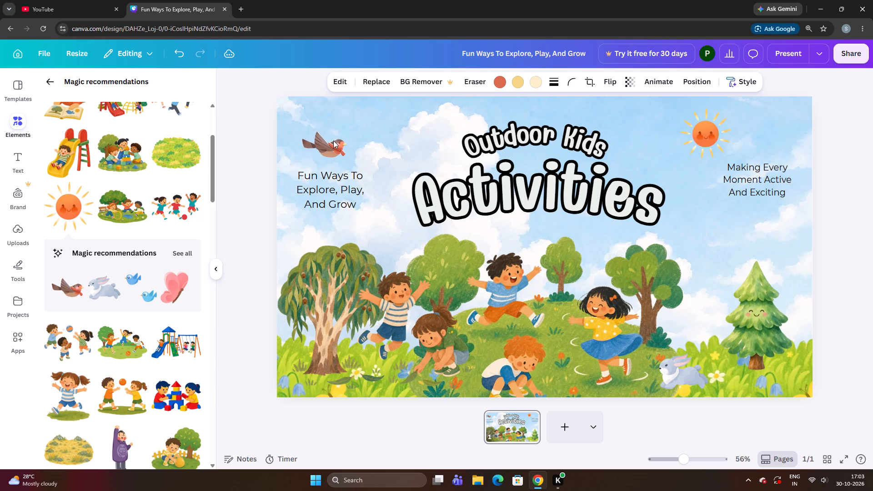
pyautogui.press('Right')
pyautogui.press('Left')
pyautogui.press('Left')
pyautogui.press('Down')
pyautogui.press('Left')
pyautogui.press('Left')
pyautogui.press('Left')
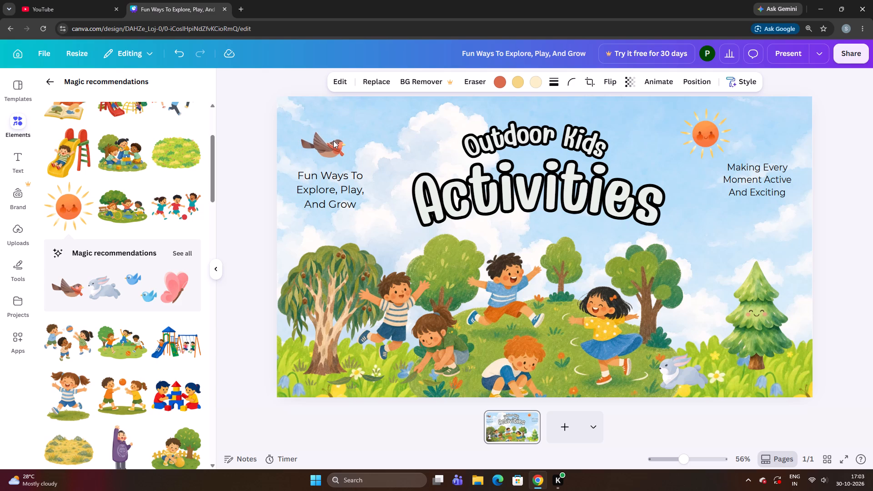
pyautogui.press('Down')
pyautogui.press('Left')
pyautogui.press('Up')
pyautogui.press('Down')
pyautogui.press('Left')
pyautogui.press('Up')
pyautogui.press('Up')
pyautogui.press('Up')
pyautogui.press('Up')
pyautogui.press('Up')
pyautogui.press('Up')
pyautogui.press('Up')
pyautogui.press('Up')
pyautogui.press('Up')
pyautogui.press('Up')
pyautogui.press('Up')
pyautogui.press('Up')
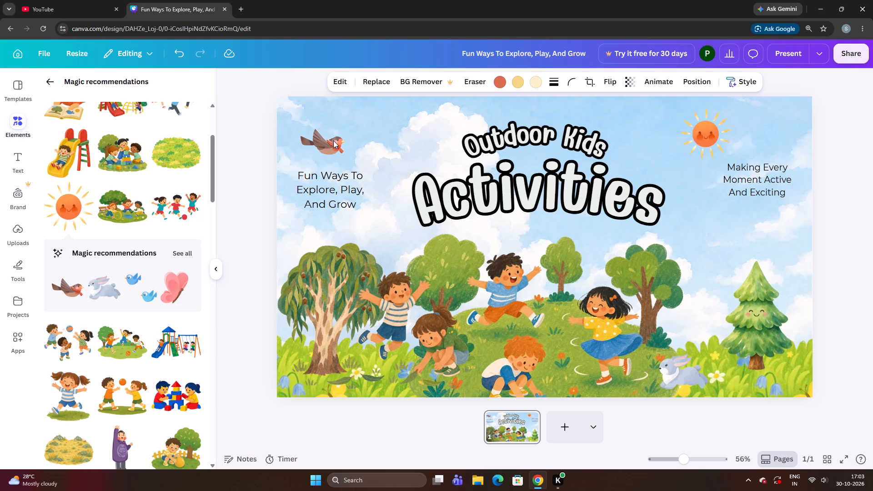
pyautogui.press('Left')
pyautogui.press('Left')
pyautogui.press('Up')
pyautogui.press('Up')
pyautogui.press('Up')
pyautogui.press('Up')
pyautogui.press('Up')
pyautogui.press('Up')
pyautogui.press('Down')
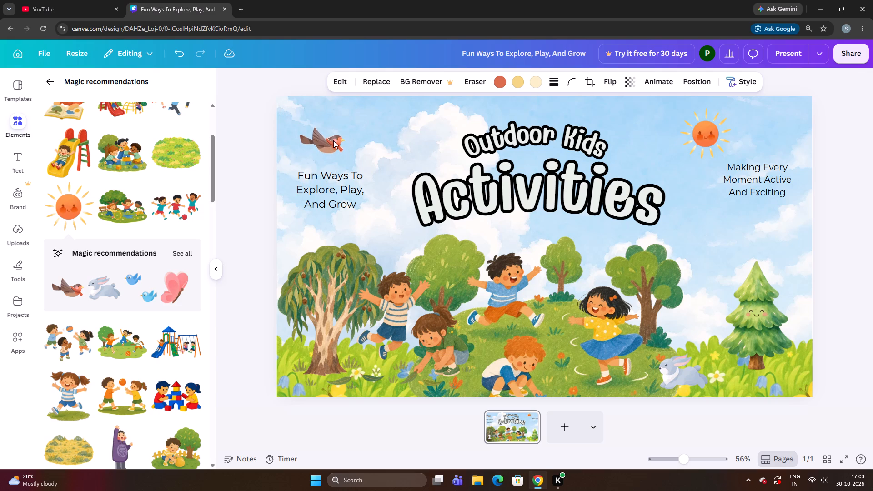
pyautogui.press('Down')
pyautogui.press('Down')
pyautogui.press('Down')
pyautogui.press('Down')
pyautogui.press('Down')
pyautogui.press('Down')
pyautogui.press('Down')
pyautogui.press('Down')
pyautogui.press('Down')
pyautogui.press('Down')
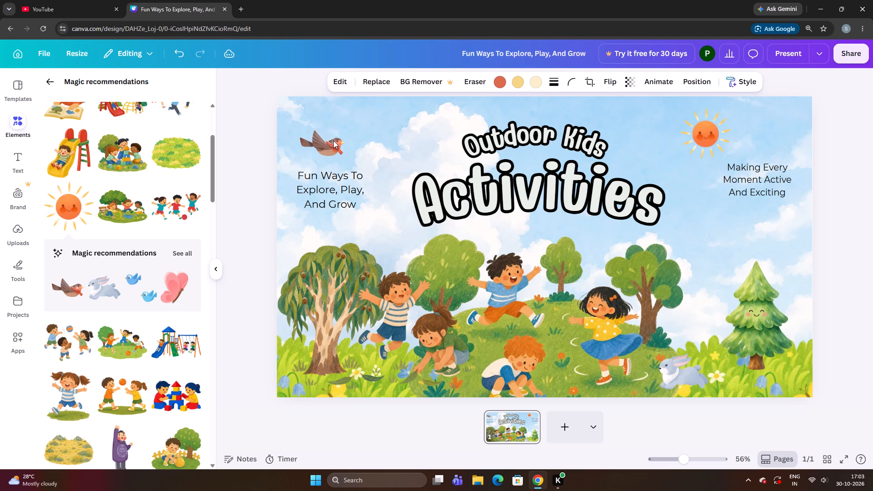
pyautogui.press('Right')
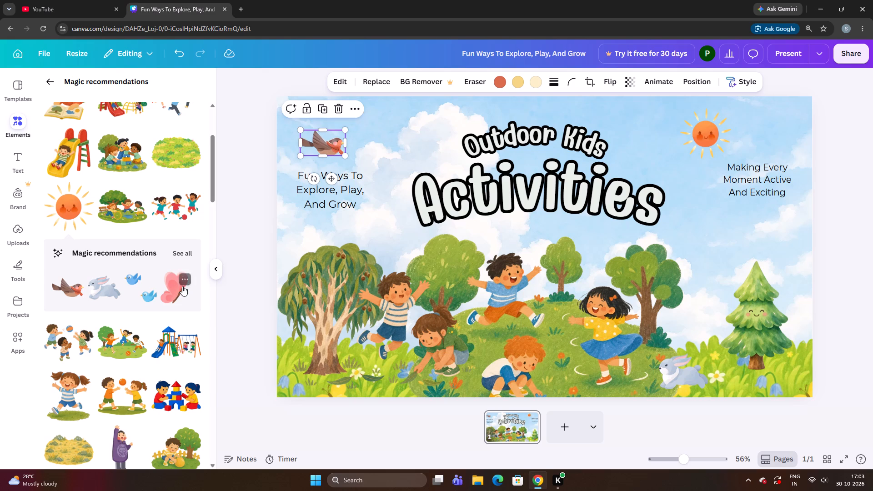
# Add the white flower with rocks and butterfly from the full recommendations, shrunk small on the hill between the jumping boy and the girl in yellow.
pyautogui.click(181, 254)
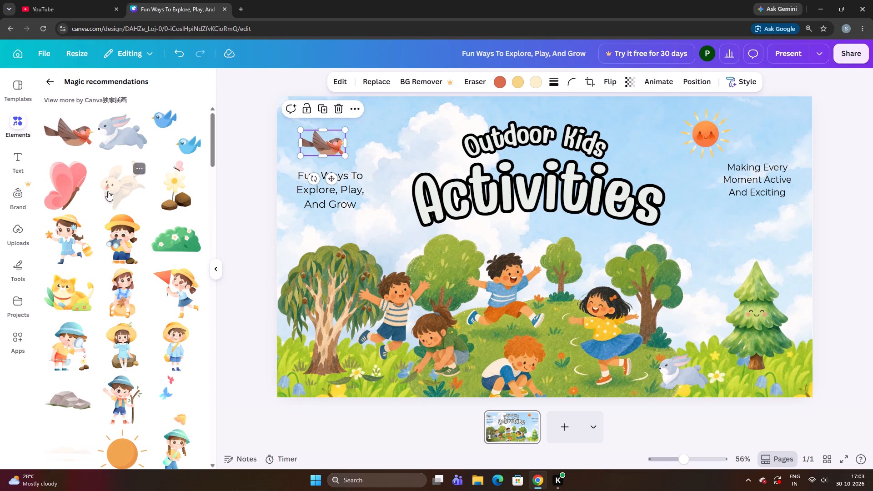
pyautogui.click(166, 191)
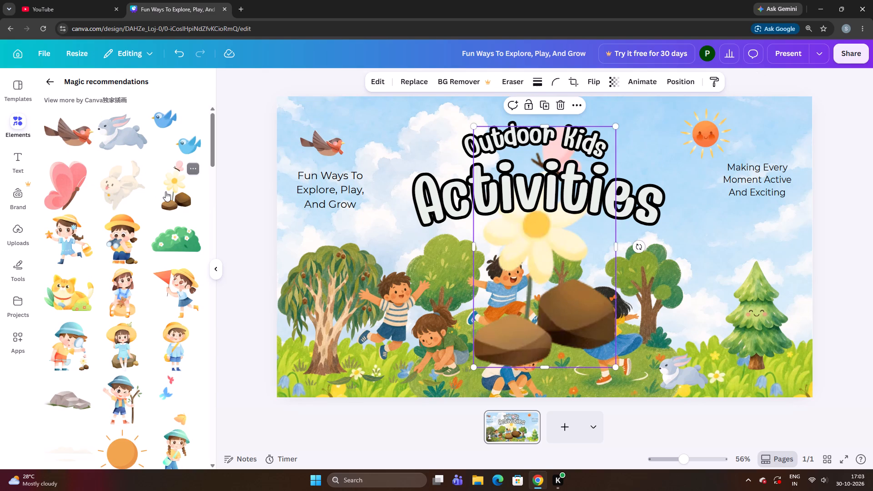
pyautogui.moveTo(524, 316); pyautogui.dragTo(548, 306)
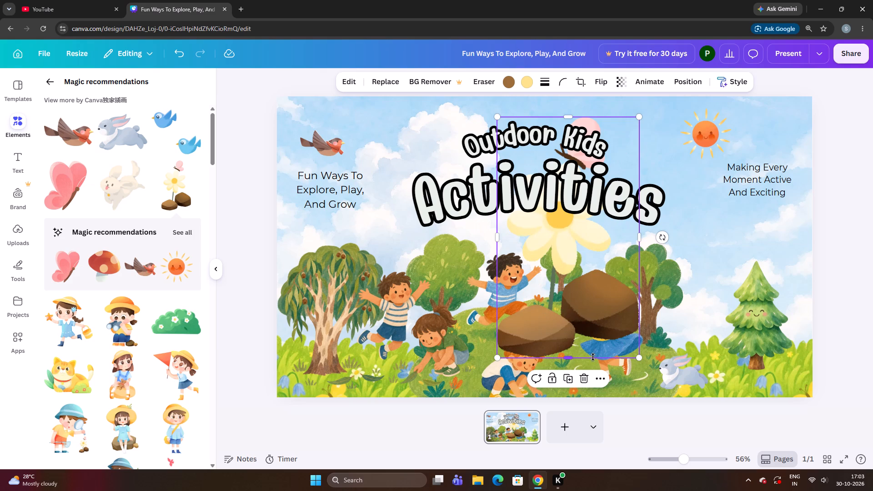
pyautogui.moveTo(637, 357); pyautogui.dragTo(531, 257)
pyautogui.moveTo(535, 227); pyautogui.dragTo(551, 321)
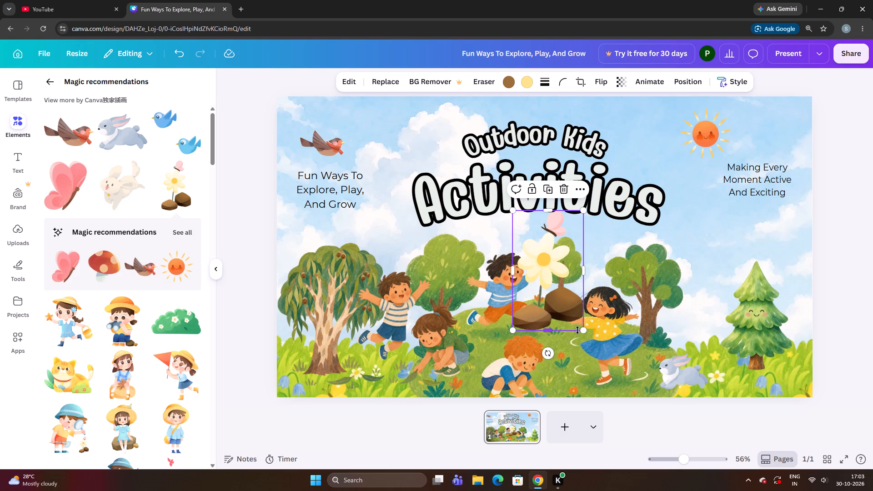
pyautogui.moveTo(582, 331); pyautogui.dragTo(546, 263)
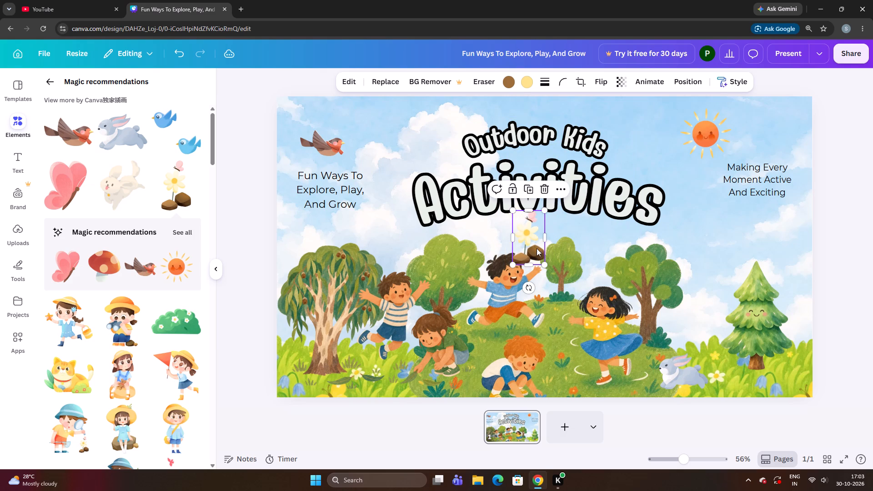
pyautogui.moveTo(532, 245); pyautogui.dragTo(563, 294)
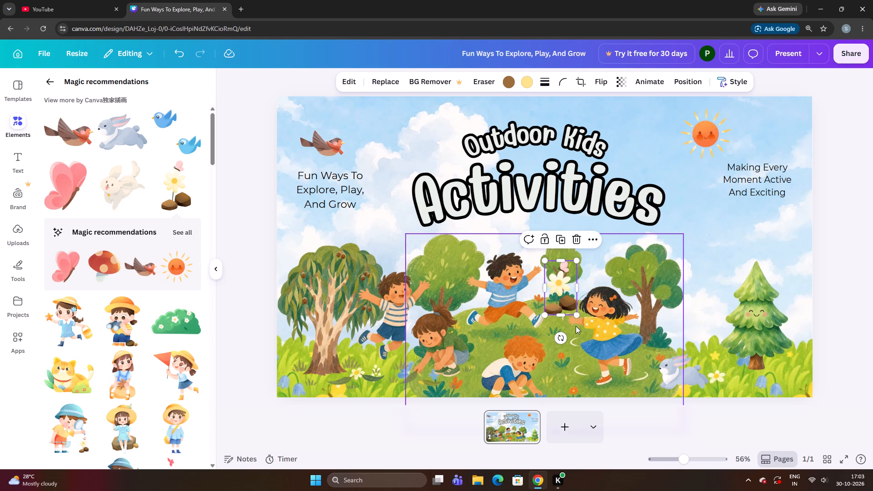
# Shrink the white flower with rocks further and move it onto the hill beneath the small round tree.
pyautogui.moveTo(579, 313); pyautogui.dragTo(560, 294)
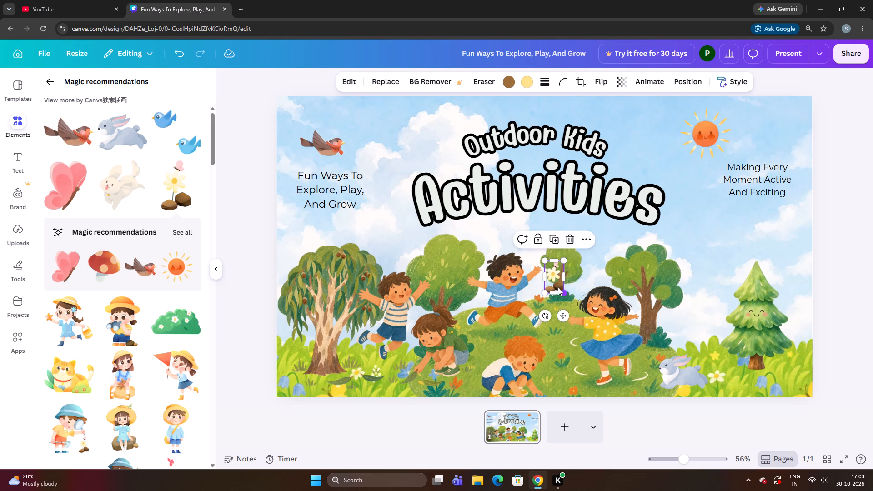
pyautogui.moveTo(557, 274); pyautogui.dragTo(562, 291)
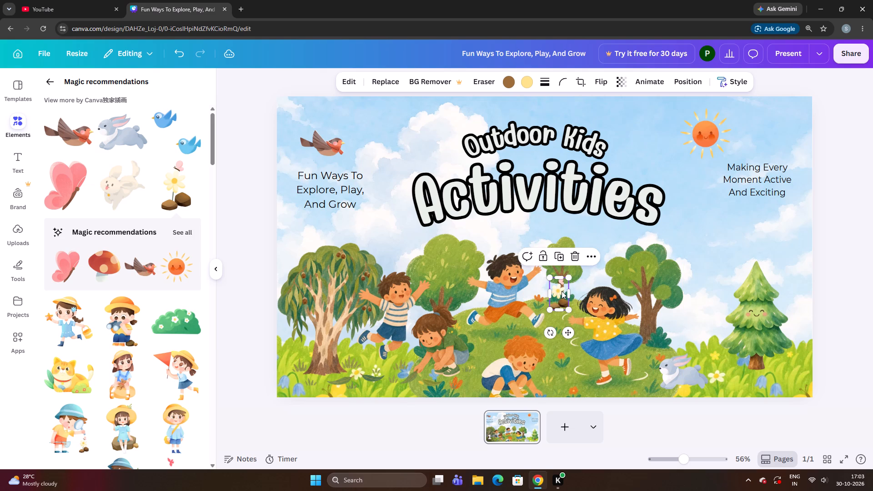
pyautogui.click(562, 291)
# Fine-tune the flower's position in small increments, settling it slightly lower at the base of the small tree's trunk.
pyautogui.press('Left')
pyautogui.press('Left')
pyautogui.press('Left')
pyautogui.press('Left')
pyautogui.press('Down')
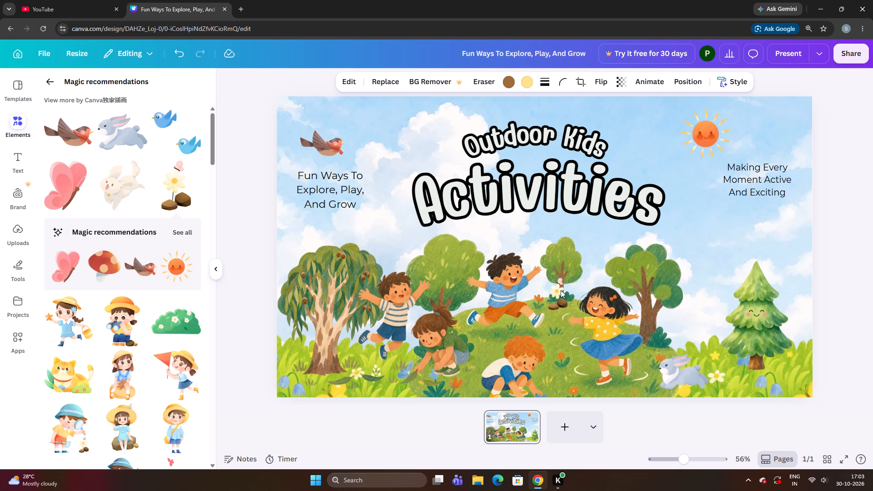
pyautogui.press('Down')
pyautogui.press('Down')
pyautogui.press('Down')
pyautogui.press('Down')
pyautogui.press('Down')
pyautogui.press('Down')
pyautogui.press('Down')
pyautogui.press('Right')
pyautogui.press('Right')
pyautogui.press('Right')
pyautogui.press('Right')
pyautogui.press('Right')
pyautogui.press('Right')
pyautogui.press('Right')
pyautogui.press('Down')
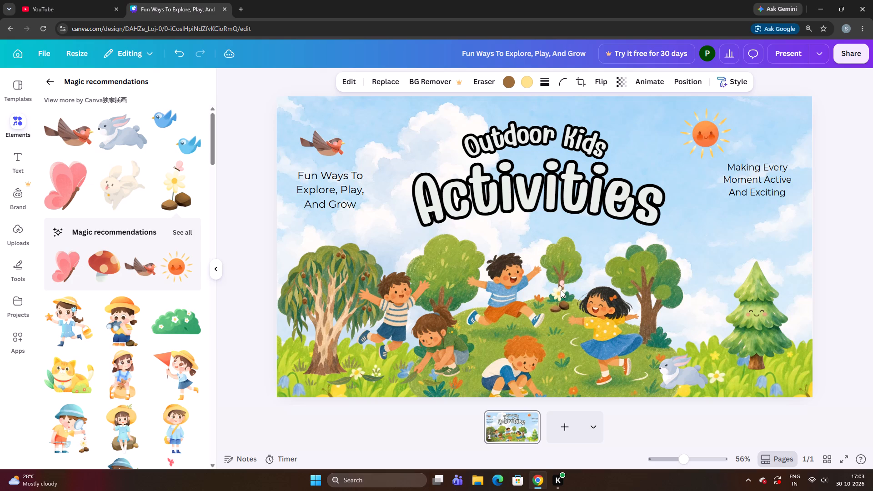
pyautogui.press('Down')
pyautogui.press('Left')
pyautogui.press('Left')
pyautogui.press('Down')
pyautogui.press('Down')
pyautogui.press('Up')
pyautogui.press('Left')
pyautogui.press('Left')
pyautogui.press('Left')
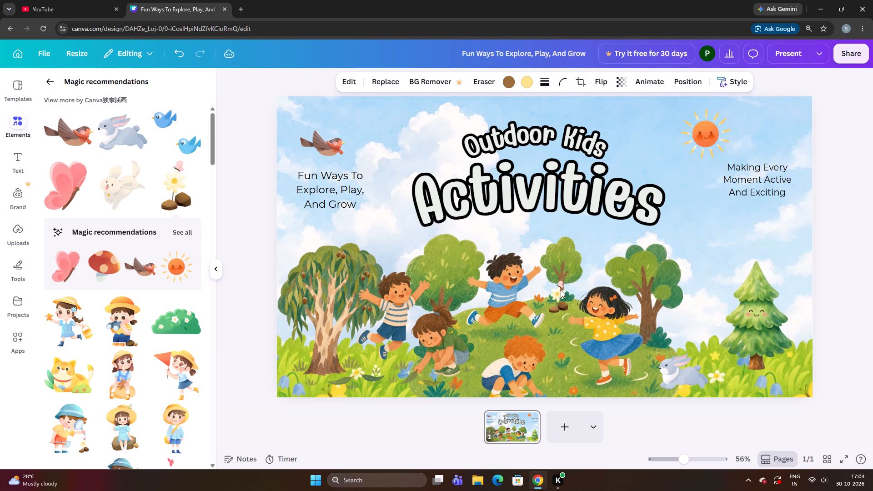
pyautogui.press('Down')
pyautogui.press('Down')
pyautogui.press('Right')
pyautogui.press('Right')
pyautogui.press('Down')
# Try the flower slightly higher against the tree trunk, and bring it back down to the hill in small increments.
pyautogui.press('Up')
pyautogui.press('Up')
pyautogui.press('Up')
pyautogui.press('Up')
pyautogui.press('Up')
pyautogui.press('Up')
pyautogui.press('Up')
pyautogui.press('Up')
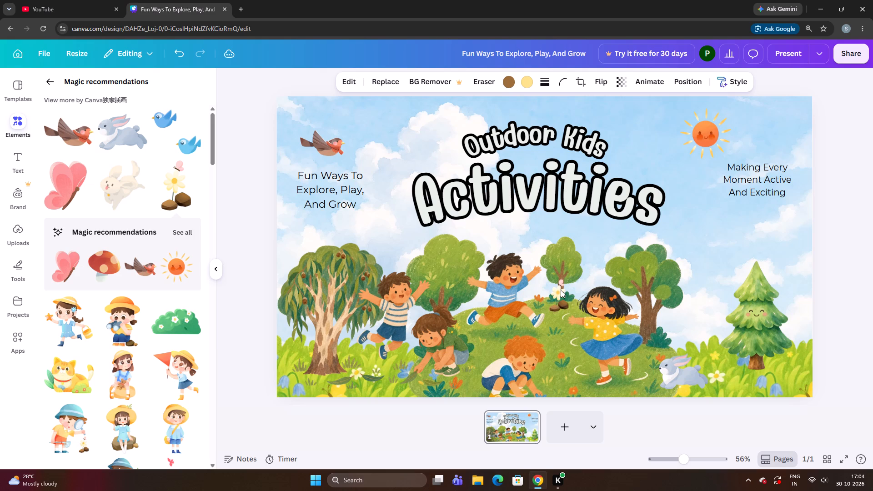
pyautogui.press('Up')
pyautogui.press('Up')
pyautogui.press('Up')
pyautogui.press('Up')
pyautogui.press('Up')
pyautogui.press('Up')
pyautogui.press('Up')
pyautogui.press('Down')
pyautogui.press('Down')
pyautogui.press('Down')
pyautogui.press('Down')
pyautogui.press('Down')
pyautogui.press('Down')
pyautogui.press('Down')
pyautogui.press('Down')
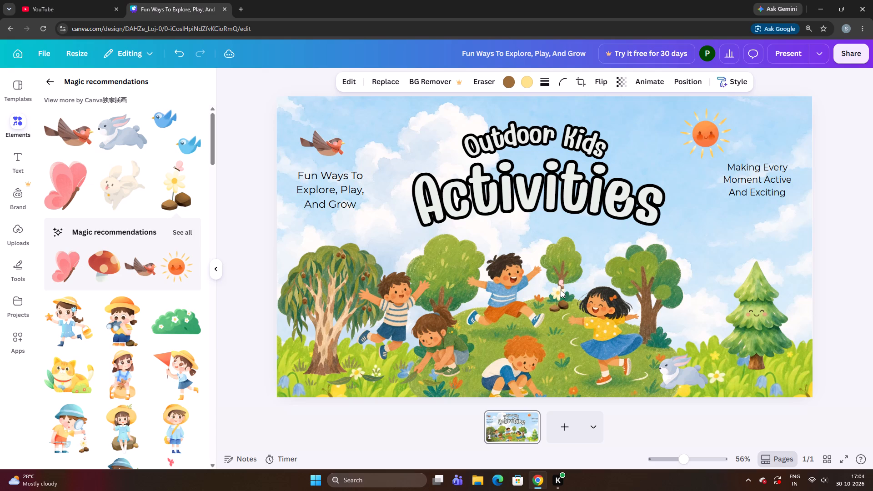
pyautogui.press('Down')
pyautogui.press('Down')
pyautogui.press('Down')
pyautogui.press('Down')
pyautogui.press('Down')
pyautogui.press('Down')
# Nudge the flower a touch further left and slightly lower in front of the small tree's trunk.
pyautogui.press('Left')
pyautogui.press('Left')
pyautogui.press('Right')
pyautogui.press('Down')
pyautogui.press('Up')
pyautogui.press('Left')
pyautogui.press('Down')
pyautogui.press('Left')
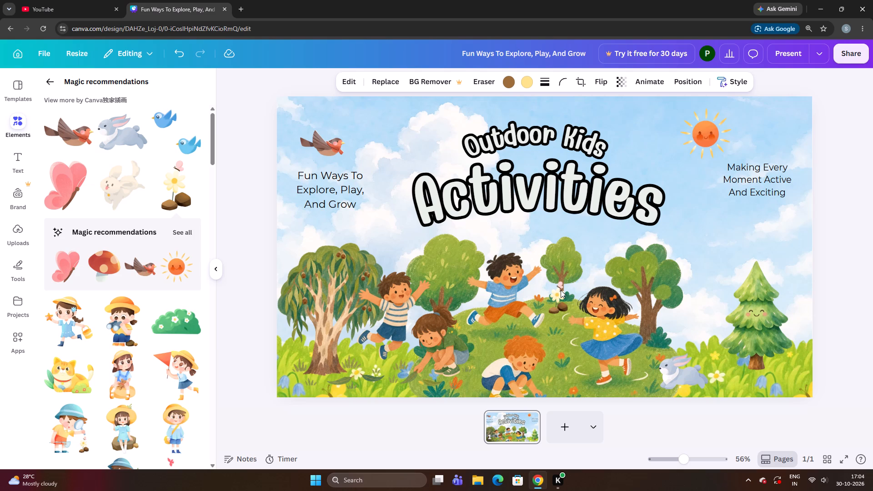
pyautogui.press('Up')
pyautogui.press('Left')
pyautogui.press('Down')
pyautogui.press('Right')
pyautogui.press('Down')
pyautogui.press('Left')
pyautogui.press('Left')
pyautogui.press('Down')
pyautogui.press('Up')
pyautogui.press('Left')
pyautogui.press('Left')
# Add the green bush with white flowers from the recommendations, shrunk small and placed at the foot of the large drooping tree.
pyautogui.click(176, 331)
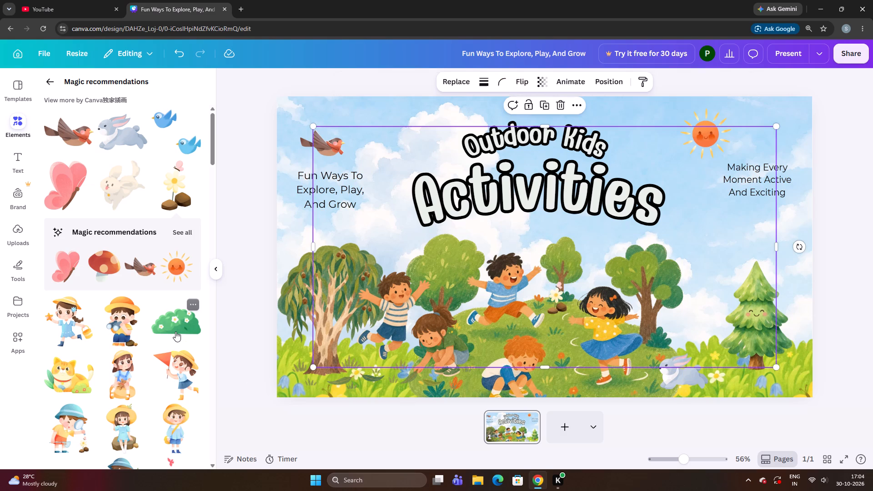
pyautogui.moveTo(479, 308); pyautogui.dragTo(411, 316)
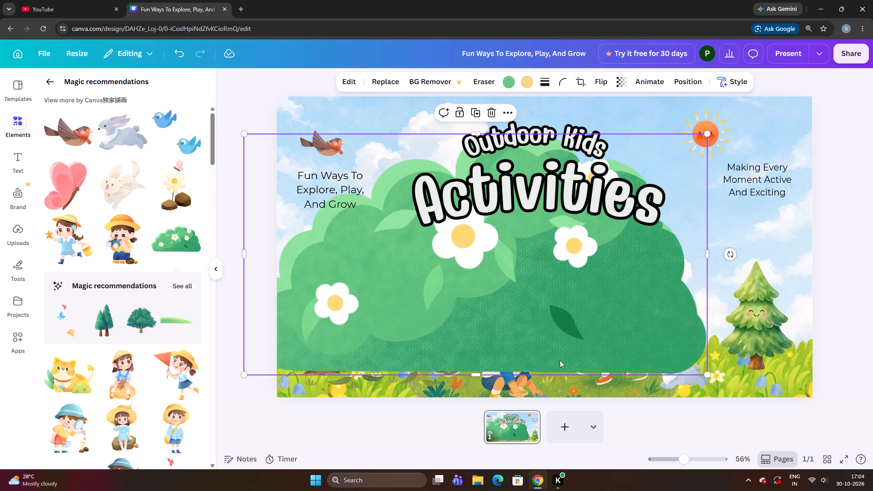
pyautogui.moveTo(560, 356); pyautogui.dragTo(529, 352)
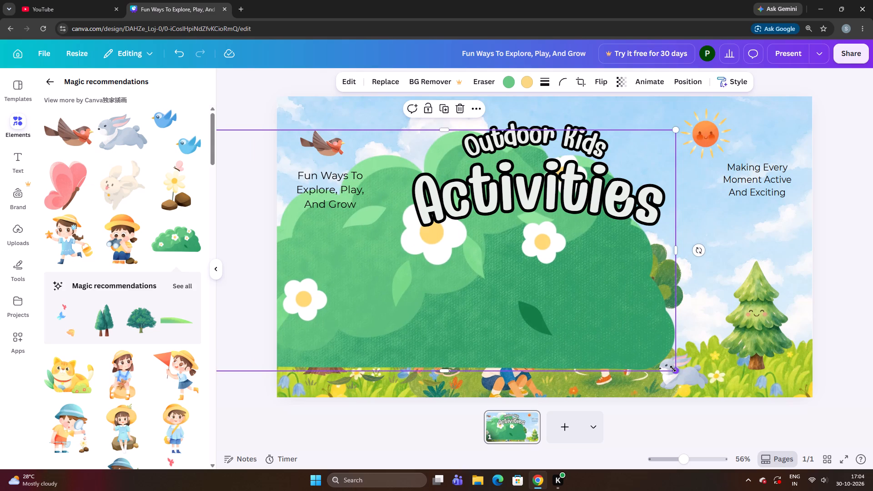
pyautogui.moveTo(674, 369); pyautogui.dragTo(635, 365)
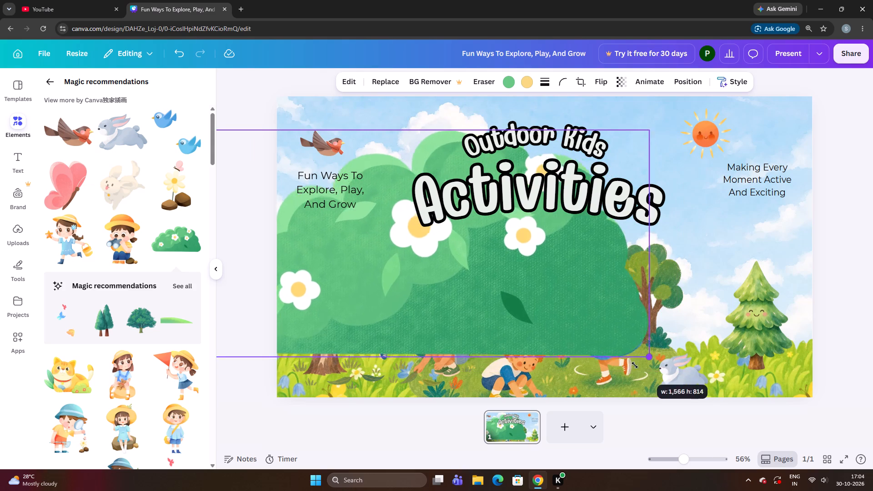
pyautogui.moveTo(635, 365); pyautogui.dragTo(567, 349)
pyautogui.moveTo(483, 283); pyautogui.dragTo(533, 310)
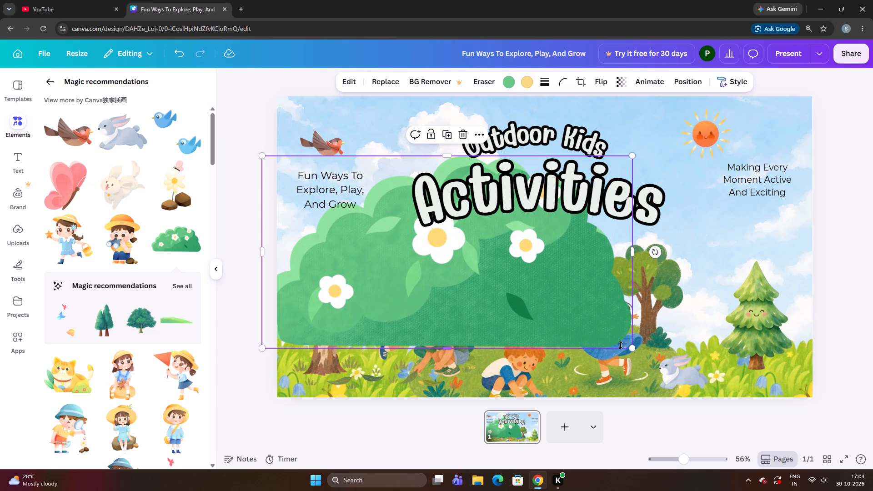
pyautogui.moveTo(632, 347); pyautogui.dragTo(433, 268)
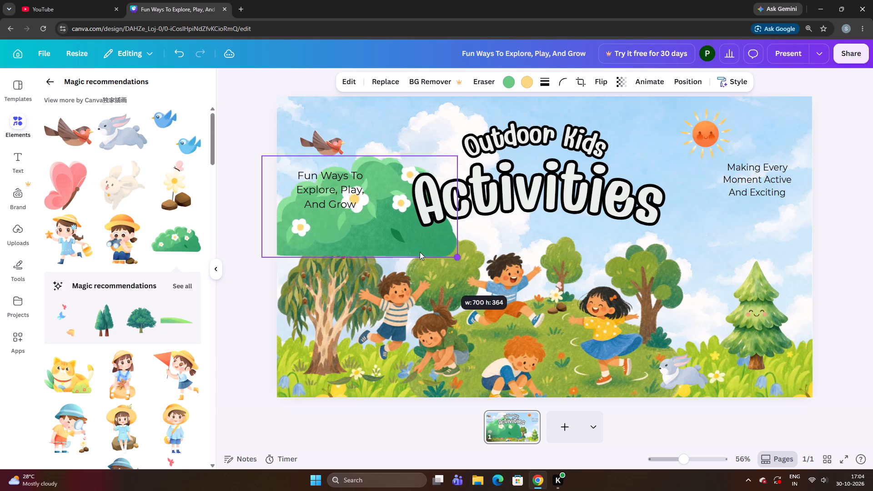
pyautogui.moveTo(400, 235); pyautogui.dragTo(433, 355)
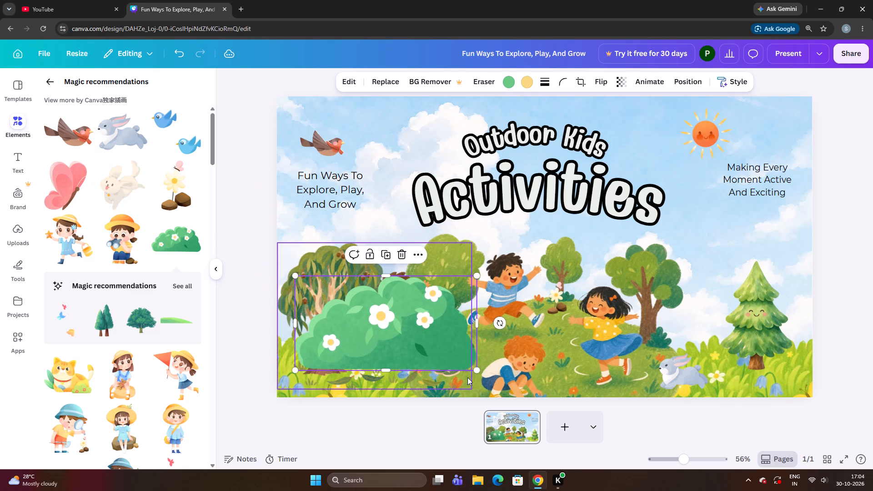
pyautogui.moveTo(474, 371); pyautogui.dragTo(370, 310)
pyautogui.moveTo(349, 294); pyautogui.dragTo(355, 374)
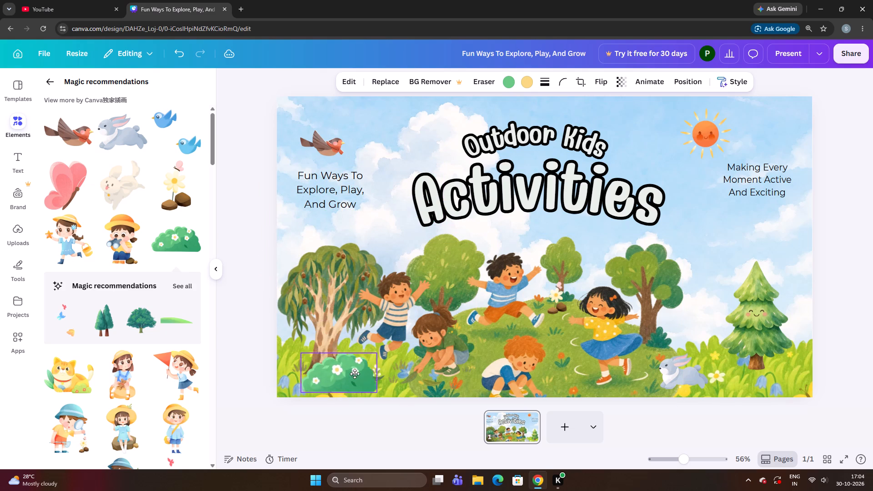
pyautogui.moveTo(355, 374); pyautogui.dragTo(343, 368)
pyautogui.moveTo(365, 389); pyautogui.dragTo(349, 373)
pyautogui.moveTo(336, 363); pyautogui.dragTo(336, 367)
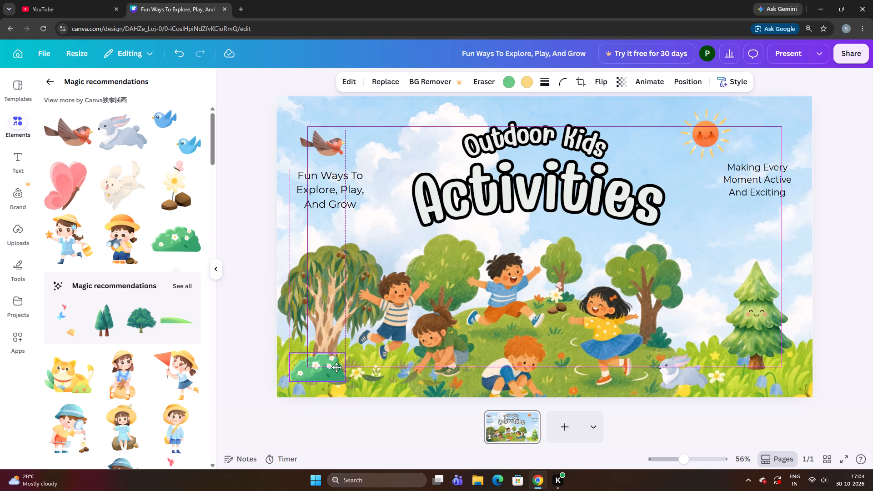
pyautogui.moveTo(336, 367); pyautogui.dragTo(336, 369)
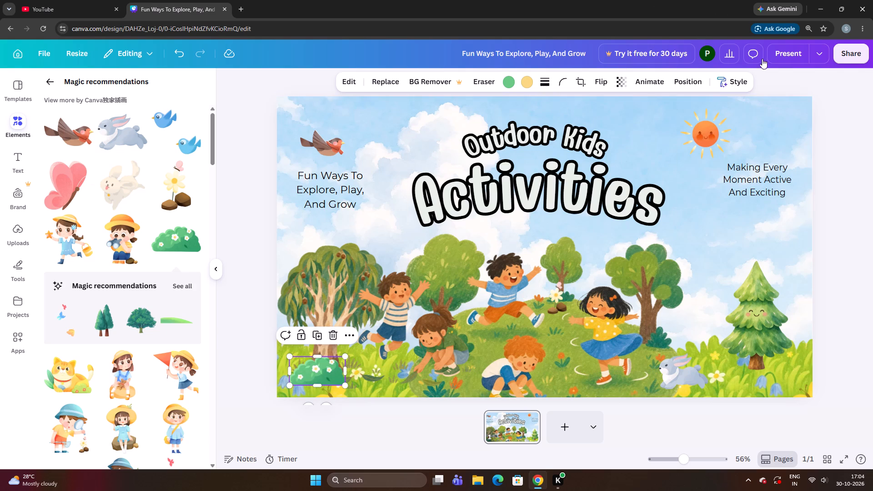
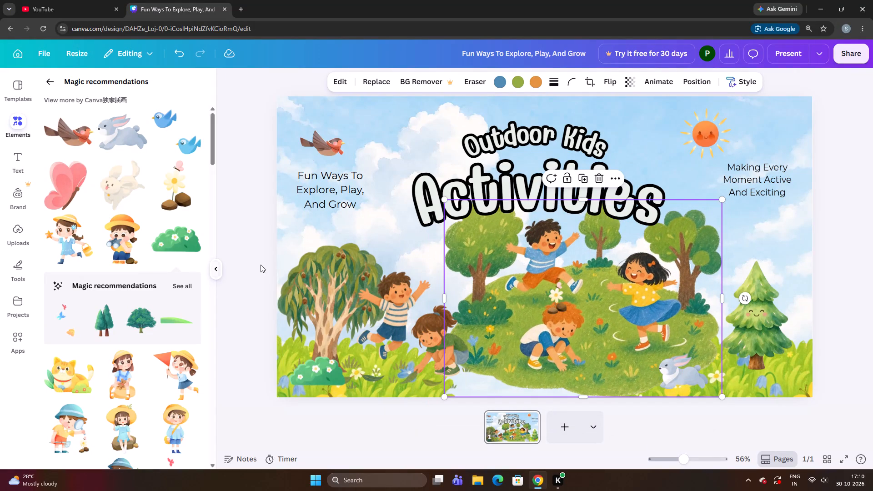
# Delete the large illustration of three children playing on the tree-covered hill.
pyautogui.click(54, 90)
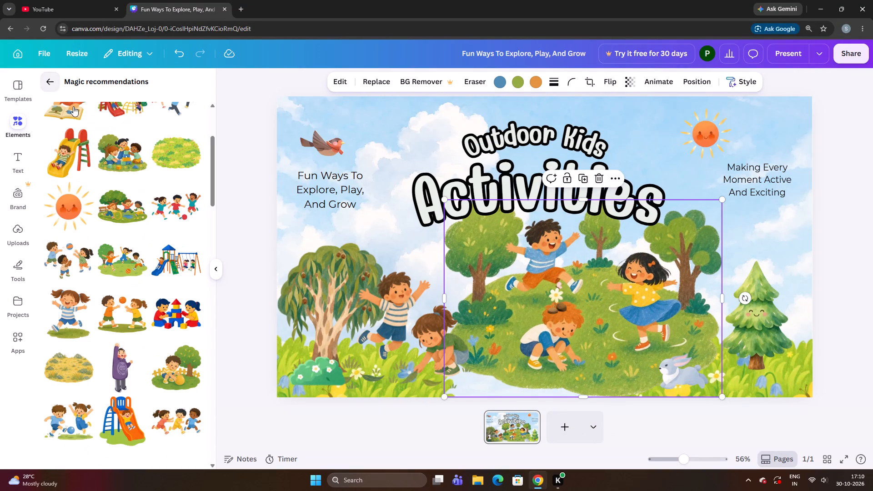
pyautogui.scroll(2, 166, 224)
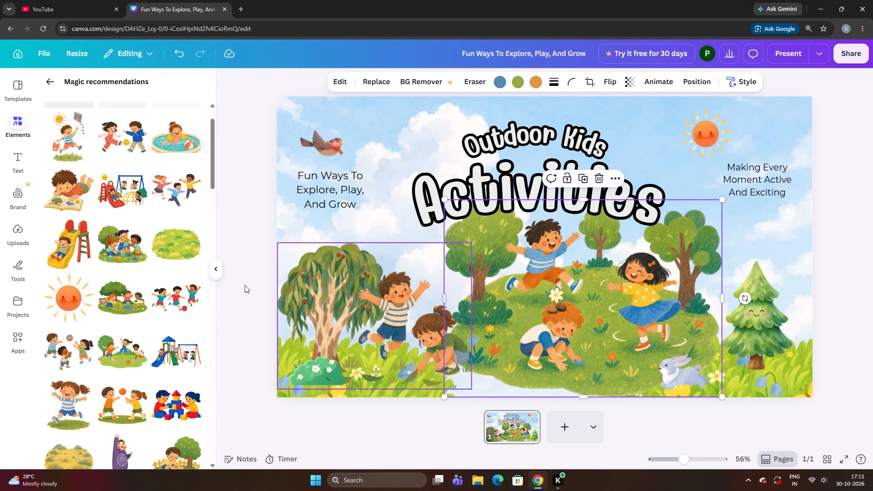
pyautogui.click(594, 177)
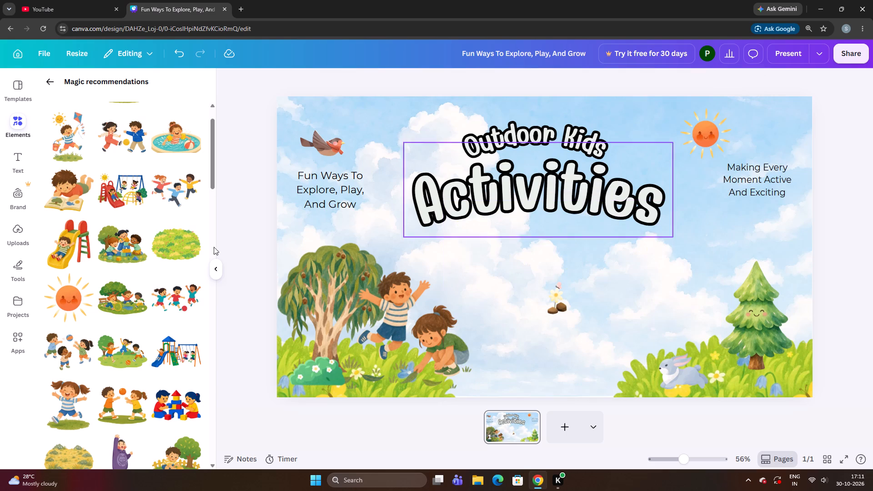
# Add the recommended illustration of children stacking blocks beside a tree, shrink it, and place it at the slide's bottom centre under the "Activities" title.
pyautogui.click(115, 257)
pyautogui.moveTo(527, 270); pyautogui.dragTo(531, 321)
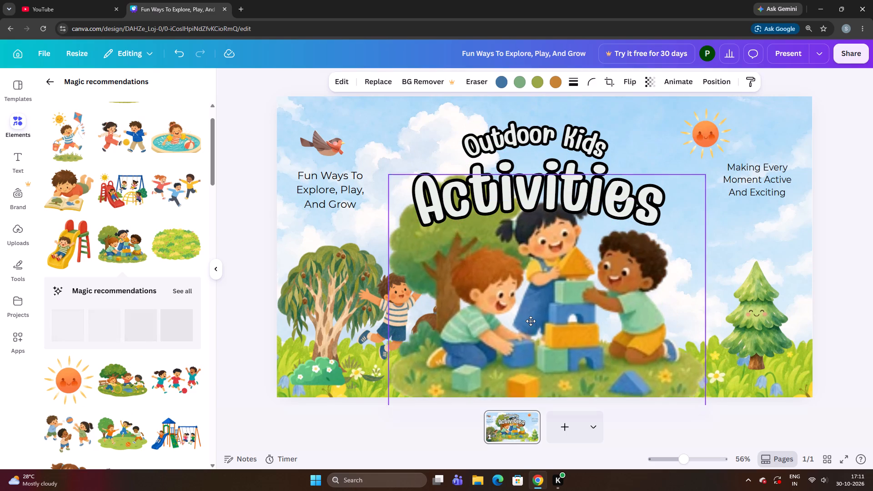
pyautogui.moveTo(531, 321); pyautogui.dragTo(530, 327)
pyautogui.moveTo(295, 330); pyautogui.dragTo(313, 160)
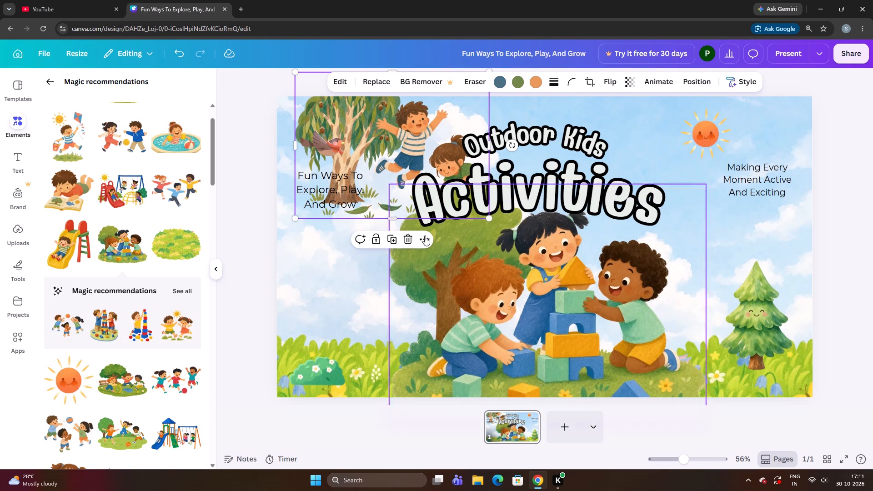
pyautogui.moveTo(520, 312); pyautogui.dragTo(505, 280)
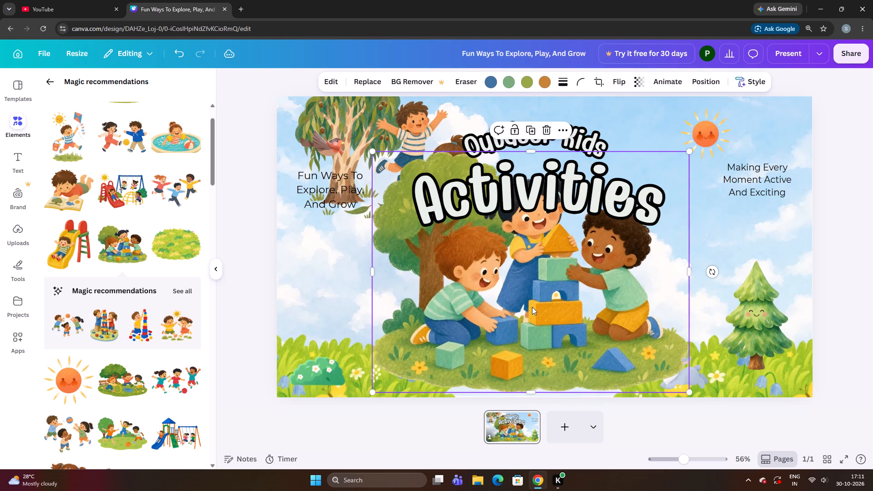
pyautogui.moveTo(689, 392); pyautogui.dragTo(630, 344)
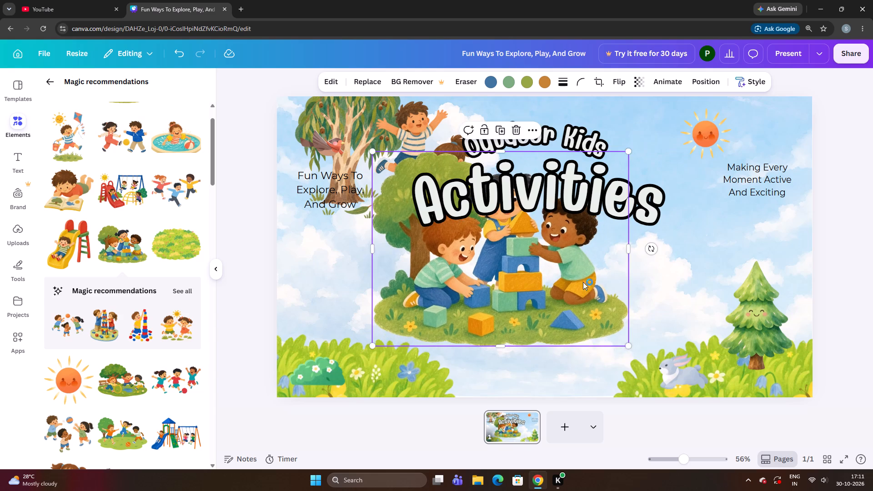
pyautogui.moveTo(579, 281); pyautogui.dragTo(612, 352)
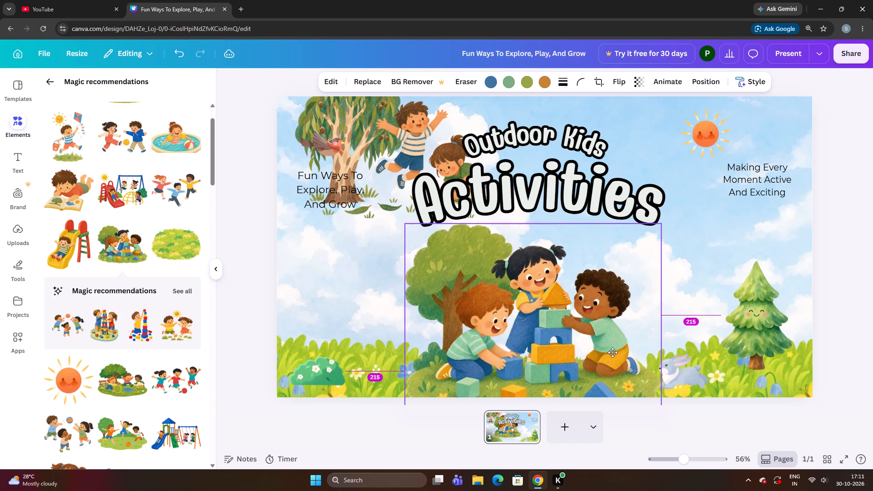
pyautogui.moveTo(612, 352); pyautogui.dragTo(624, 345)
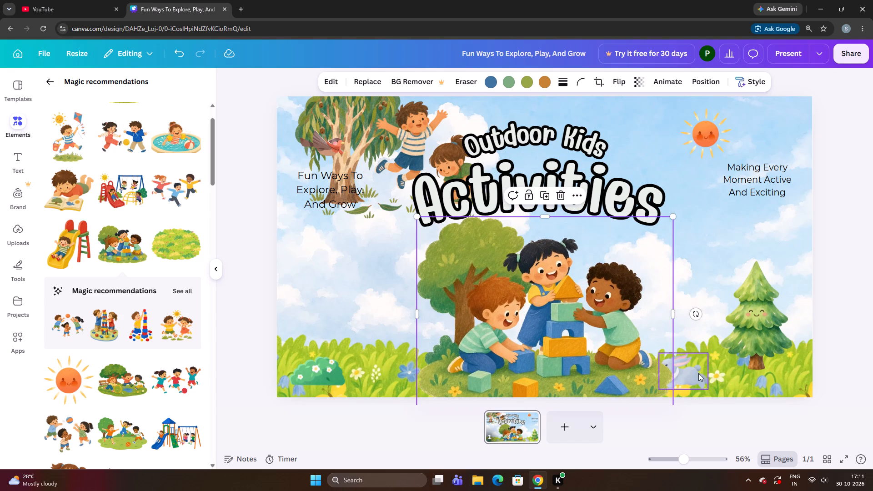
# Bring the rabbit forward in front of the block-stacking scene and place it on the grass at the scene's right edge.
pyautogui.moveTo(698, 373); pyautogui.dragTo(716, 375)
pyautogui.rightClick(716, 375)
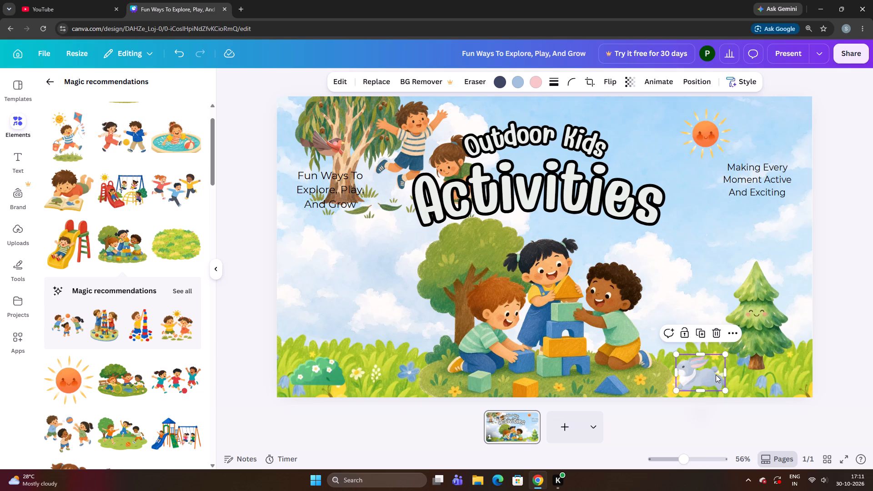
pyautogui.click(771, 225)
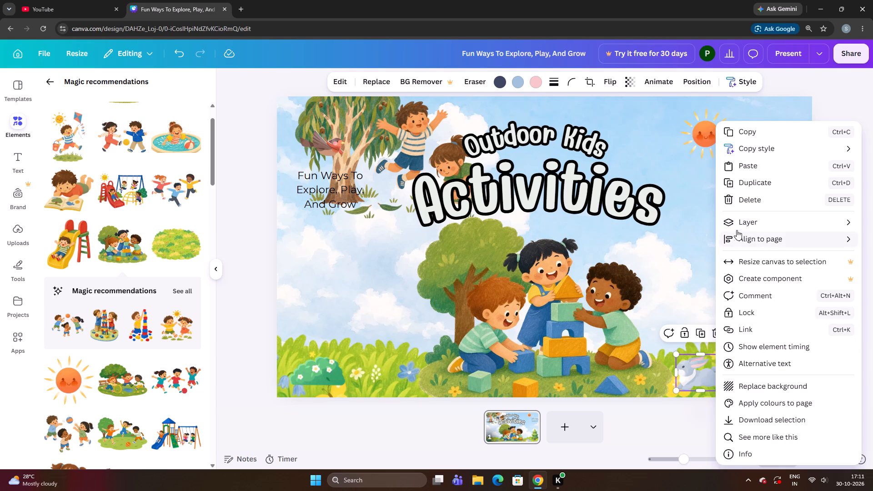
pyautogui.click(743, 218)
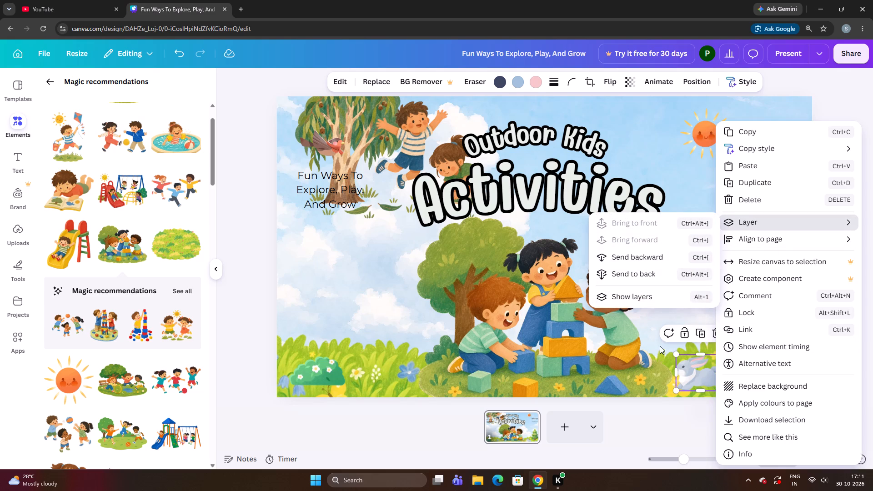
pyautogui.click(642, 392)
pyautogui.moveTo(693, 383); pyautogui.dragTo(671, 391)
pyautogui.rightClick(670, 386)
pyautogui.click(730, 230)
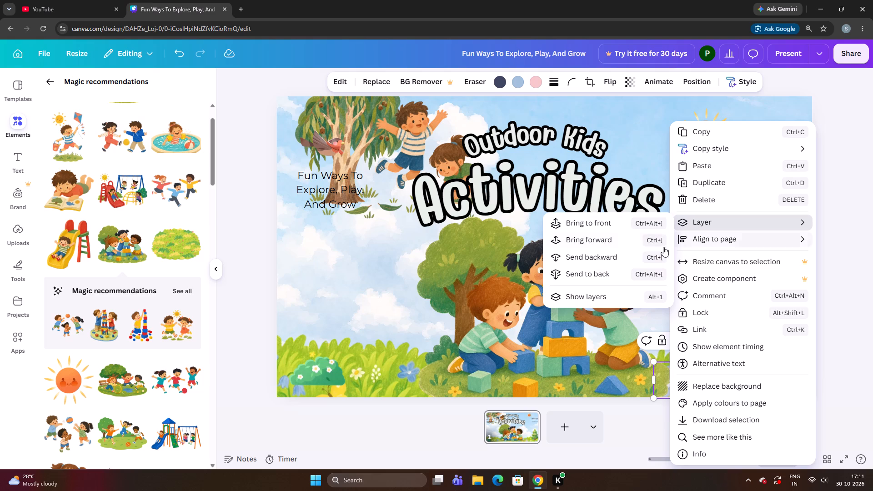
pyautogui.click(623, 240)
pyautogui.click(216, 345)
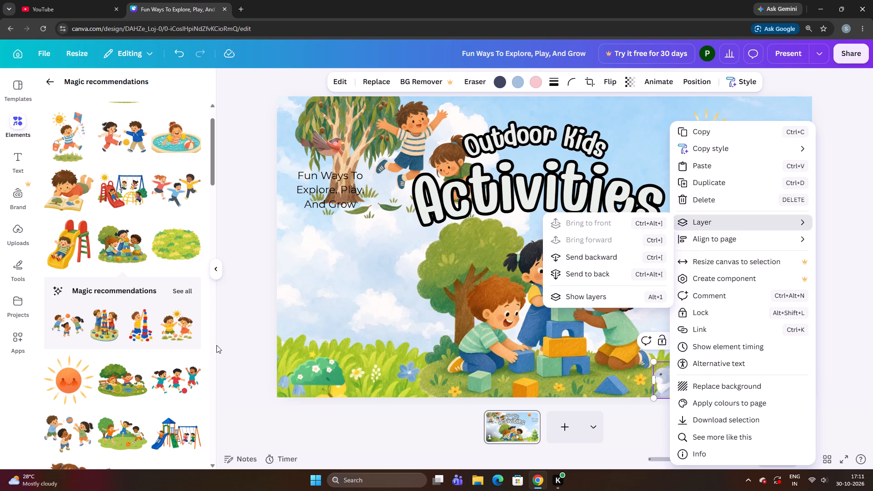
pyautogui.moveTo(673, 375); pyautogui.dragTo(674, 367)
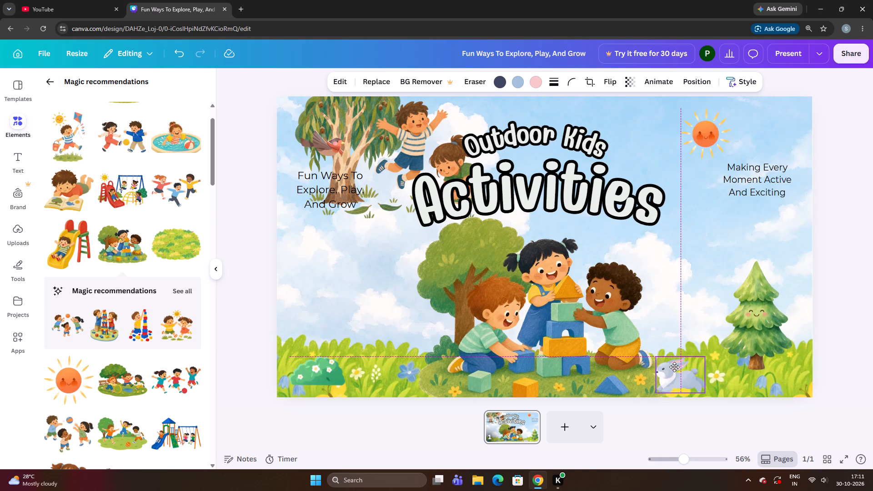
pyautogui.moveTo(674, 367); pyautogui.dragTo(675, 366)
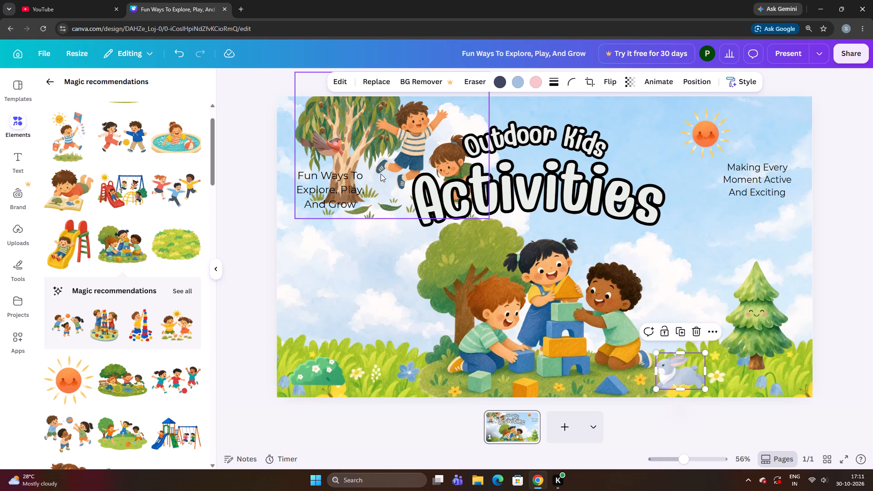
# Move the drooping-tree children illustration back to the slide's lower left and bring it forward in front of the block-stacking scene.
pyautogui.moveTo(381, 160); pyautogui.dragTo(354, 322)
pyautogui.rightClick(354, 321)
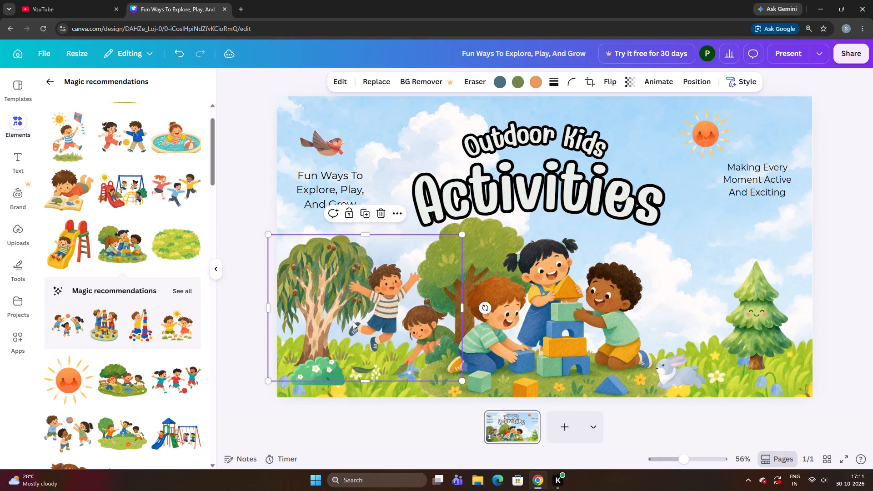
pyautogui.click(399, 226)
pyautogui.click(508, 240)
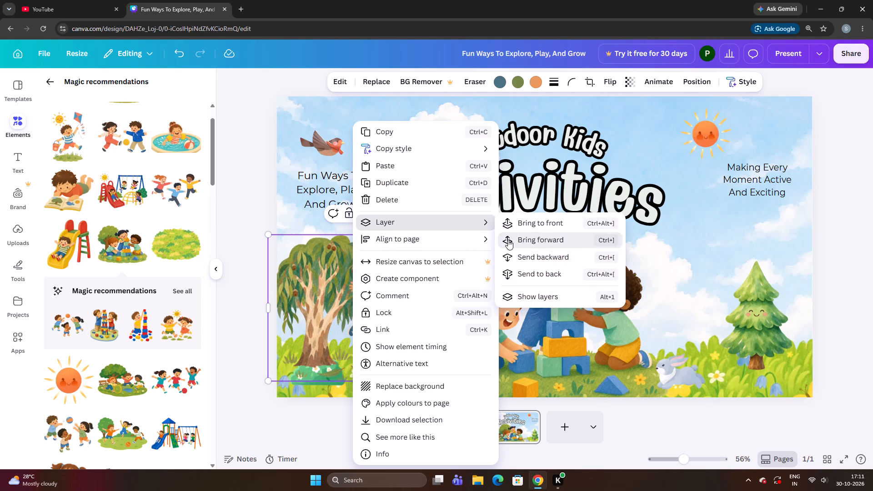
pyautogui.click(228, 366)
pyautogui.rightClick(396, 343)
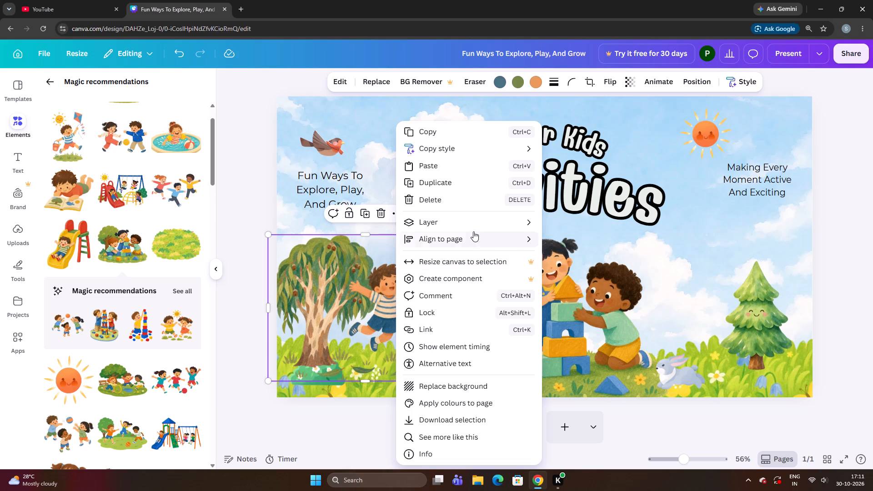
pyautogui.click(475, 224)
pyautogui.click(467, 220)
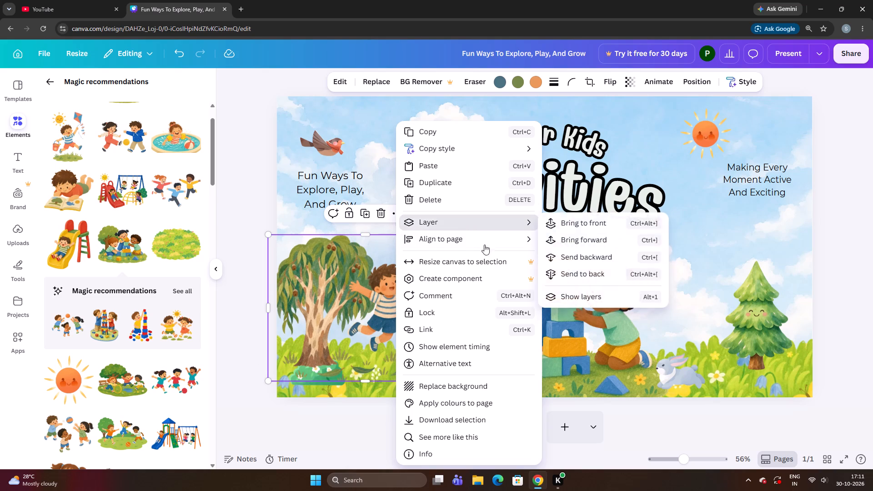
pyautogui.click(532, 224)
pyautogui.click(552, 242)
pyautogui.click(251, 330)
# Try the drooping-tree children illustration in different spots along the slide's left edge and shrink it clear of the block-stacking scene.
pyautogui.moveTo(341, 331); pyautogui.dragTo(341, 356)
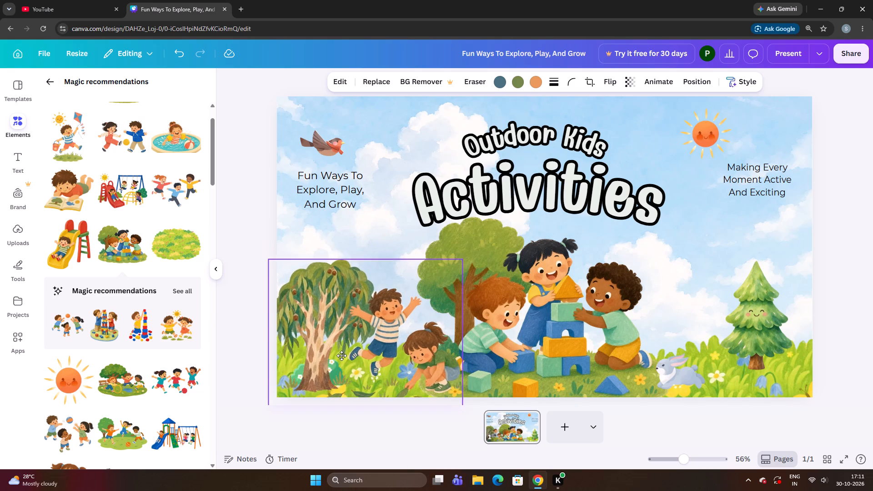
pyautogui.moveTo(341, 356); pyautogui.dragTo(337, 357)
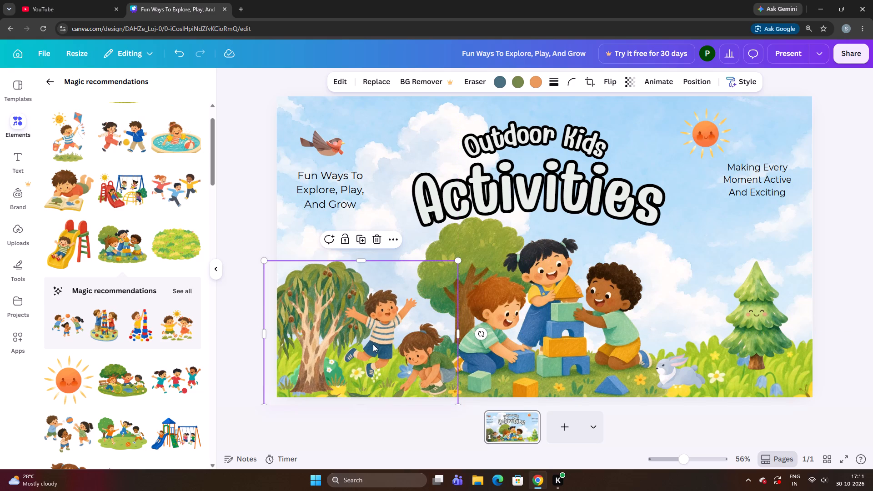
pyautogui.moveTo(370, 343); pyautogui.dragTo(359, 296)
pyautogui.moveTo(449, 356); pyautogui.dragTo(416, 347)
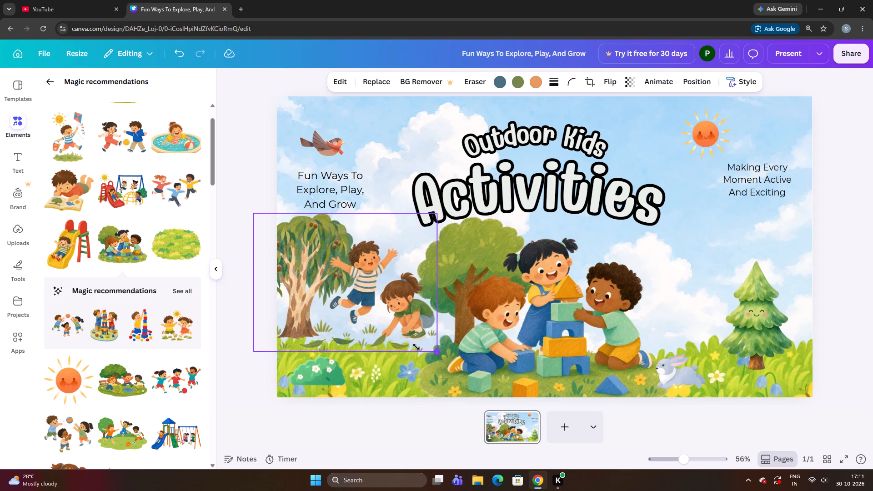
pyautogui.moveTo(416, 347); pyautogui.dragTo(384, 321)
# Delete the green bush with white flowers from the slide's lower-left grass.
pyautogui.click(308, 379)
pyautogui.click(332, 330)
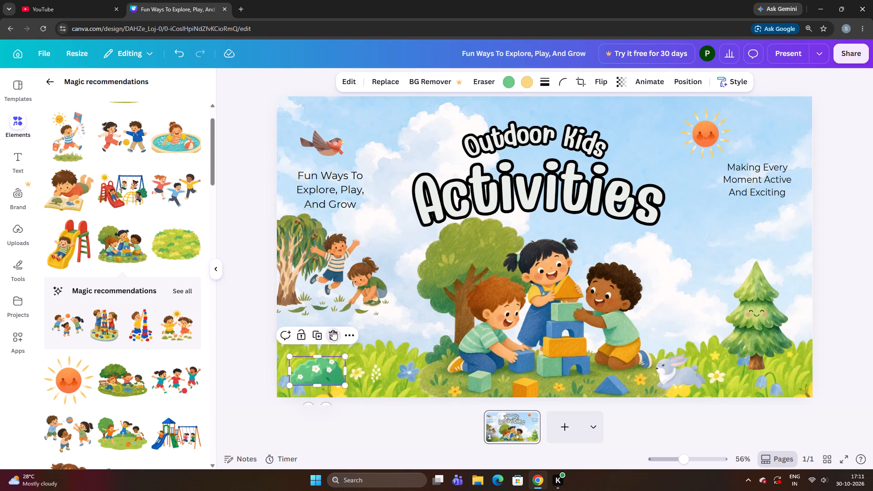
# Place the shrunken drooping-tree children illustration on the grass in the slide's bottom-left corner.
pyautogui.moveTo(349, 290); pyautogui.dragTo(370, 363)
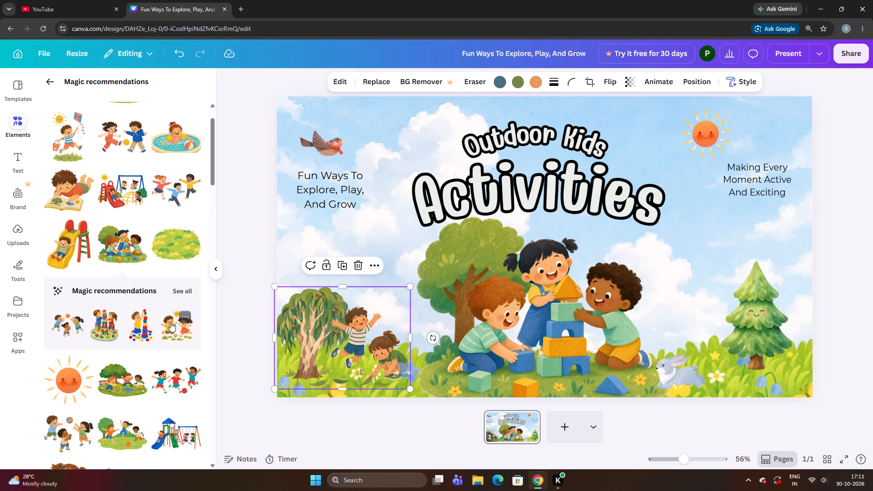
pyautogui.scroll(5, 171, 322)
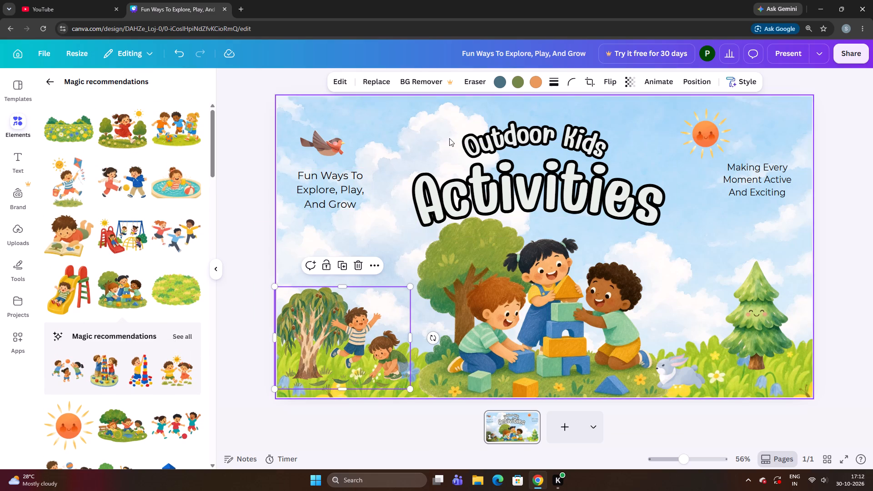
# Nudge the "Outdoor Kids" and "Activities" titles slightly up, keeping them clear of the block-stacking scene.
pyautogui.click(499, 136)
pyautogui.click(458, 124)
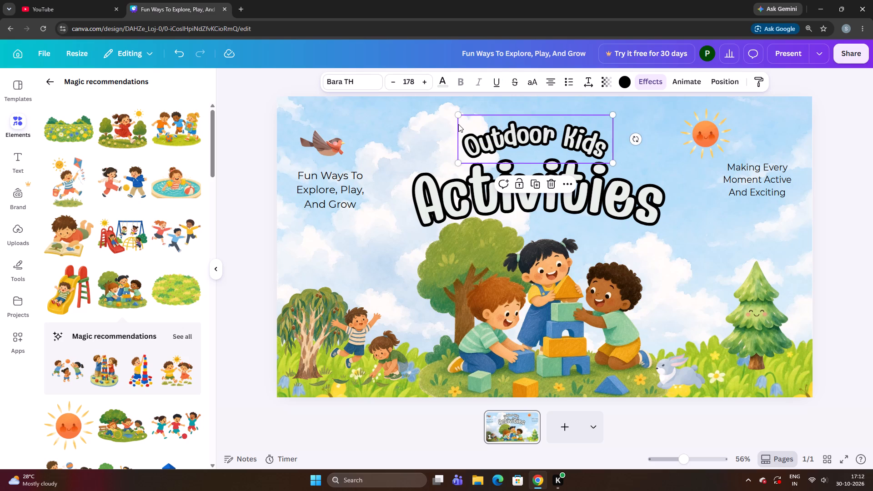
pyautogui.moveTo(512, 134); pyautogui.dragTo(507, 131)
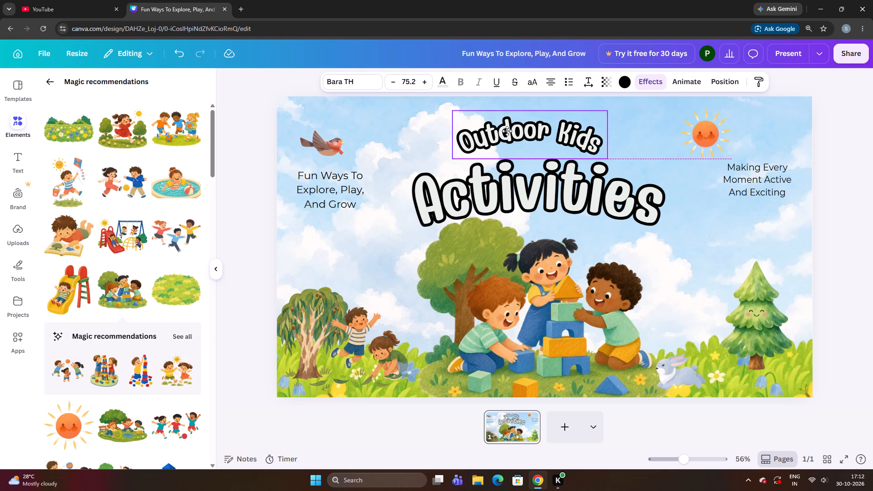
pyautogui.moveTo(507, 131); pyautogui.dragTo(511, 129)
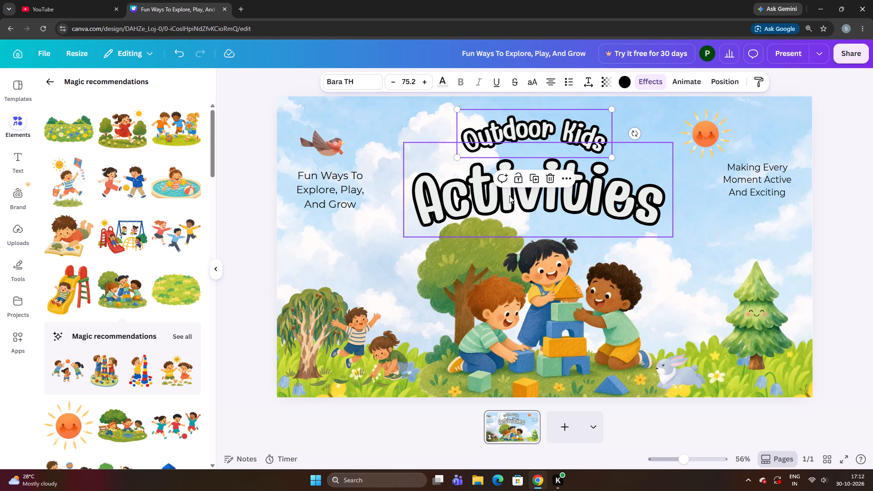
pyautogui.moveTo(509, 195); pyautogui.dragTo(510, 190)
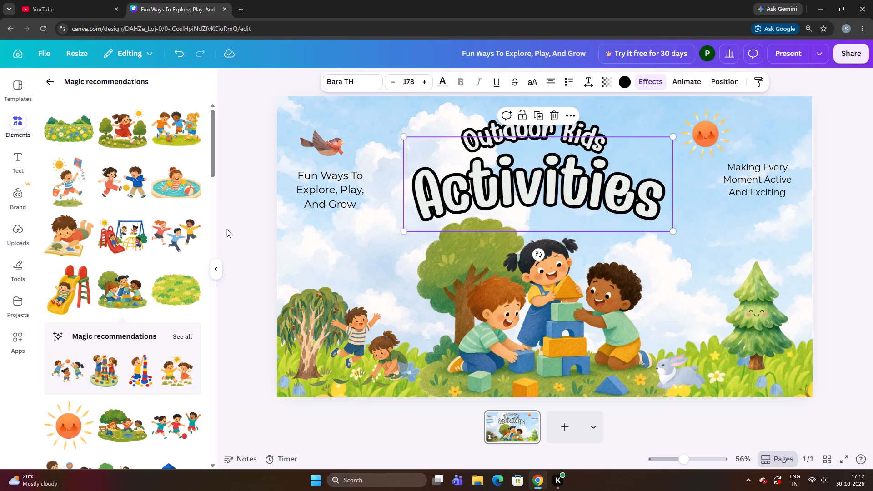
pyautogui.click(231, 258)
pyautogui.click(369, 219)
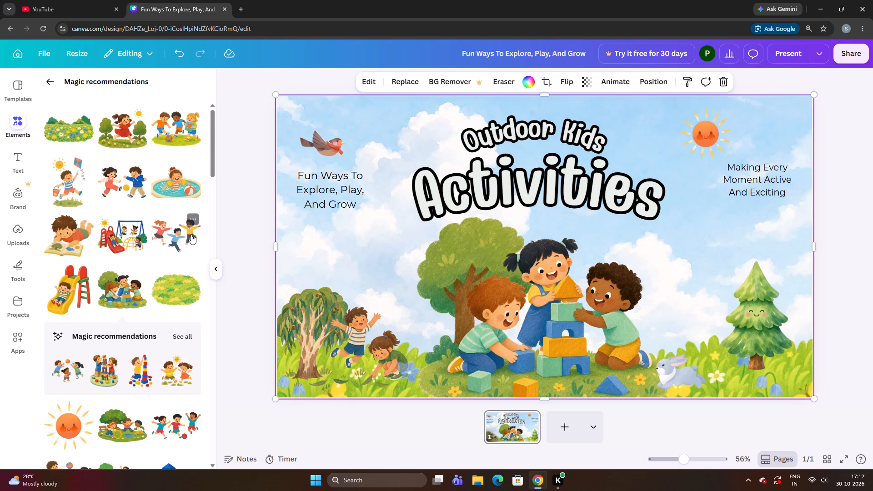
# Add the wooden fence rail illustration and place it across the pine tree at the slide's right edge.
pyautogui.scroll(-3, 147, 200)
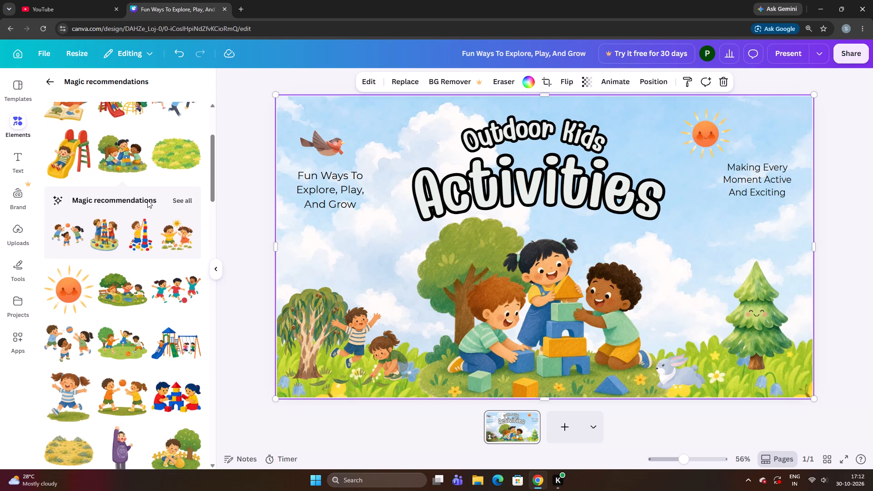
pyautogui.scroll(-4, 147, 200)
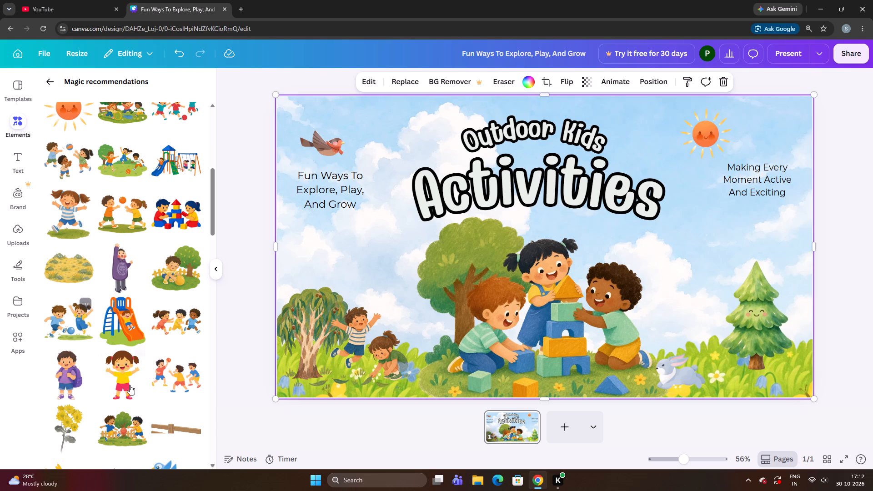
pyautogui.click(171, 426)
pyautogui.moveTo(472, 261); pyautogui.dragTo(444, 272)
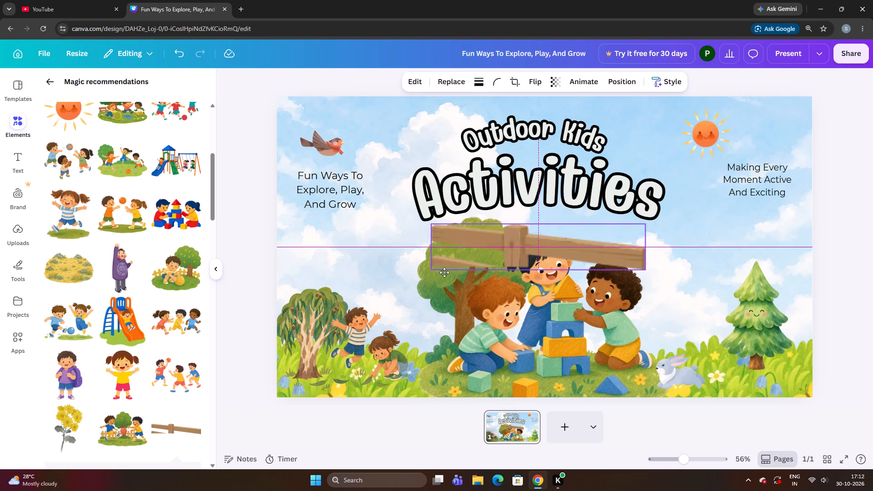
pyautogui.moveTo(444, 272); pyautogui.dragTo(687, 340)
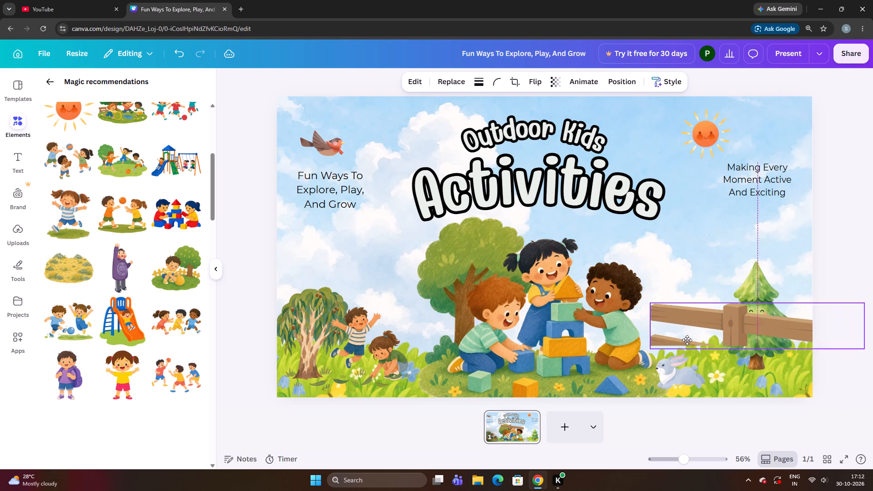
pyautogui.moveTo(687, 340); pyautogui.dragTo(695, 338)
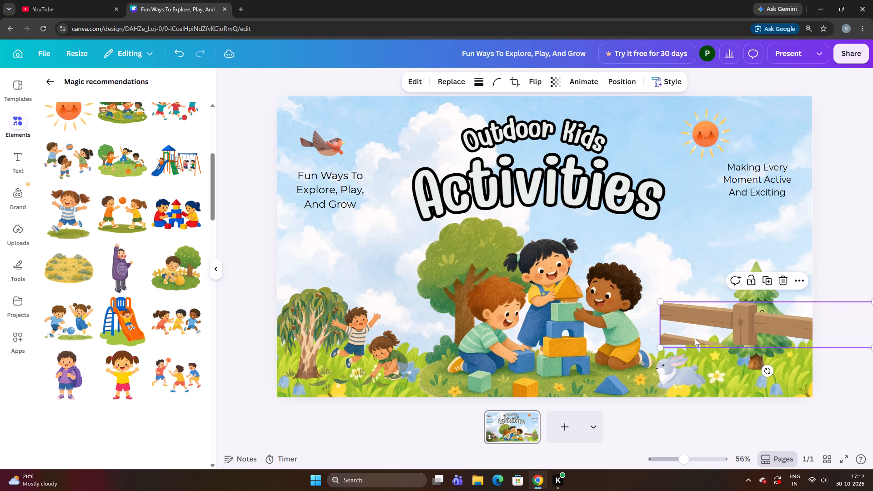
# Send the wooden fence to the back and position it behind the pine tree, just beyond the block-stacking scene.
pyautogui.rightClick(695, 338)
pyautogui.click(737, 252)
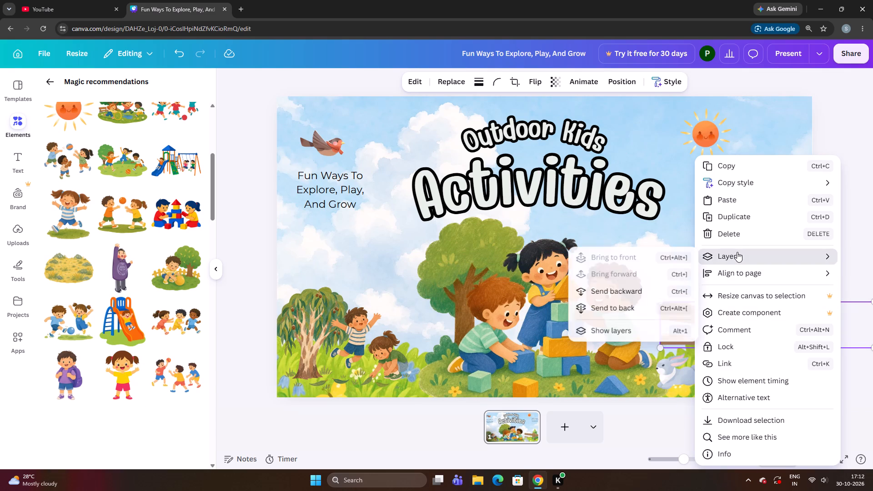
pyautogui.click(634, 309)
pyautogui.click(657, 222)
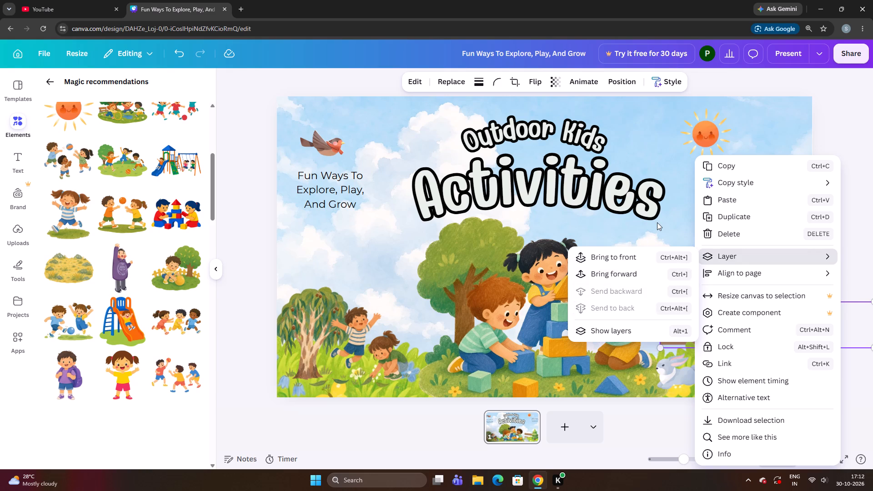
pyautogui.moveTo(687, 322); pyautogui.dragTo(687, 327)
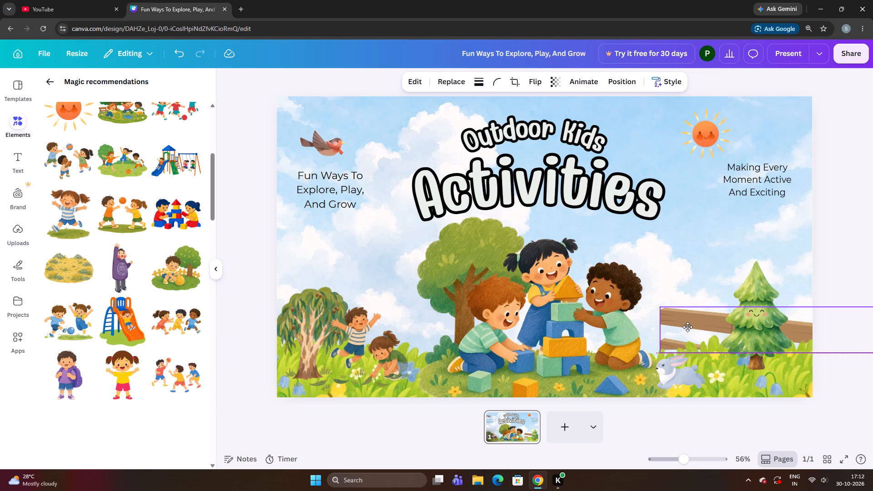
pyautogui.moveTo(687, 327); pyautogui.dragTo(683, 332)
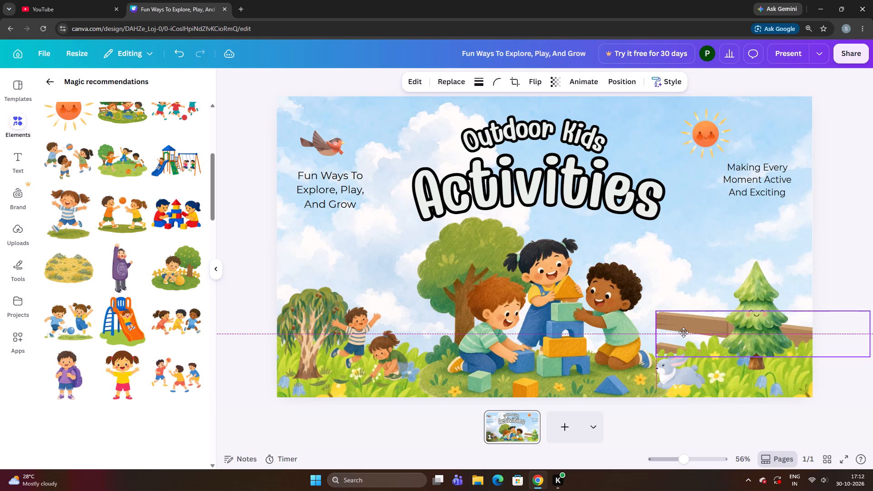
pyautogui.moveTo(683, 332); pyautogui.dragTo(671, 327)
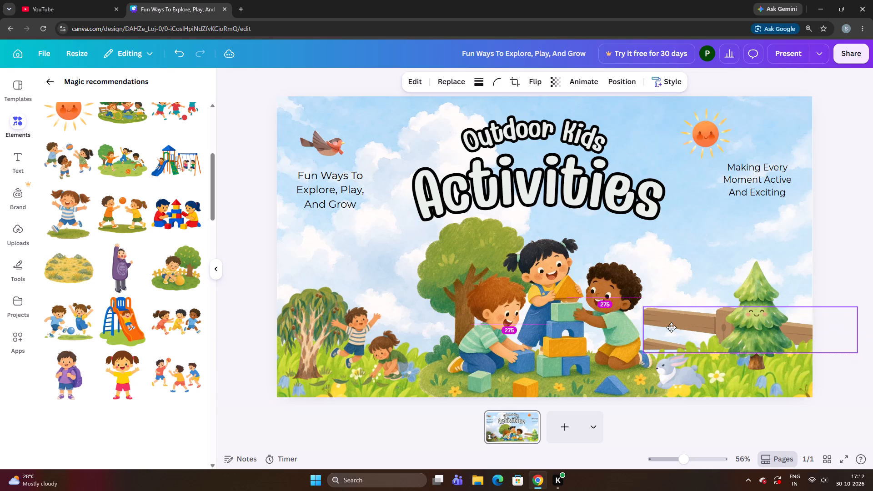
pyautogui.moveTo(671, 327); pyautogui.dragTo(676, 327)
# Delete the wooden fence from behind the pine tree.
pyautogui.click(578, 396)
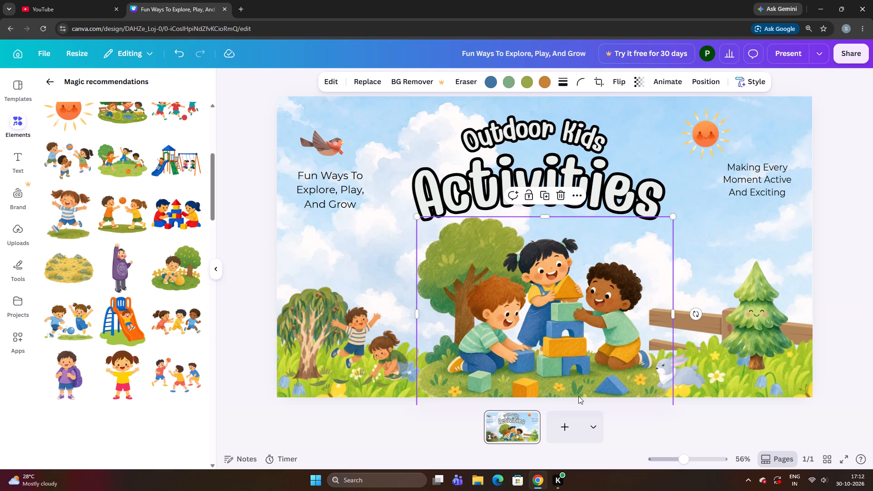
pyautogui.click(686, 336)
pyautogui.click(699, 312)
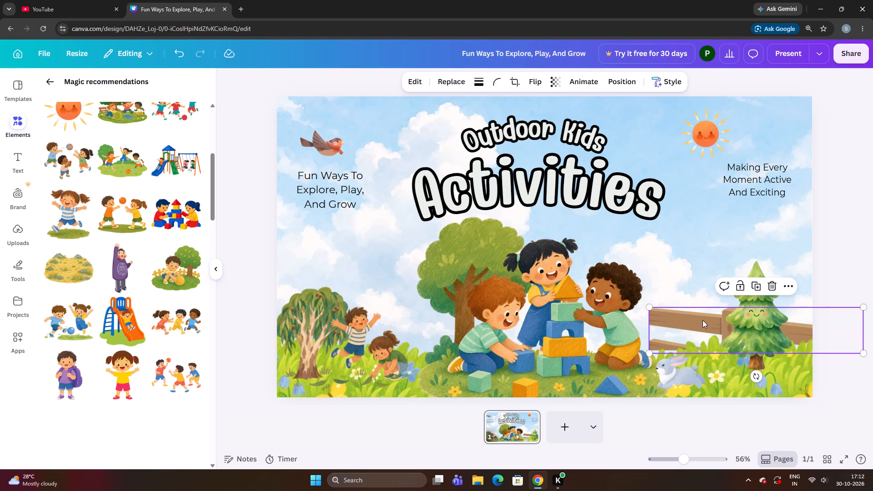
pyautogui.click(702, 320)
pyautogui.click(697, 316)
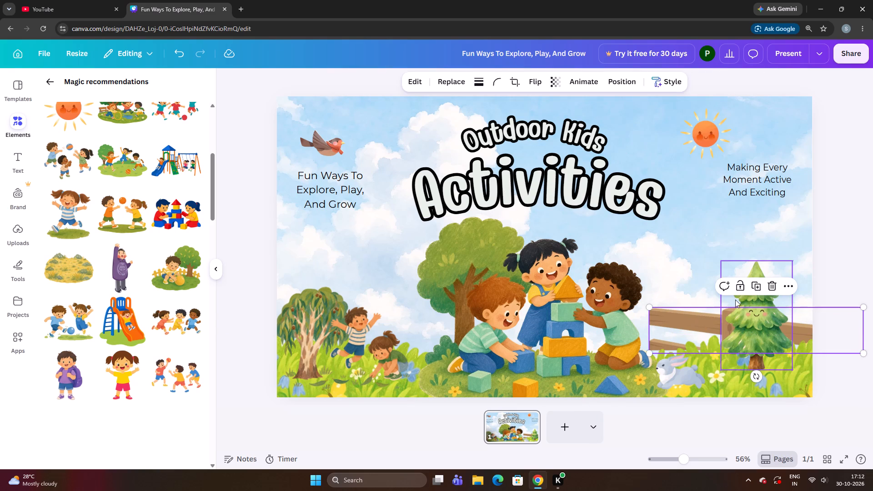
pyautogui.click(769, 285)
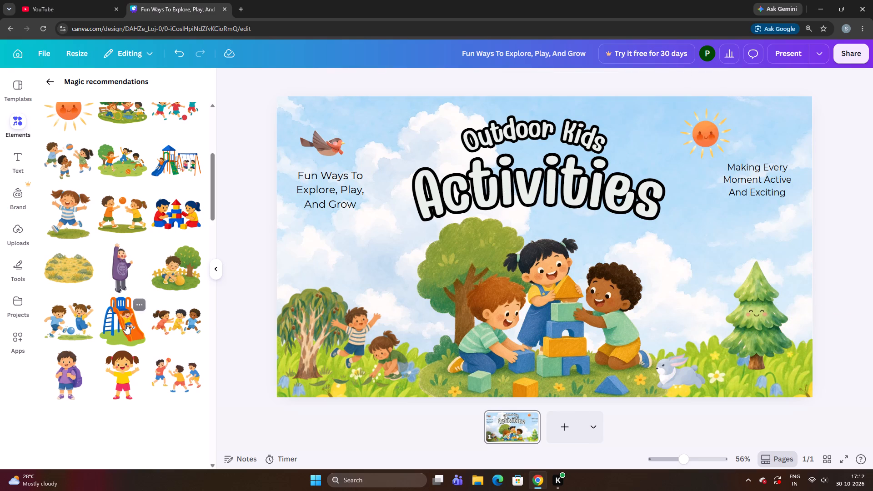
# Add the dry yellow grass hill illustration, shrink it, and place it in the slide's lower-right corner.
pyautogui.scroll(1, 107, 285)
pyautogui.click(73, 316)
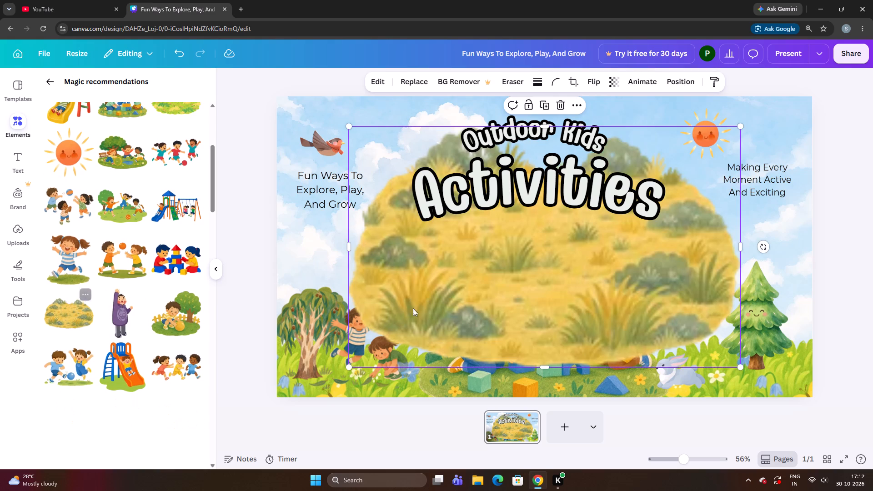
pyautogui.moveTo(569, 308); pyautogui.dragTo(695, 346)
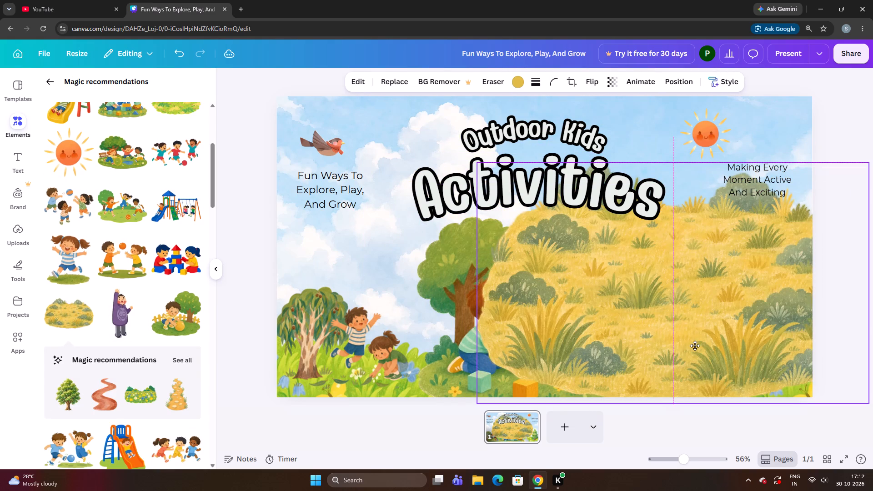
pyautogui.moveTo(695, 346); pyautogui.dragTo(673, 334)
pyautogui.moveTo(763, 355); pyautogui.dragTo(755, 363)
pyautogui.moveTo(838, 402); pyautogui.dragTo(766, 371)
pyautogui.moveTo(723, 321); pyautogui.dragTo(772, 352)
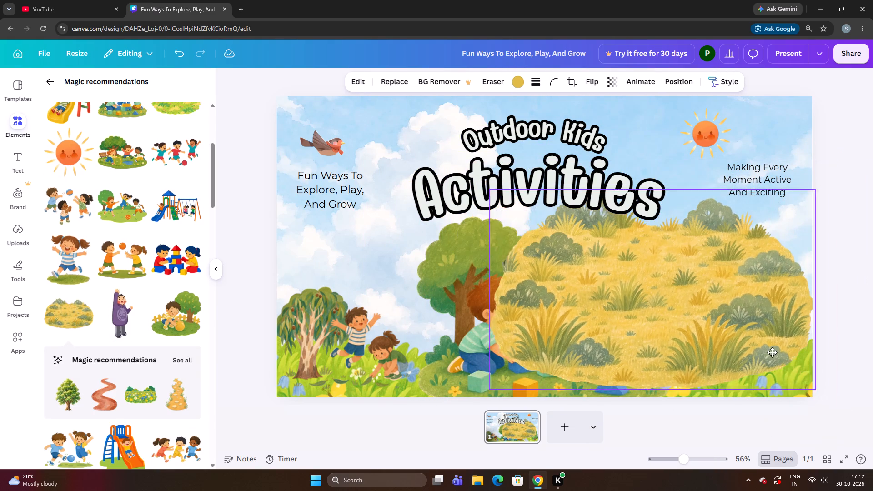
pyautogui.moveTo(772, 352); pyautogui.dragTo(790, 375)
# Send the yellow grass hill backward until it sits behind the block-stacking children, rabbit and pine tree.
pyautogui.rightClick(790, 375)
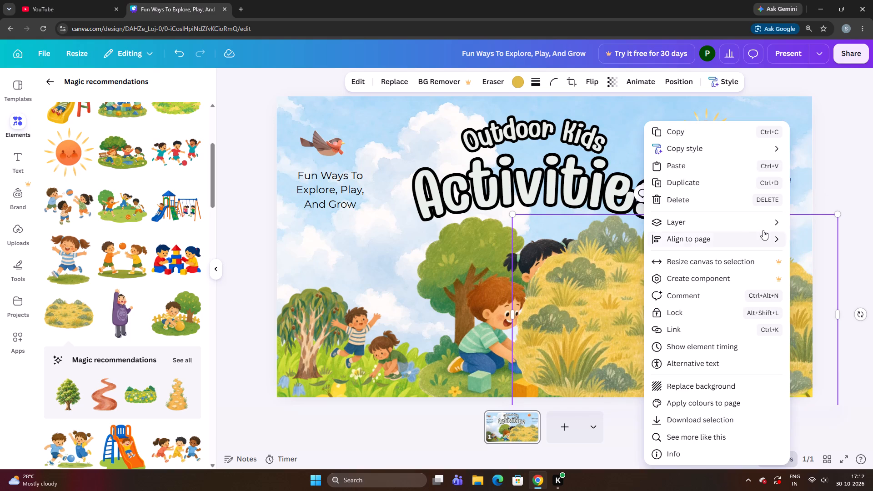
pyautogui.click(764, 227)
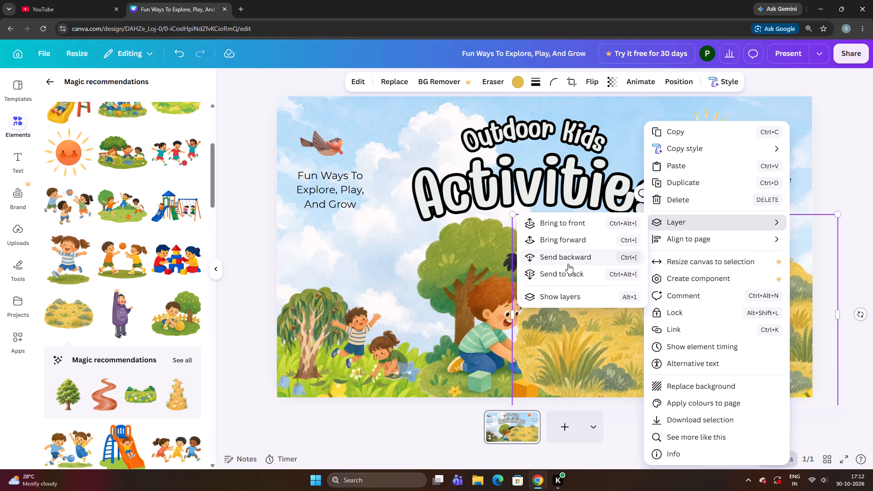
pyautogui.click(567, 262)
pyautogui.click(567, 261)
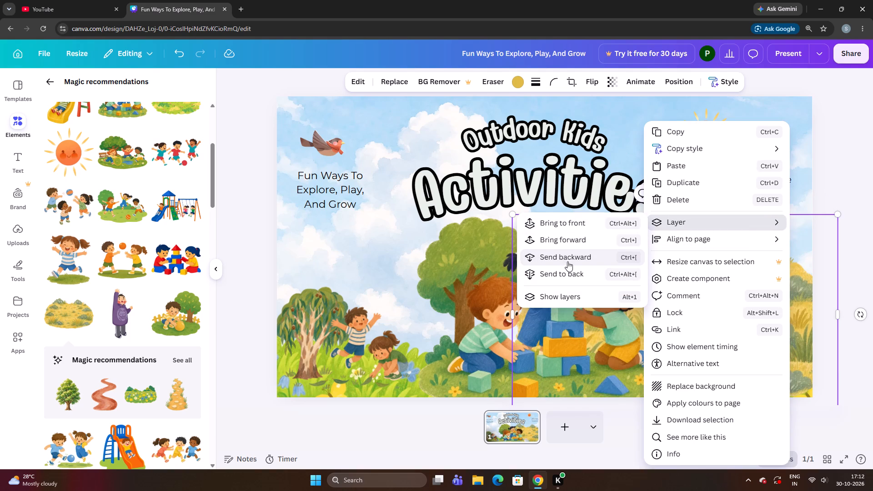
pyautogui.click(191, 332)
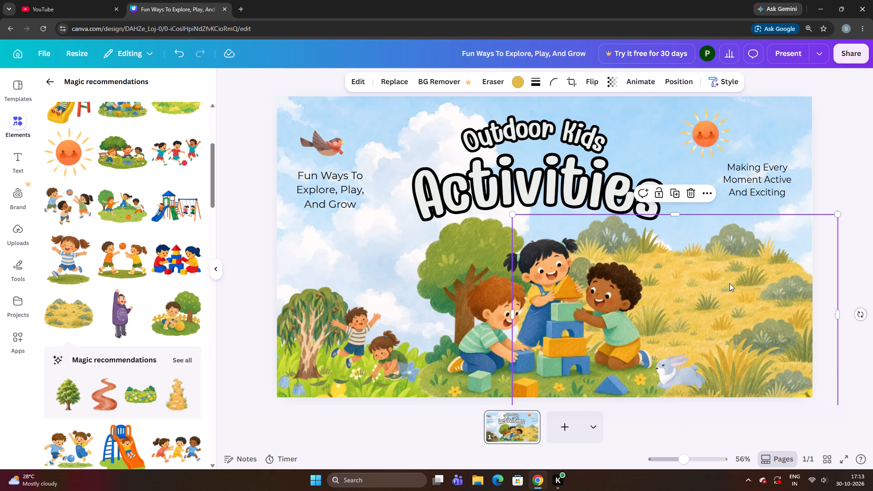
pyautogui.click(697, 227)
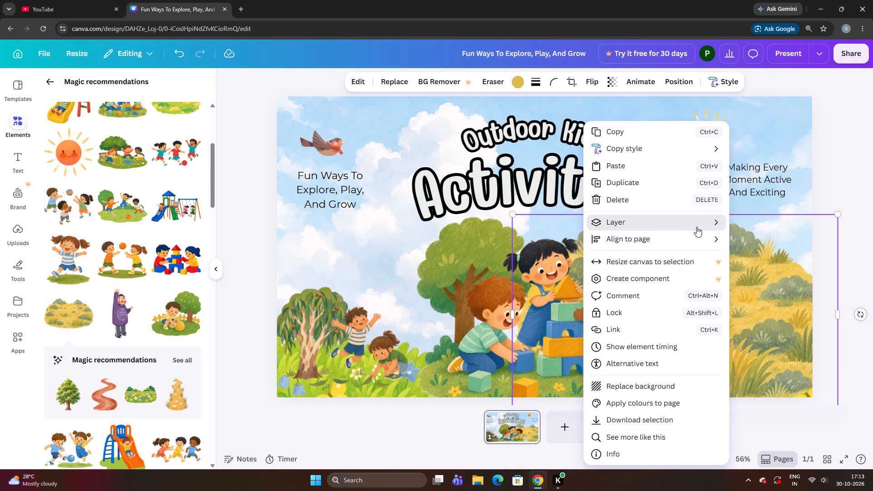
pyautogui.click(714, 223)
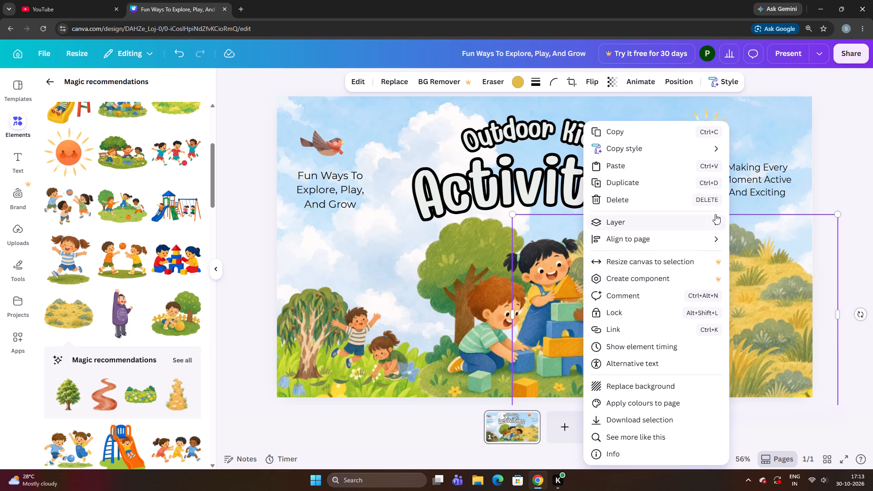
pyautogui.click(715, 214)
pyautogui.click(718, 220)
pyautogui.click(718, 222)
pyautogui.click(748, 253)
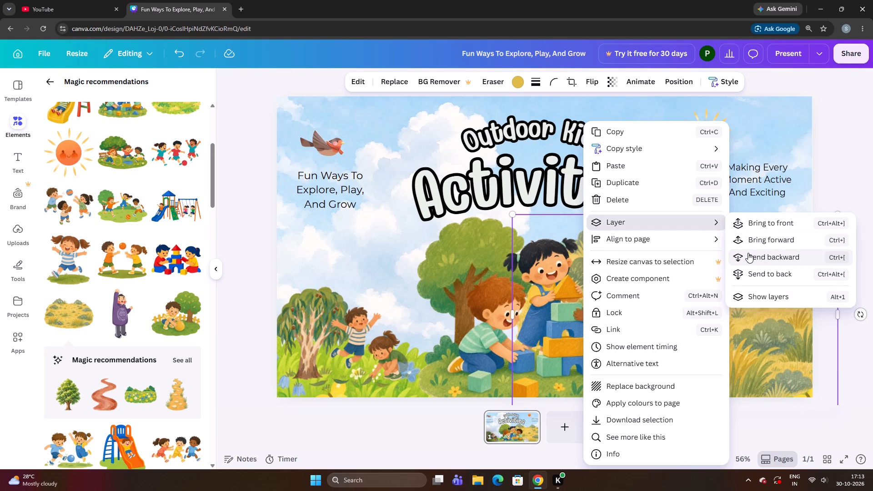
pyautogui.click(748, 253)
pyautogui.click(748, 253)
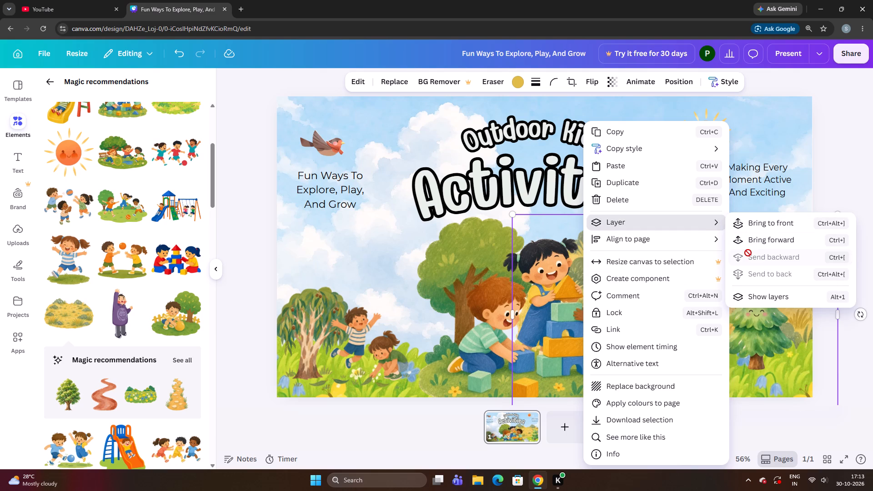
pyautogui.click(872, 183)
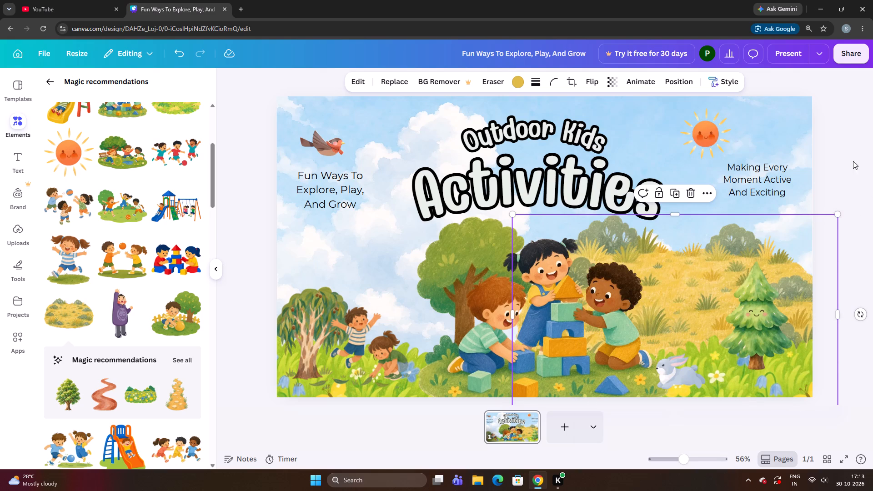
pyautogui.click(840, 163)
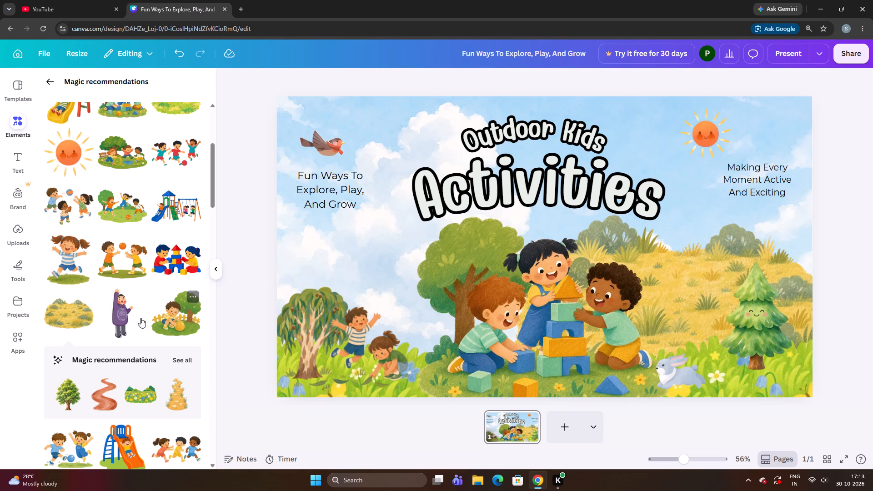
# Add the green meadow illustration with pink flowers, shrink it slightly, and place it over the slide's left half.
pyautogui.scroll(6, 116, 324)
pyautogui.click(191, 291)
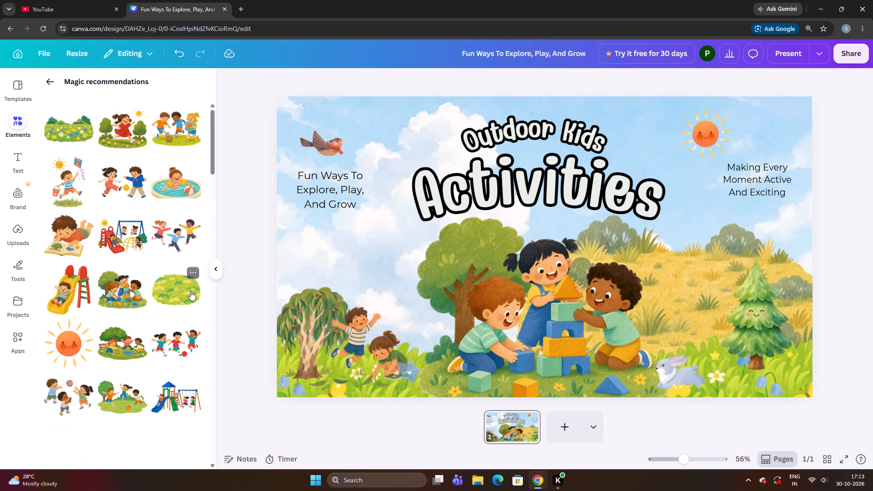
pyautogui.moveTo(503, 318); pyautogui.dragTo(249, 391)
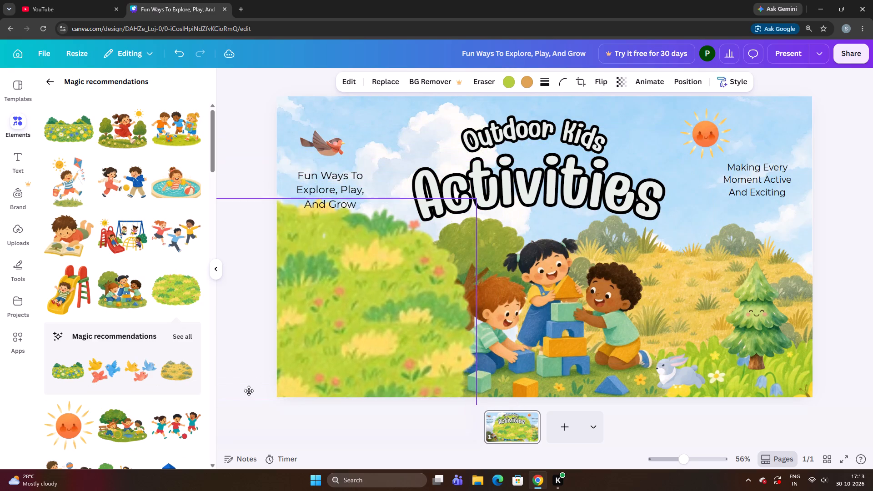
pyautogui.moveTo(249, 391); pyautogui.dragTo(350, 340)
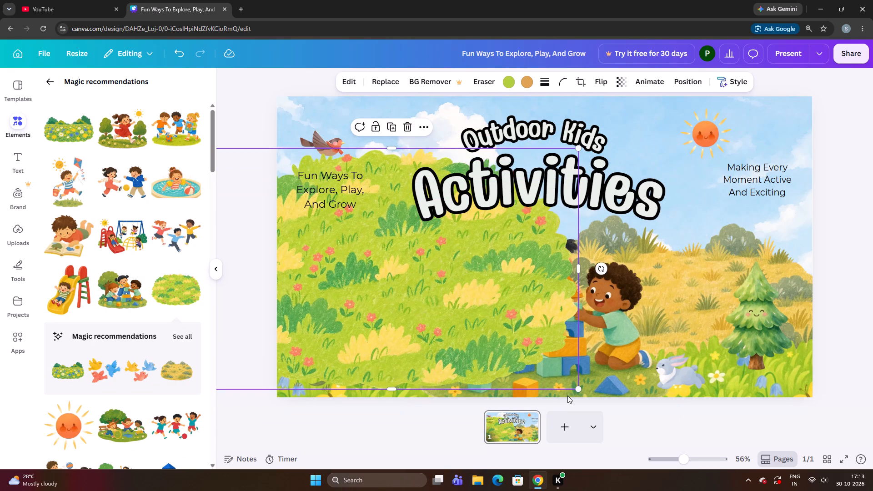
pyautogui.moveTo(575, 390); pyautogui.dragTo(554, 336)
pyautogui.moveTo(485, 294); pyautogui.dragTo(494, 311)
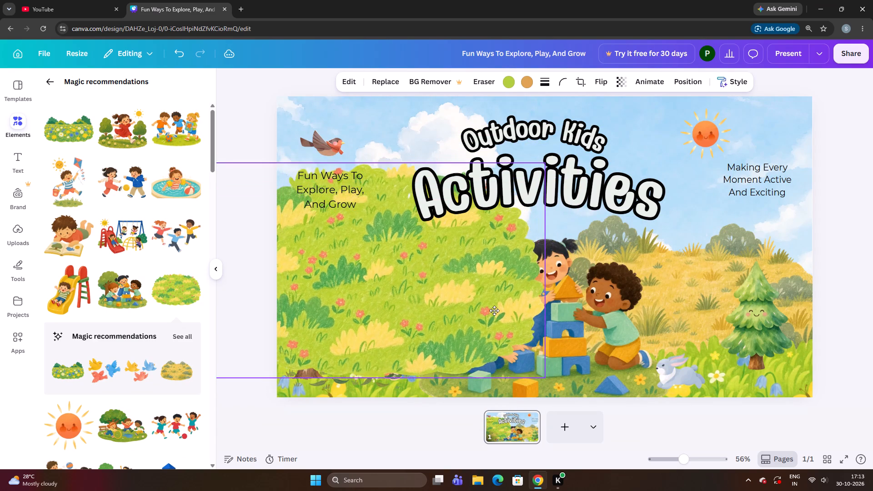
pyautogui.moveTo(494, 311); pyautogui.dragTo(524, 289)
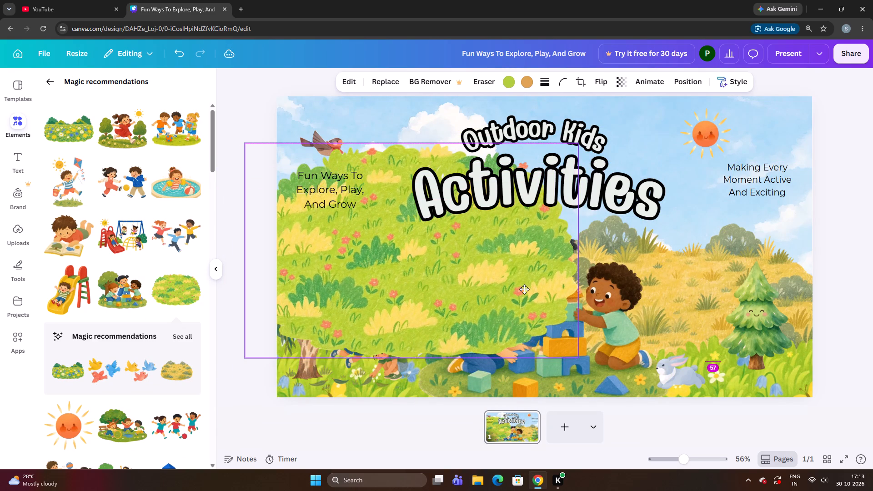
pyautogui.moveTo(524, 289); pyautogui.dragTo(520, 291)
# Send the green meadow backward until it sits behind the block-stacking children, the trees and the two small children.
pyautogui.rightClick(520, 291)
pyautogui.click(626, 226)
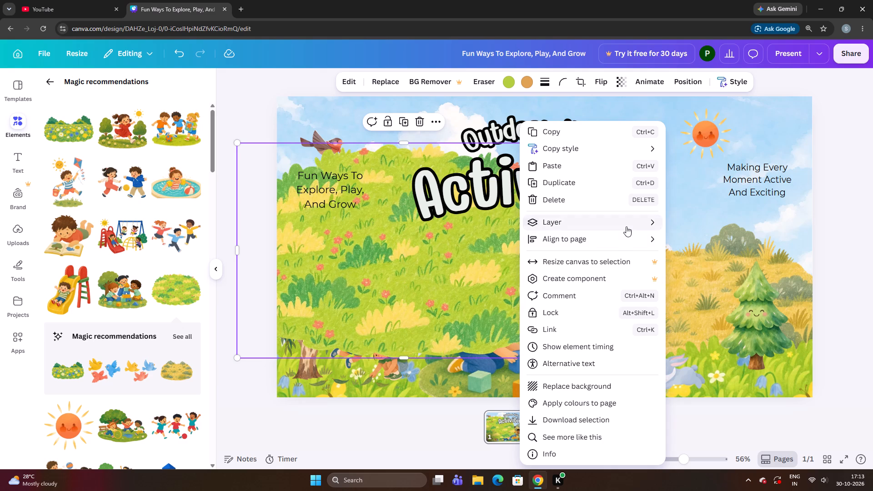
pyautogui.click(651, 221)
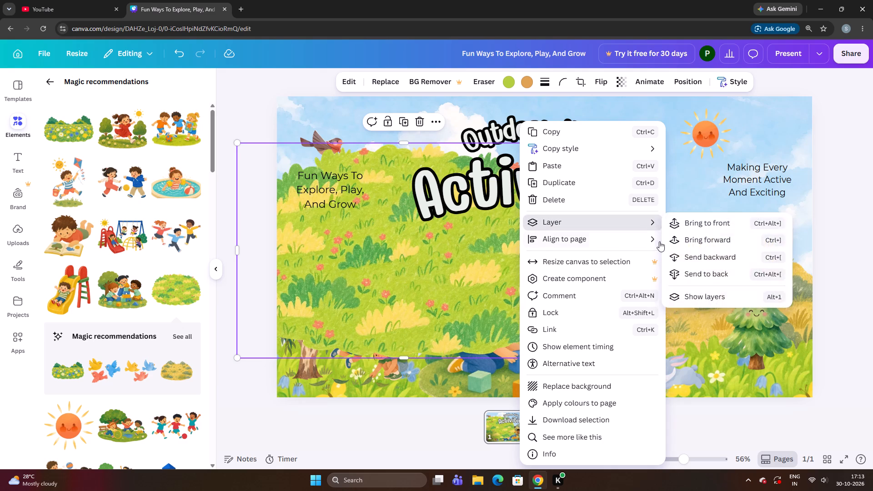
pyautogui.click(653, 223)
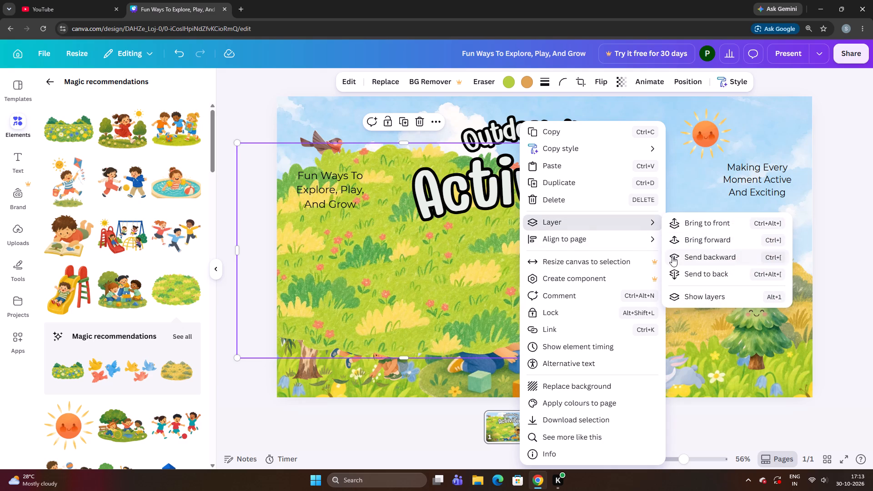
pyautogui.click(672, 256)
pyautogui.click(677, 259)
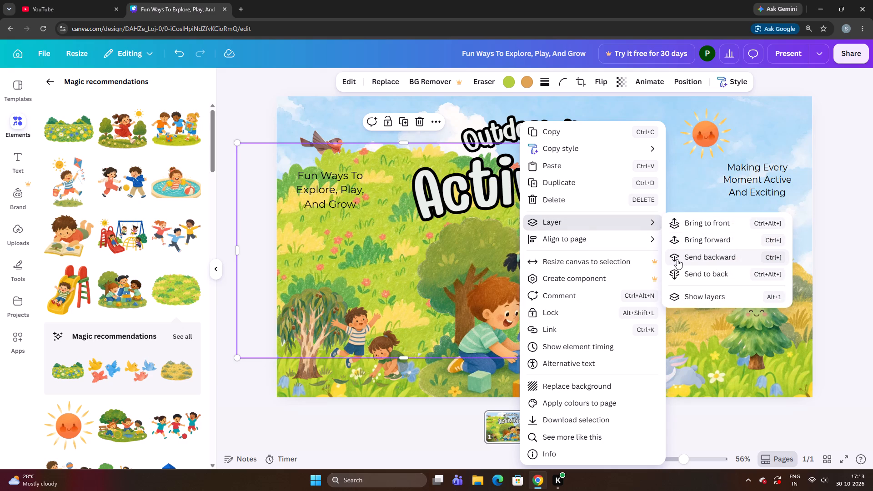
pyautogui.click(677, 259)
pyautogui.click(264, 313)
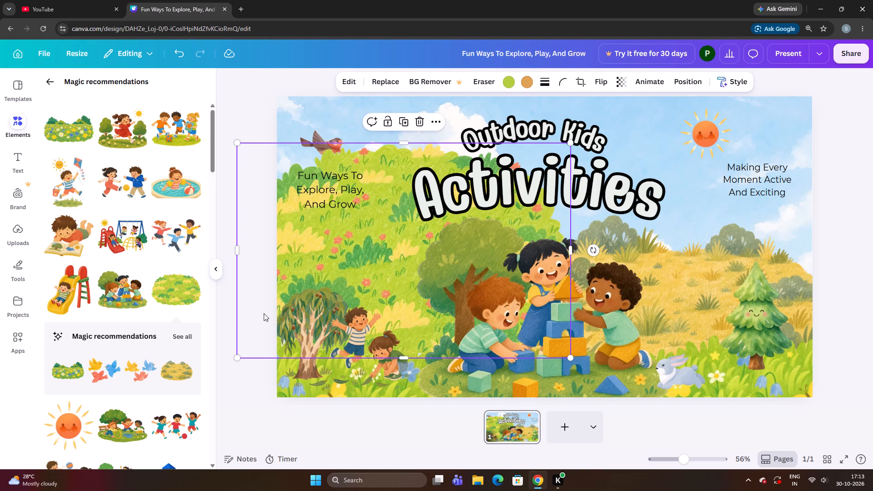
# Shift the green meadow slightly toward the slide's centre and send it to the back of the layer order.
pyautogui.click(378, 239)
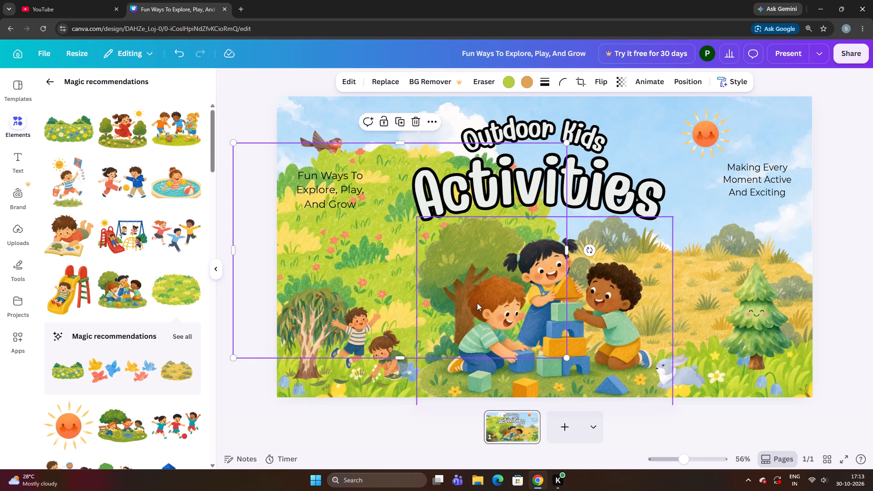
pyautogui.moveTo(392, 267); pyautogui.dragTo(383, 266)
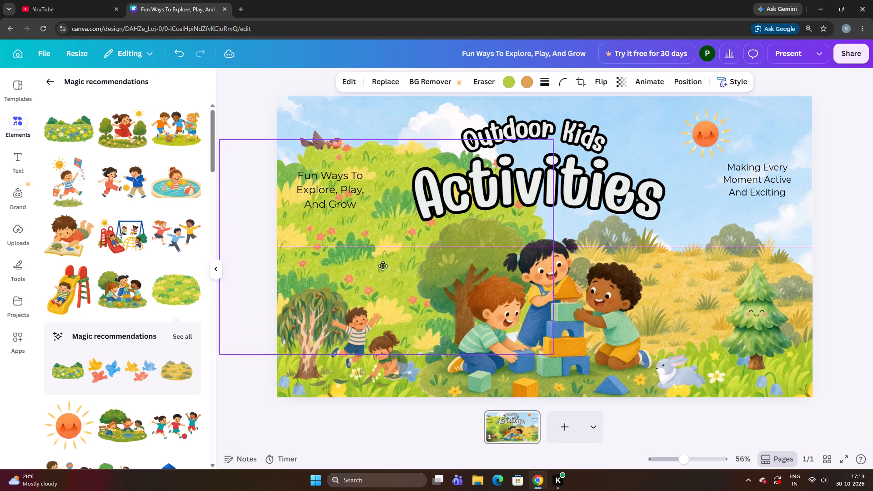
pyautogui.moveTo(383, 266); pyautogui.dragTo(404, 261)
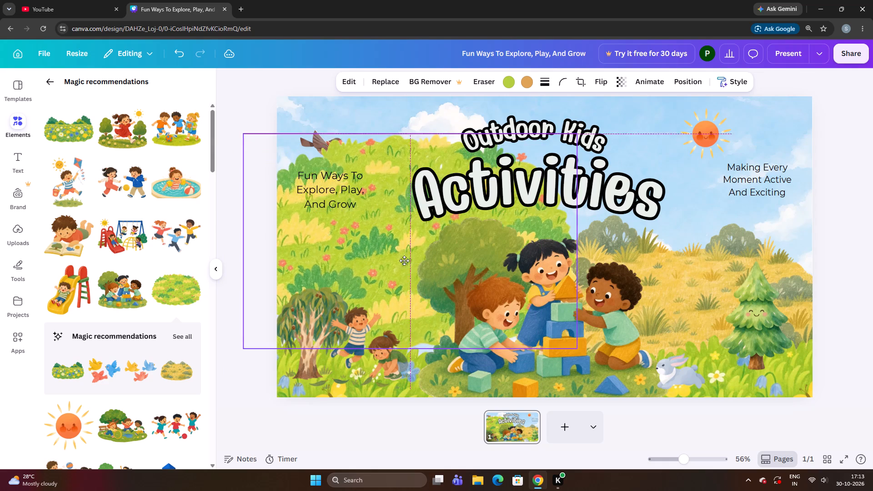
pyautogui.moveTo(404, 261); pyautogui.dragTo(417, 272)
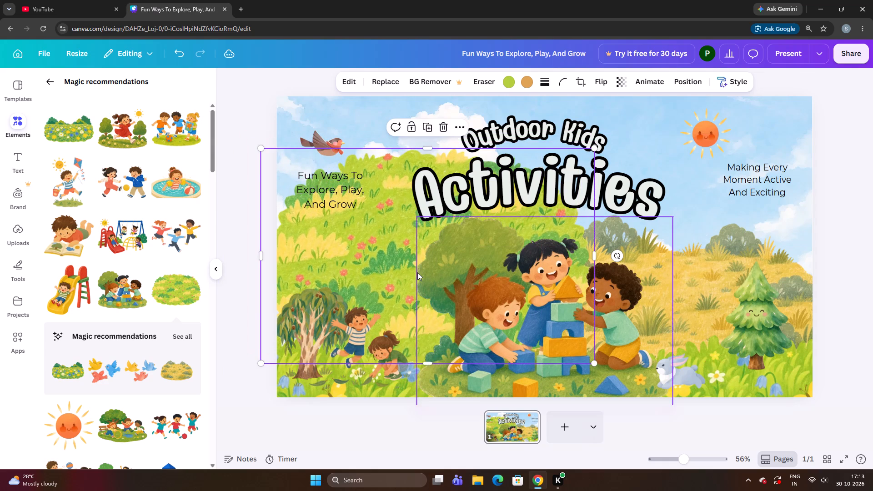
pyautogui.moveTo(417, 272); pyautogui.dragTo(409, 274, button='right')
pyautogui.click(391, 274)
pyautogui.rightClick(391, 274)
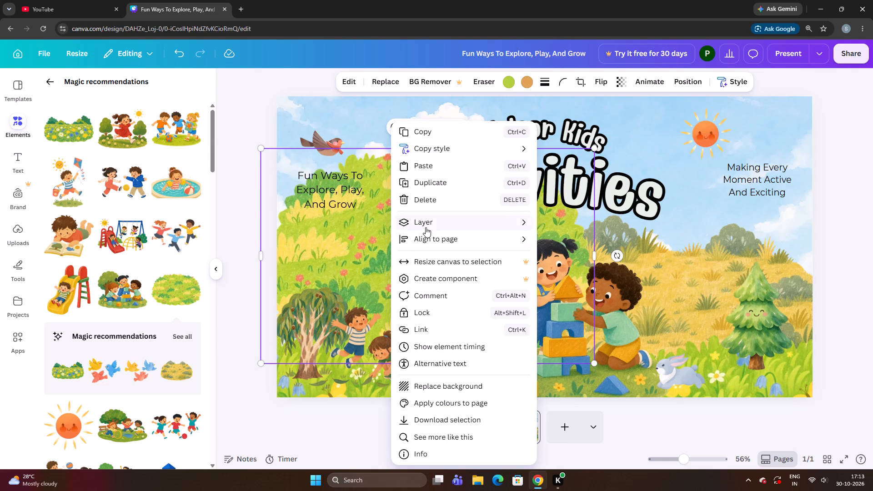
pyautogui.click(426, 227)
pyautogui.click(529, 225)
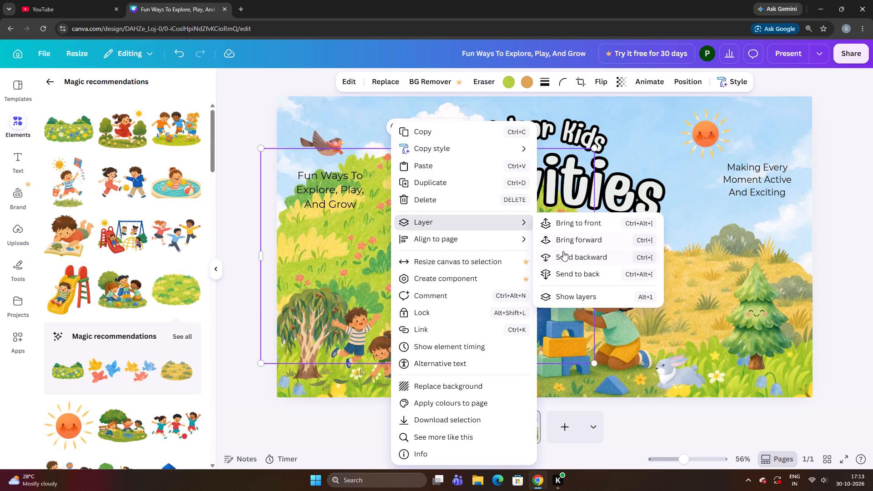
pyautogui.click(561, 273)
pyautogui.click(226, 335)
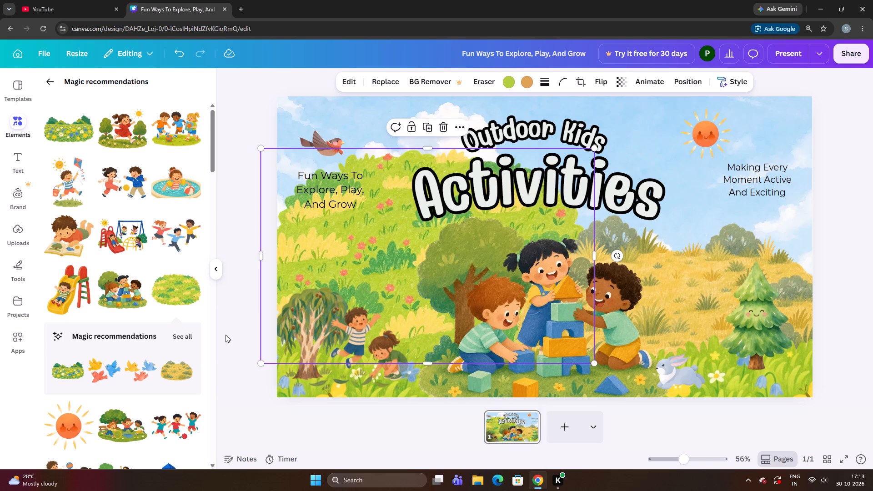
# Lower the green meadow so its upper edge sits beneath the "Fun Ways To Explore, Play, And Grow" caption.
pyautogui.click(353, 240)
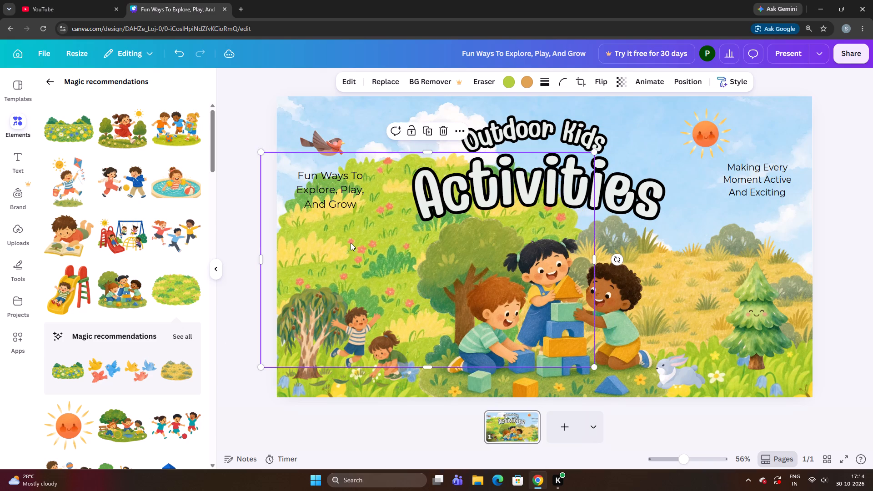
pyautogui.moveTo(358, 251); pyautogui.dragTo(314, 279)
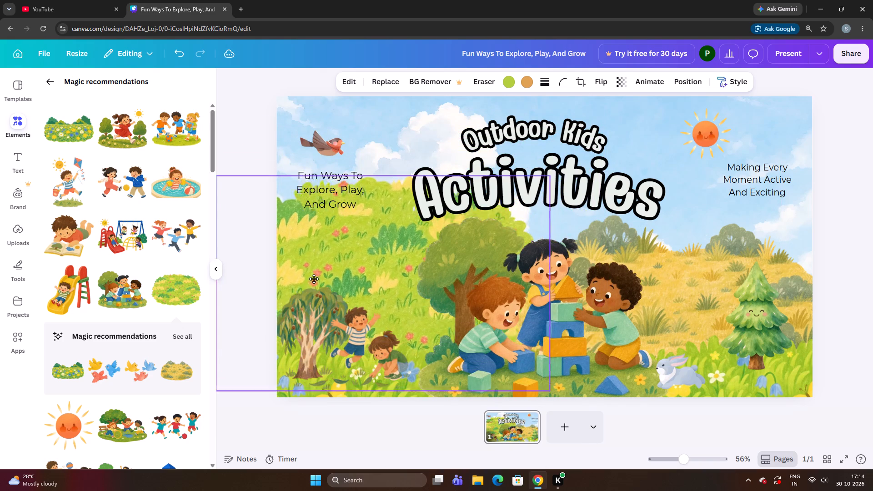
pyautogui.moveTo(314, 279); pyautogui.dragTo(336, 336)
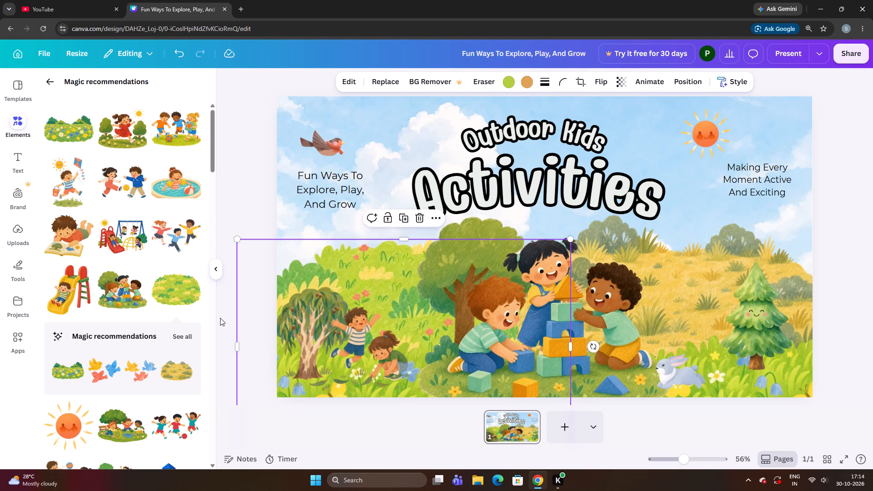
pyautogui.click(224, 328)
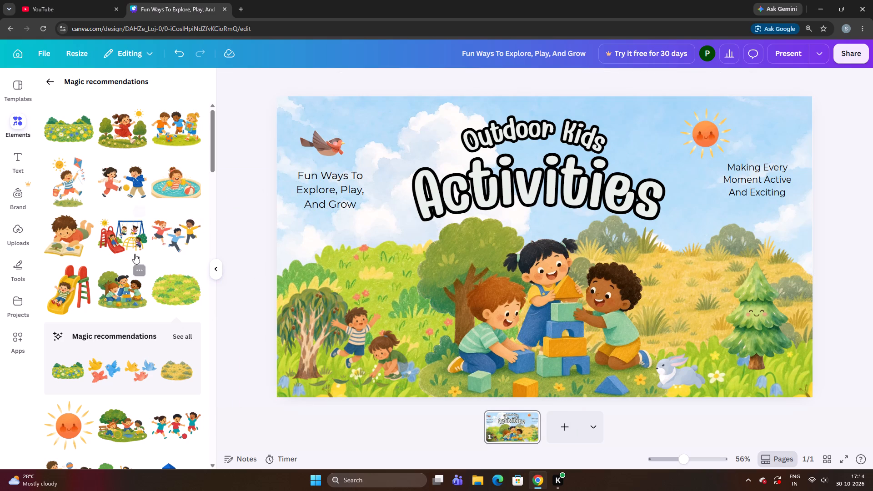
# Add the illustration of three jumping children, shrink it, and place it on the crest of the yellow grass hill.
pyautogui.click(178, 237)
pyautogui.moveTo(579, 279); pyautogui.dragTo(546, 296)
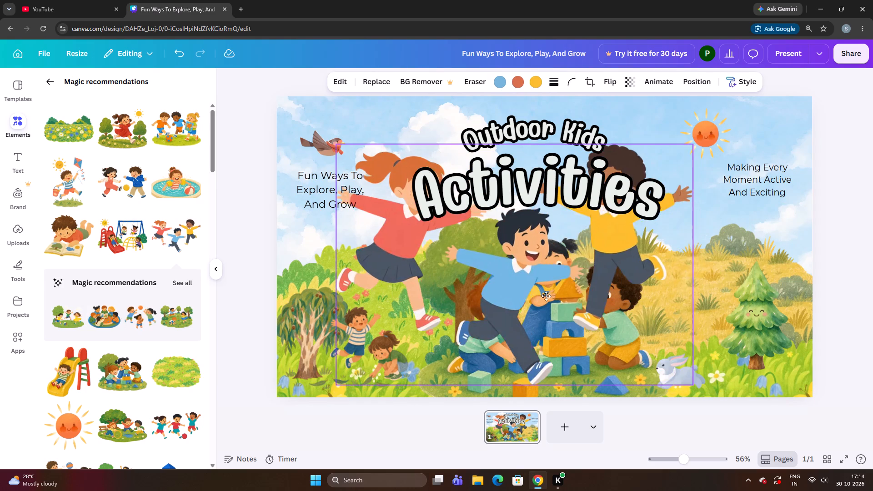
pyautogui.moveTo(546, 296); pyautogui.dragTo(525, 287)
pyautogui.moveTo(528, 292); pyautogui.dragTo(536, 297)
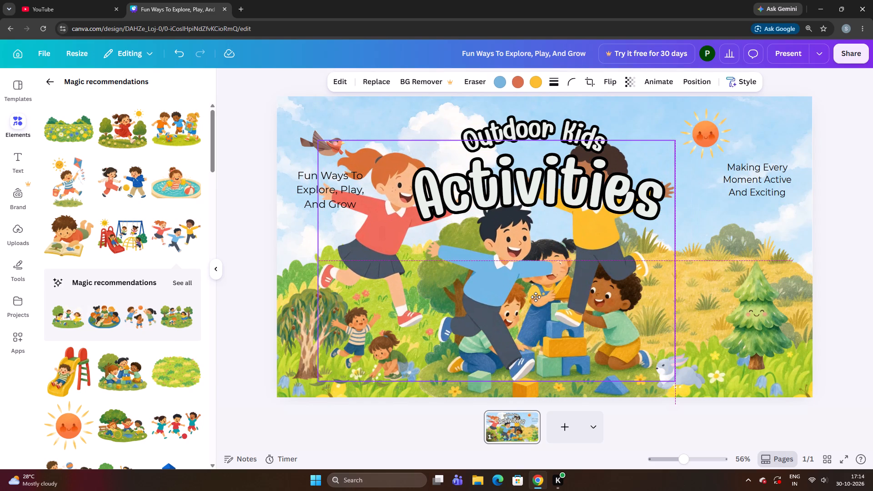
pyautogui.moveTo(536, 297); pyautogui.dragTo(536, 297)
pyautogui.moveTo(509, 309); pyautogui.dragTo(531, 308)
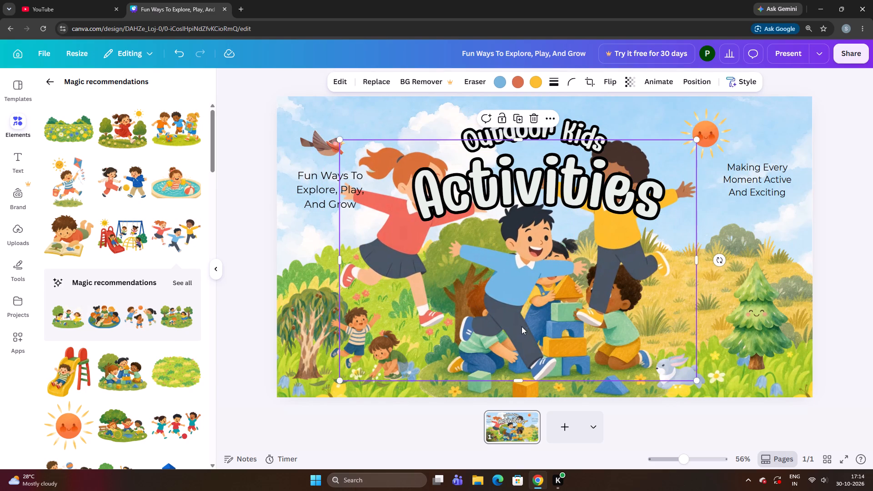
pyautogui.moveTo(698, 378); pyautogui.dragTo(618, 370)
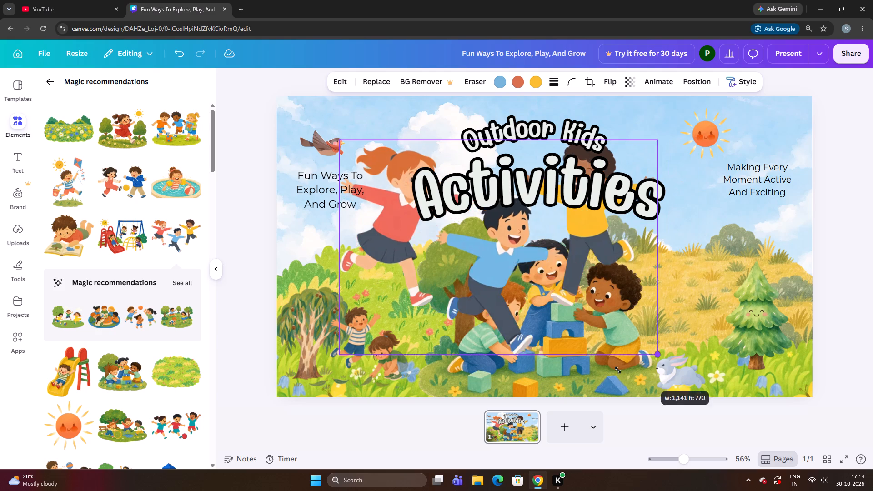
pyautogui.moveTo(618, 370); pyautogui.dragTo(447, 257)
pyautogui.moveTo(382, 189); pyautogui.dragTo(389, 195)
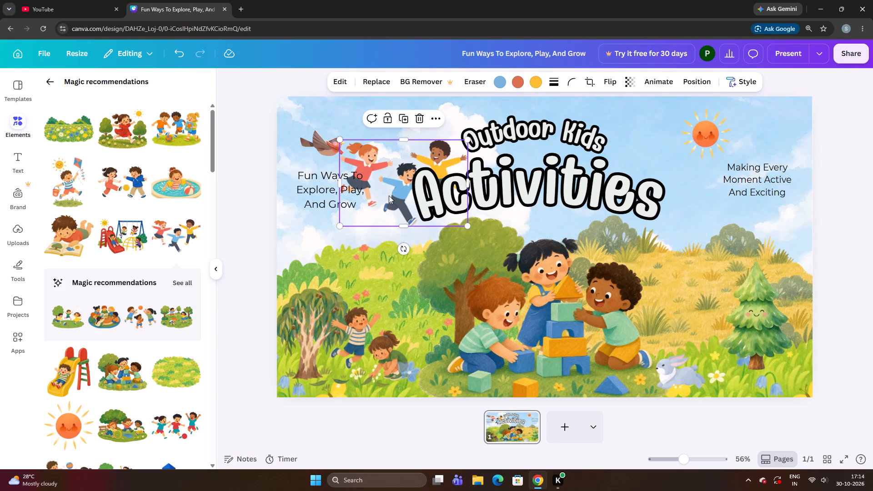
pyautogui.moveTo(389, 195); pyautogui.dragTo(686, 258)
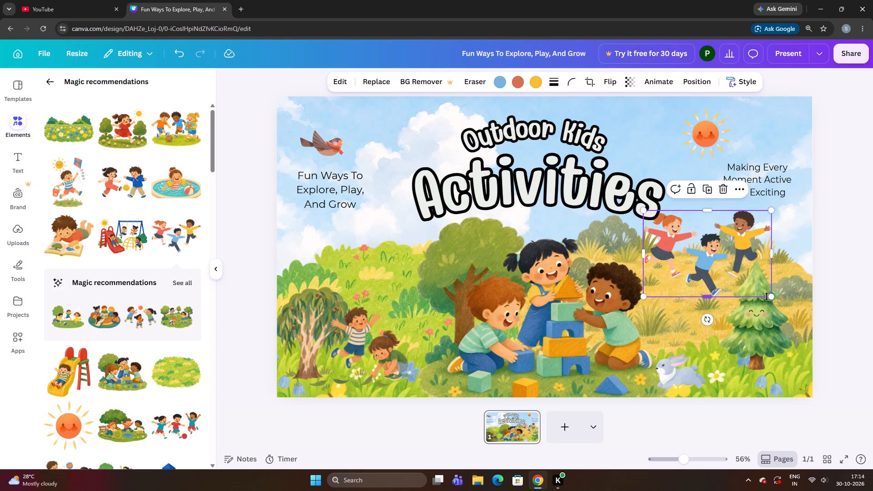
pyautogui.moveTo(771, 296); pyautogui.dragTo(736, 279)
pyautogui.moveTo(723, 257); pyautogui.dragTo(698, 266)
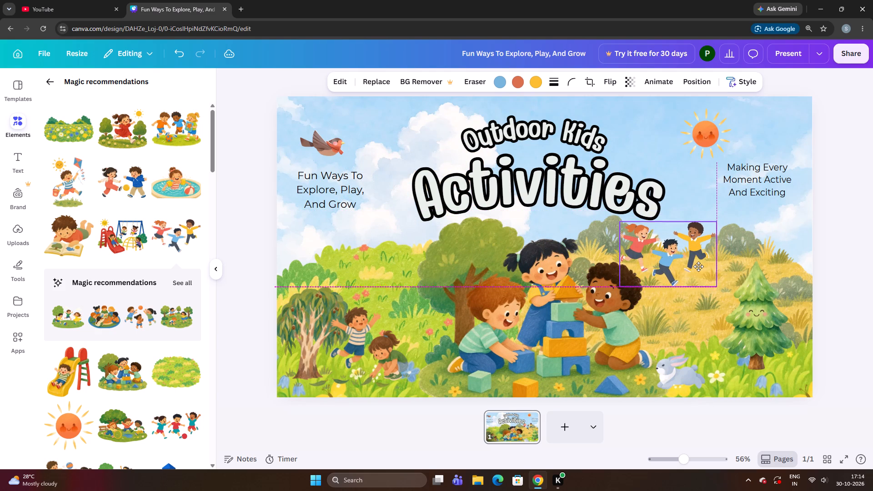
pyautogui.moveTo(698, 266); pyautogui.dragTo(698, 266)
# Shrink the block-stacking children illustration and place it where the meadow meets the yellow hill, just beneath the title.
pyautogui.moveTo(613, 320); pyautogui.dragTo(462, 336)
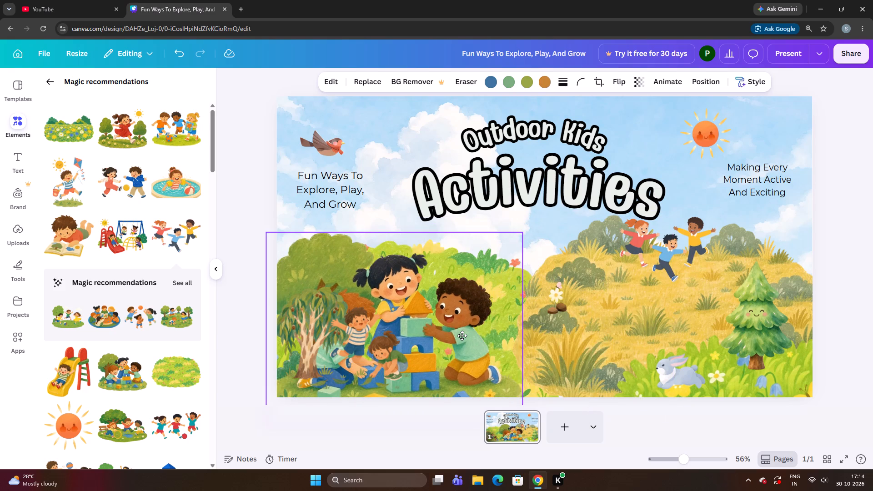
pyautogui.moveTo(462, 336); pyautogui.dragTo(582, 304)
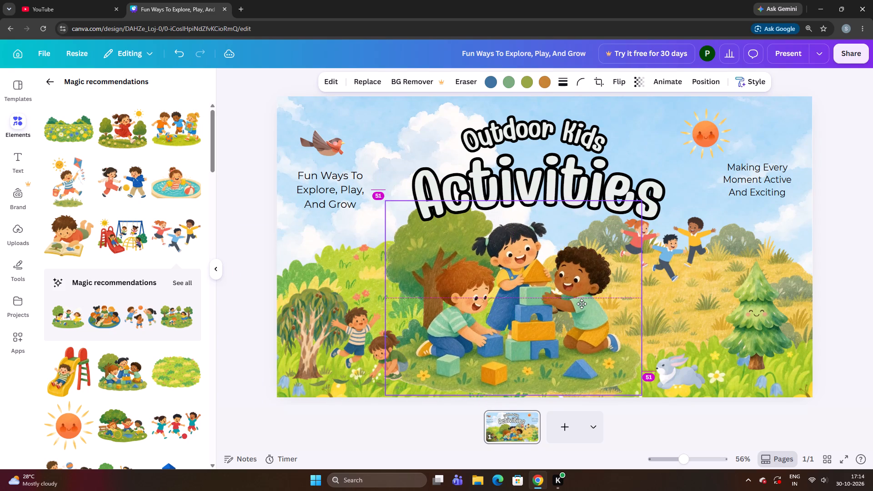
pyautogui.moveTo(582, 304); pyautogui.dragTo(588, 221)
pyautogui.moveTo(648, 312); pyautogui.dragTo(580, 253)
pyautogui.moveTo(571, 224); pyautogui.dragTo(582, 274)
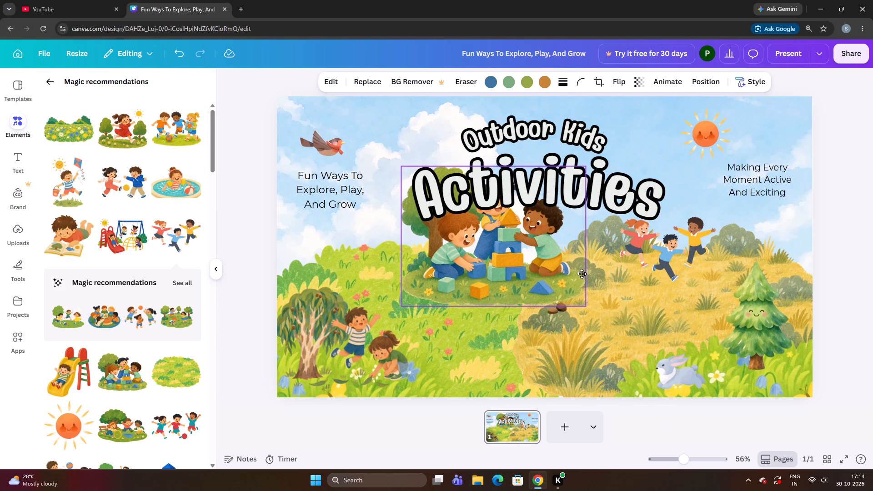
pyautogui.moveTo(582, 274); pyautogui.dragTo(584, 279)
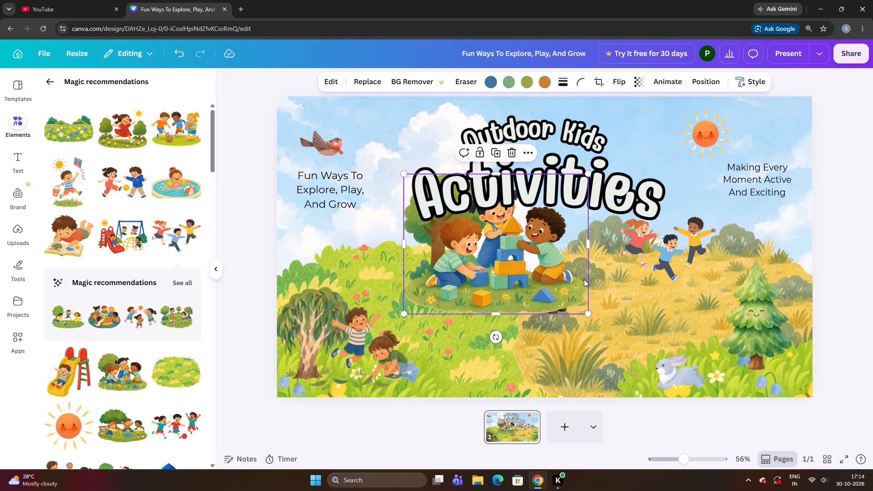
# Move the "Activities" title around beneath "Outdoor Kids", then delete it.
pyautogui.click(585, 182)
pyautogui.click(620, 196)
pyautogui.moveTo(620, 196); pyautogui.dragTo(631, 161)
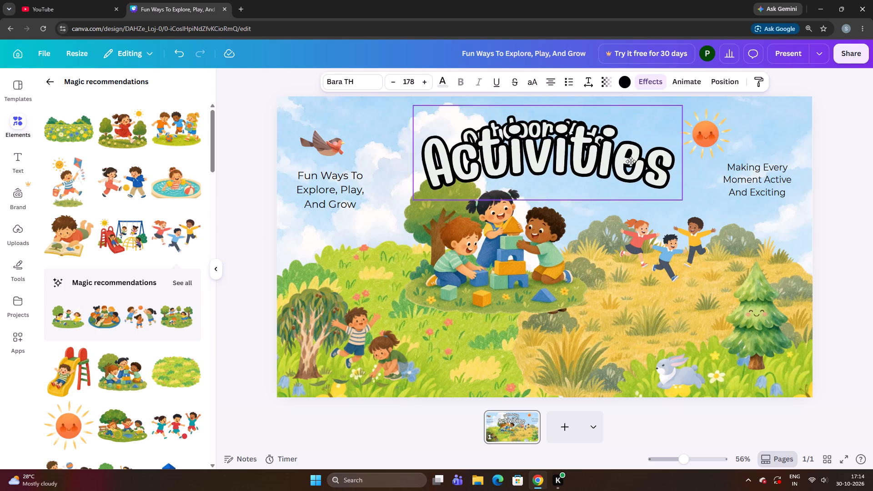
pyautogui.moveTo(631, 161); pyautogui.dragTo(662, 182)
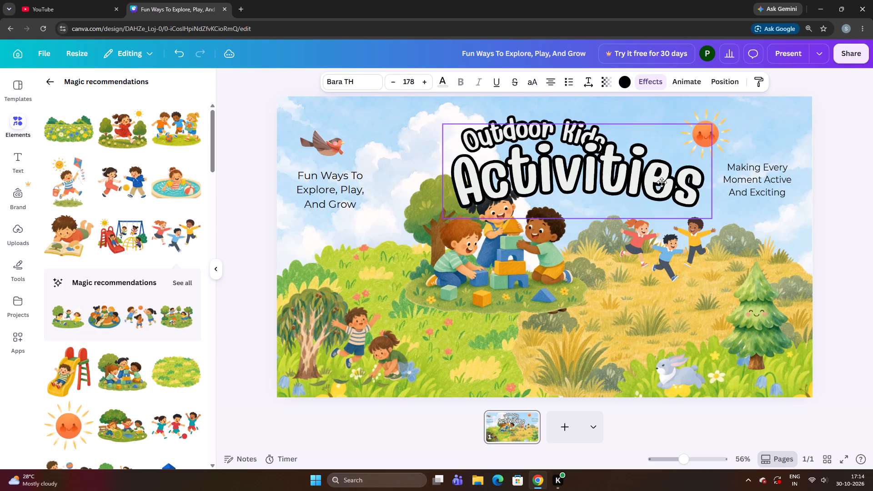
pyautogui.moveTo(662, 182); pyautogui.dragTo(574, 207)
pyautogui.click(508, 122)
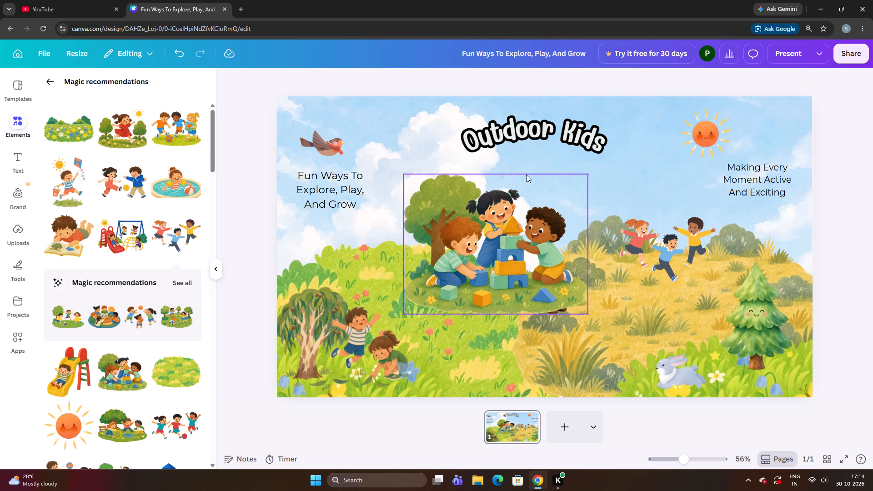
# Raise the block-stacking children slightly, keeping them beneath "Outdoor Kids" at the meadow's upper edge.
pyautogui.click(526, 175)
pyautogui.click(664, 170)
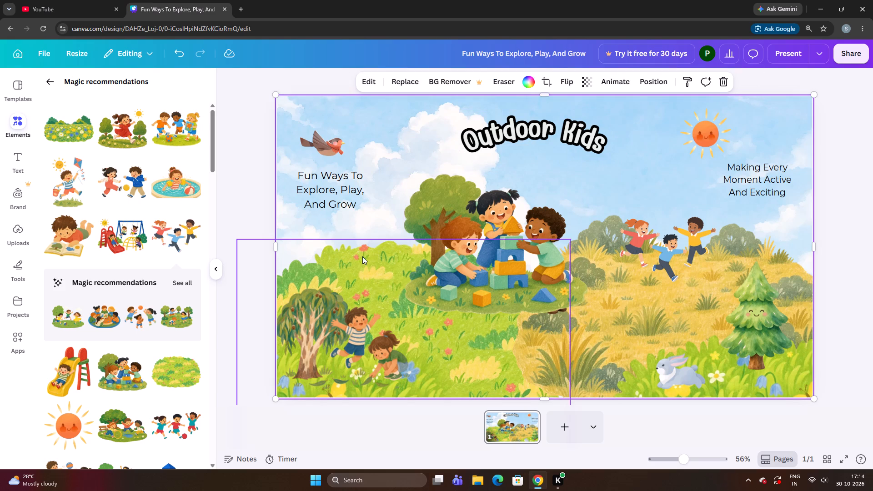
pyautogui.moveTo(481, 292); pyautogui.dragTo(512, 276)
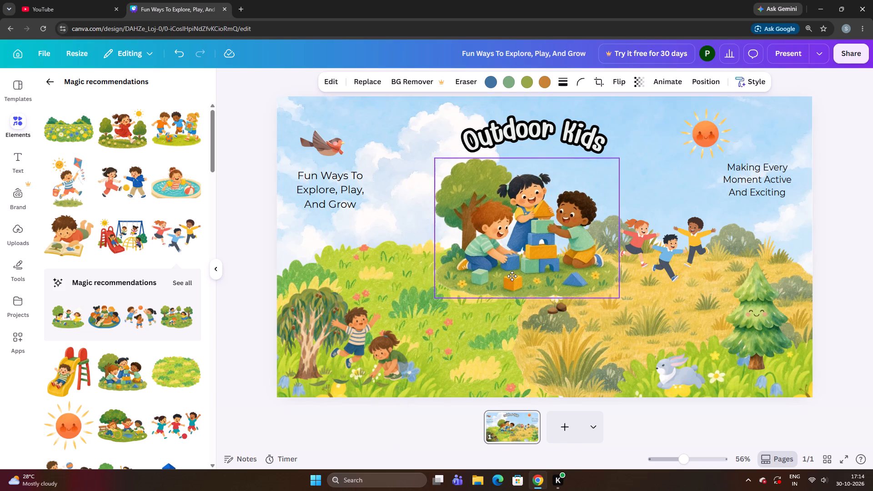
pyautogui.moveTo(512, 276); pyautogui.dragTo(482, 282)
# Move the small white flower with brown stones onto the yellow grass, just above the rabbit.
pyautogui.moveTo(555, 311); pyautogui.dragTo(555, 311)
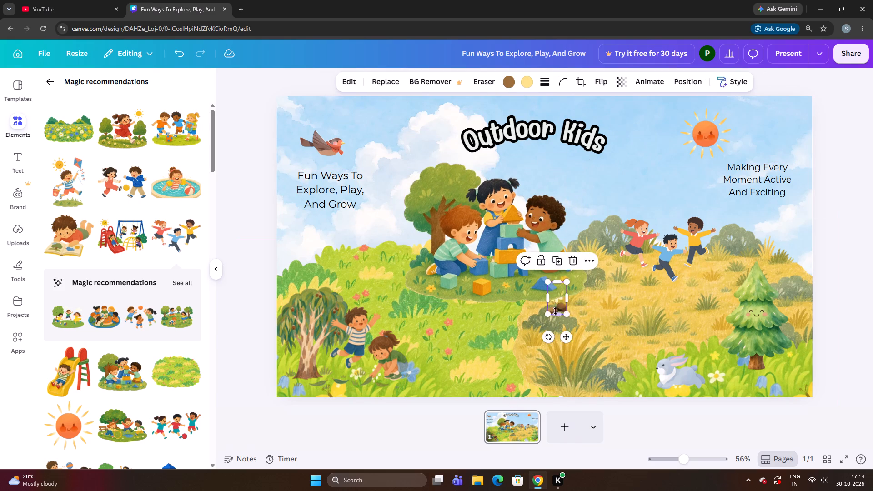
pyautogui.moveTo(555, 311); pyautogui.dragTo(631, 344)
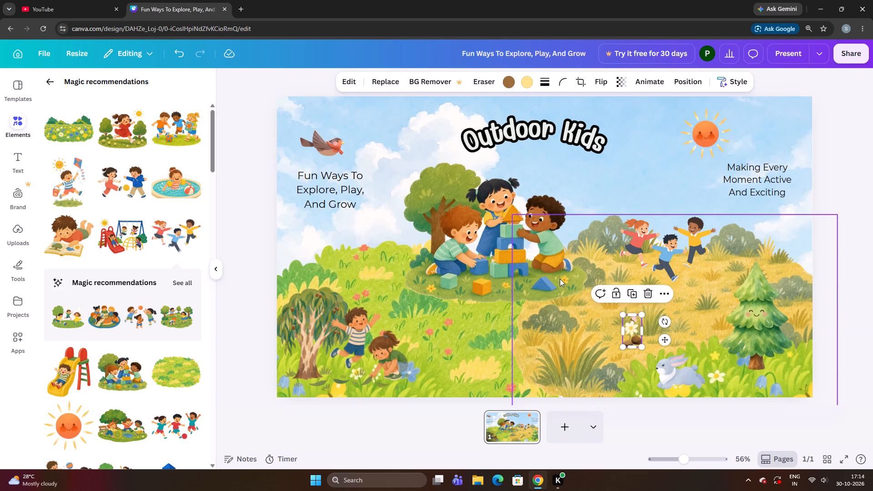
# Lower the block-stacking children illustration slightly at the meadow's upper edge beneath "Outdoor Kids".
pyautogui.moveTo(553, 277); pyautogui.dragTo(556, 282)
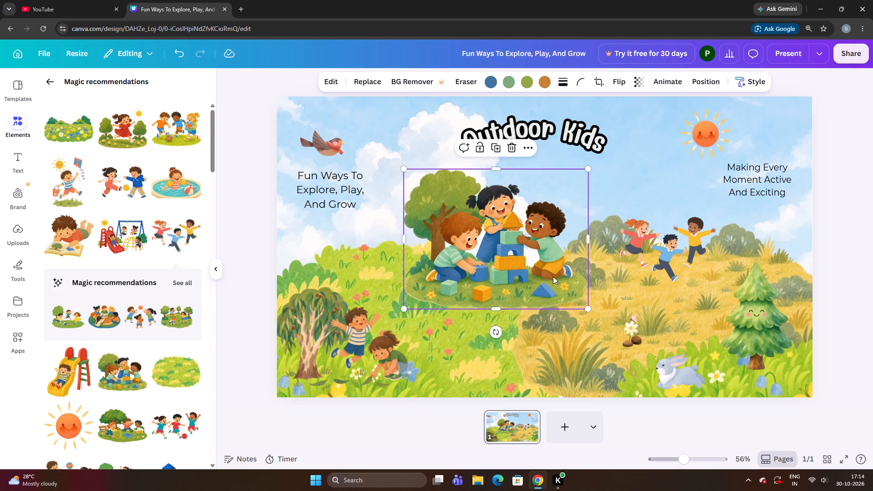
pyautogui.click(229, 225)
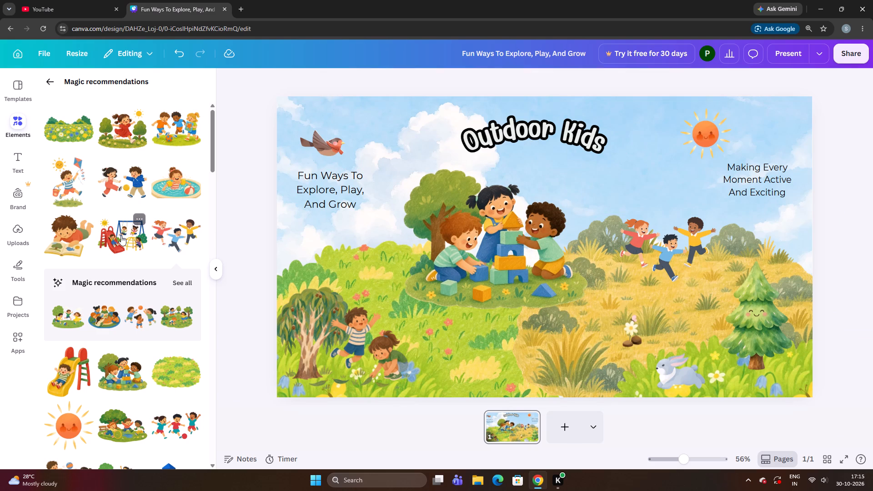
# Add the playground illustration with the red slide and swings, shrink it, and place it beneath the "Fun Ways To Explore, Play, And Grow" caption.
pyautogui.click(121, 235)
pyautogui.moveTo(425, 255); pyautogui.dragTo(464, 271)
pyautogui.moveTo(459, 271); pyautogui.dragTo(334, 257)
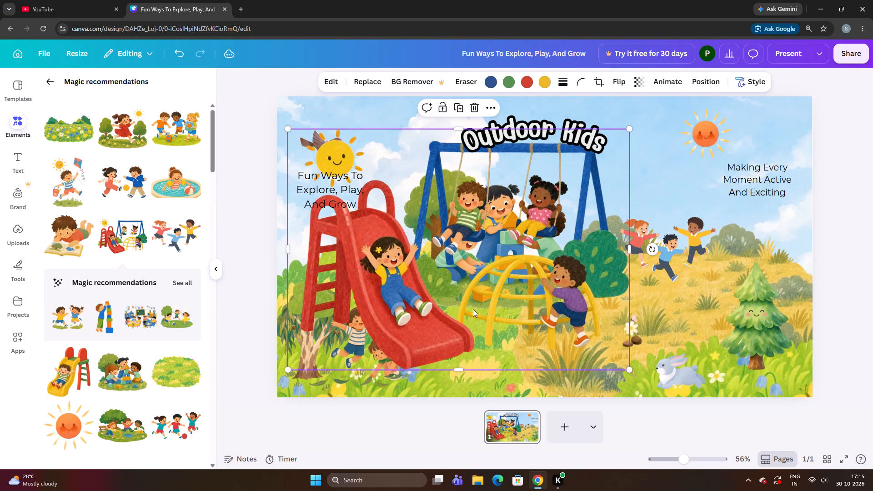
pyautogui.moveTo(628, 371); pyautogui.dragTo(436, 215)
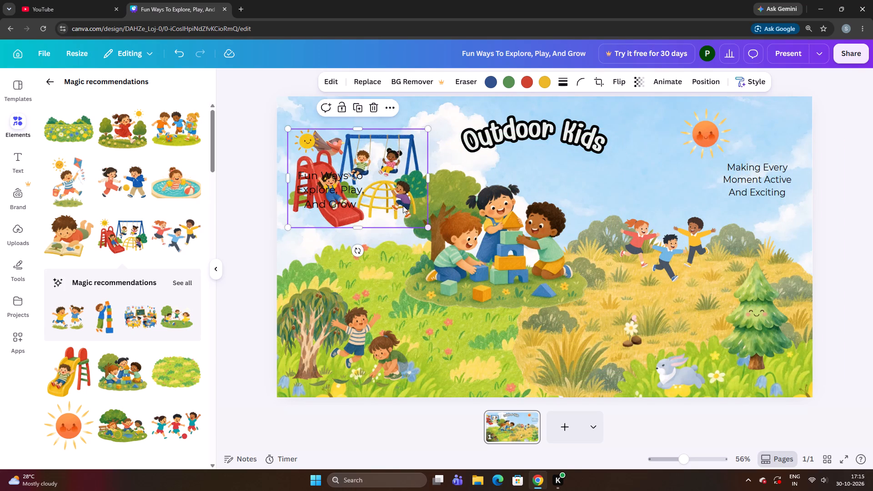
pyautogui.moveTo(397, 201); pyautogui.dragTo(394, 268)
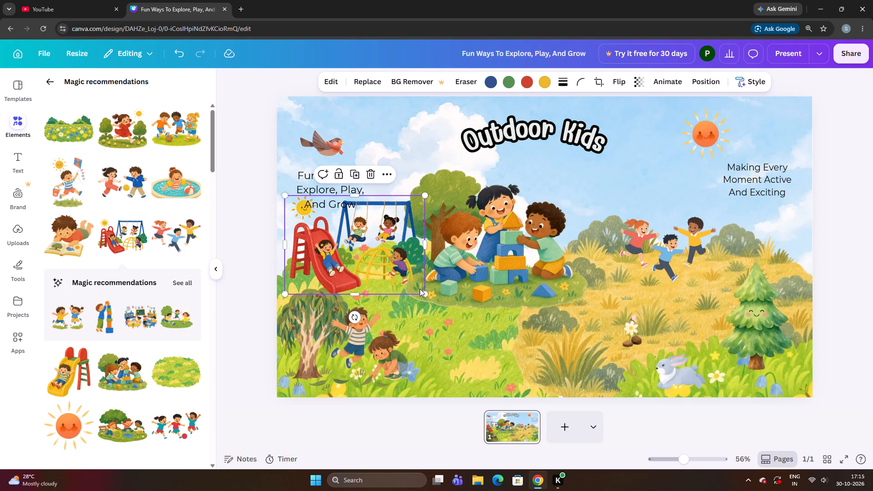
pyautogui.moveTo(426, 293); pyautogui.dragTo(399, 255)
pyautogui.moveTo(366, 240); pyautogui.dragTo(384, 257)
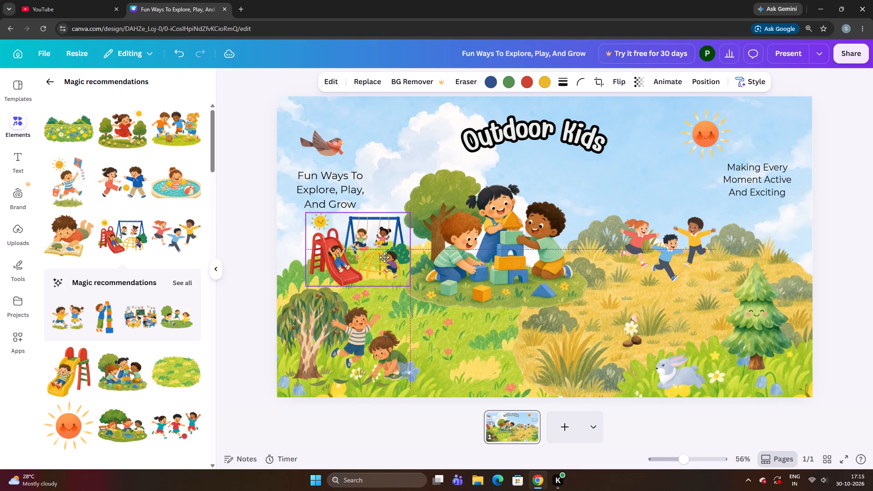
pyautogui.moveTo(384, 257); pyautogui.dragTo(384, 261)
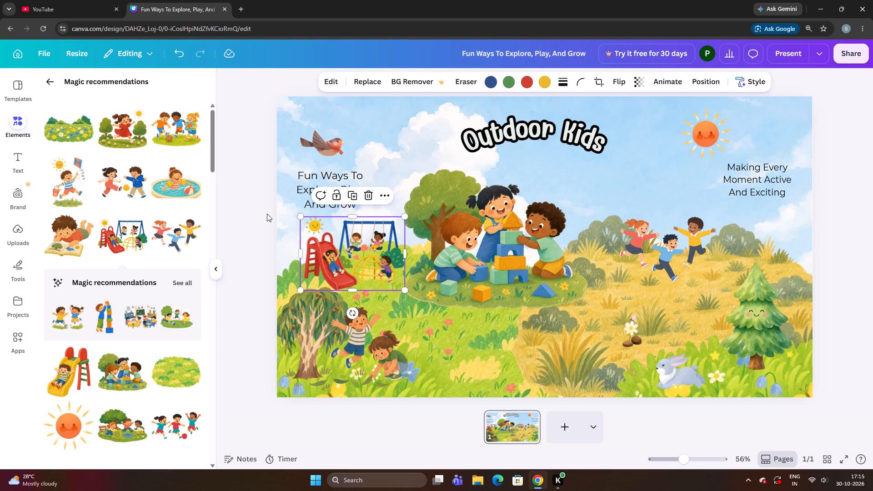
pyautogui.click(267, 214)
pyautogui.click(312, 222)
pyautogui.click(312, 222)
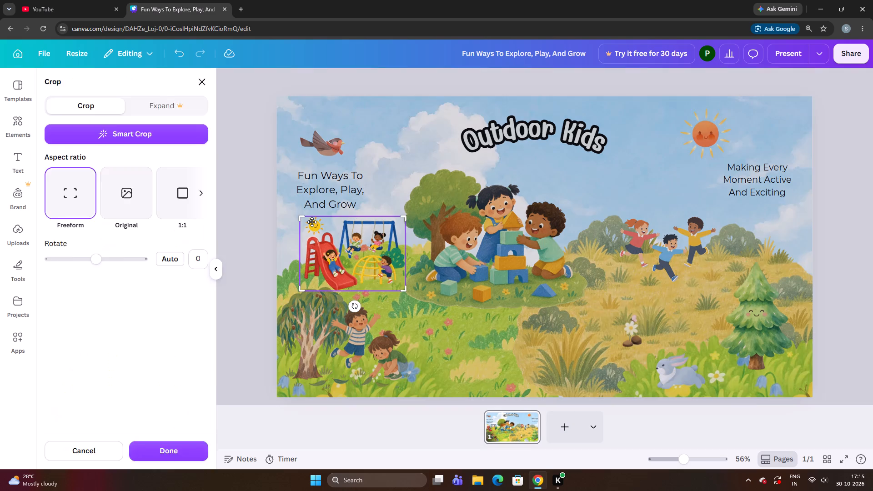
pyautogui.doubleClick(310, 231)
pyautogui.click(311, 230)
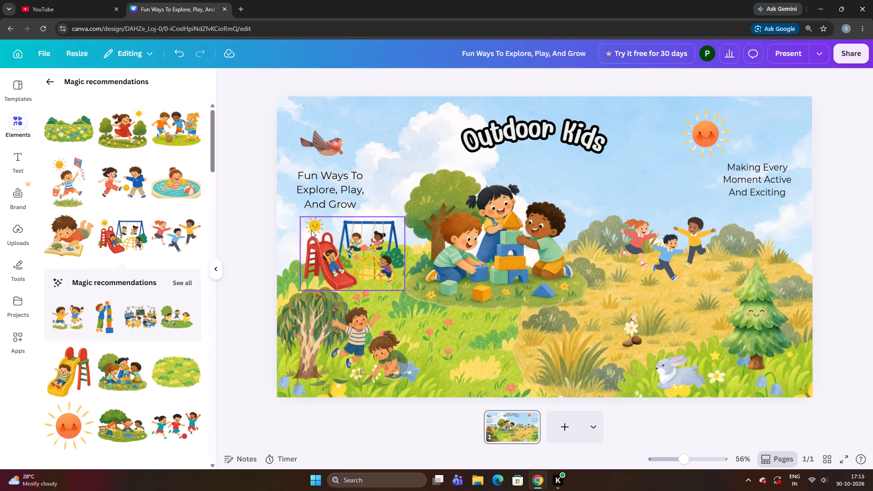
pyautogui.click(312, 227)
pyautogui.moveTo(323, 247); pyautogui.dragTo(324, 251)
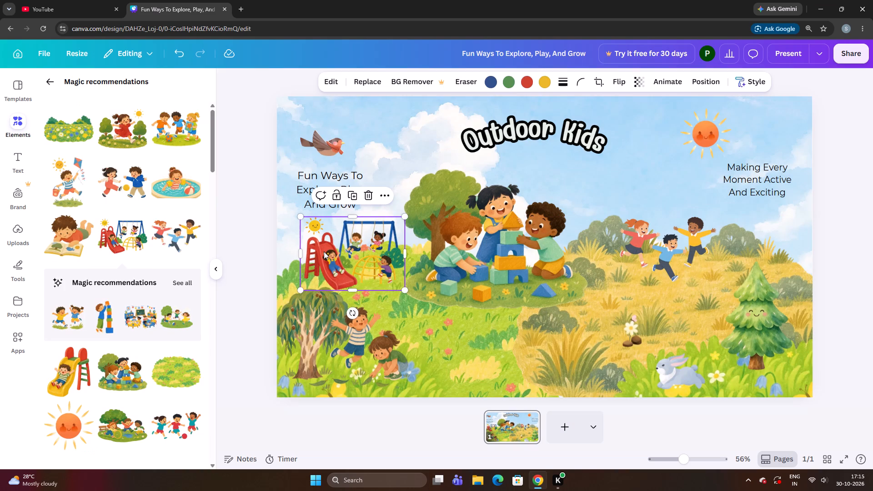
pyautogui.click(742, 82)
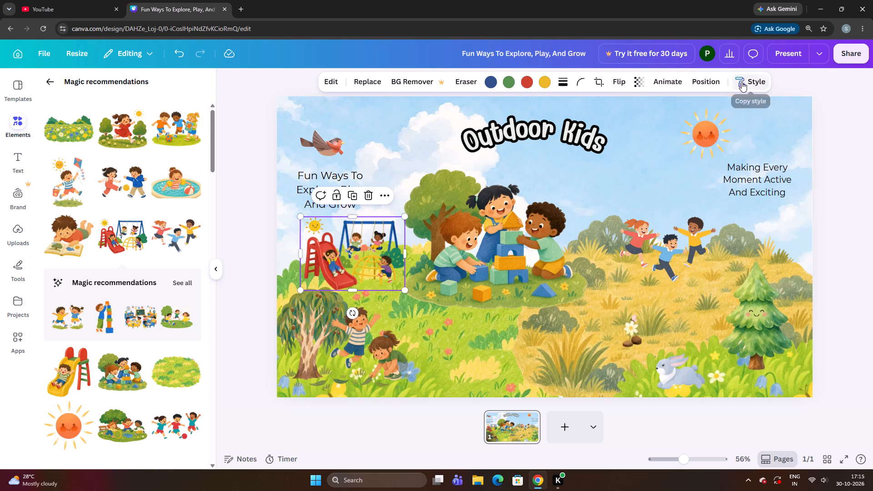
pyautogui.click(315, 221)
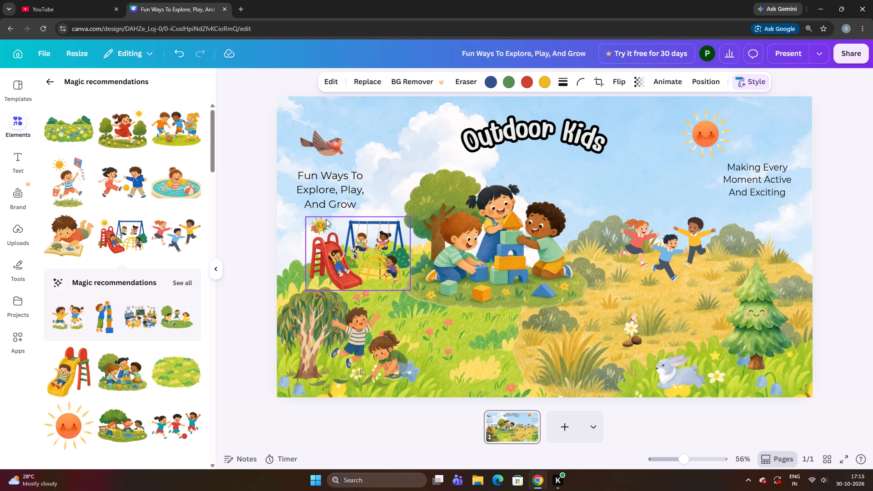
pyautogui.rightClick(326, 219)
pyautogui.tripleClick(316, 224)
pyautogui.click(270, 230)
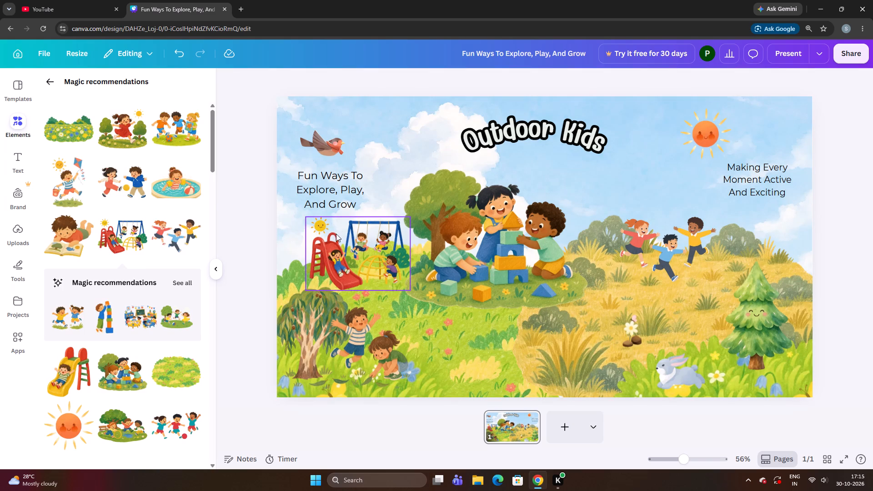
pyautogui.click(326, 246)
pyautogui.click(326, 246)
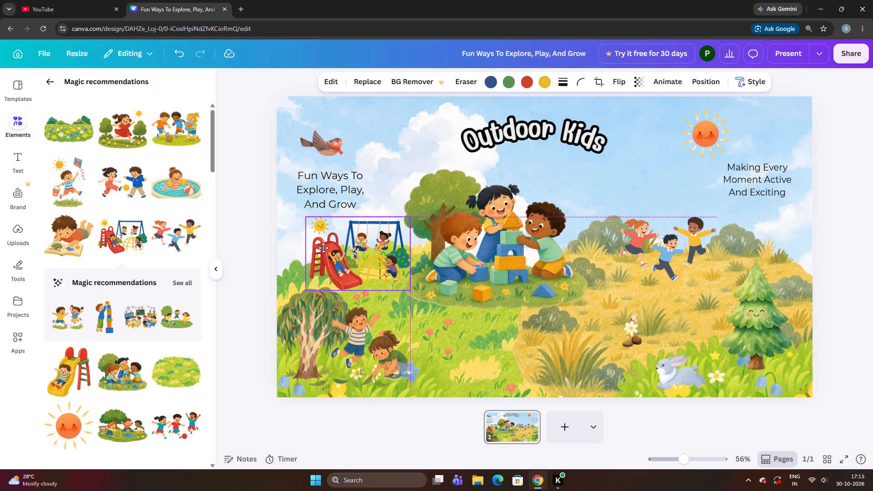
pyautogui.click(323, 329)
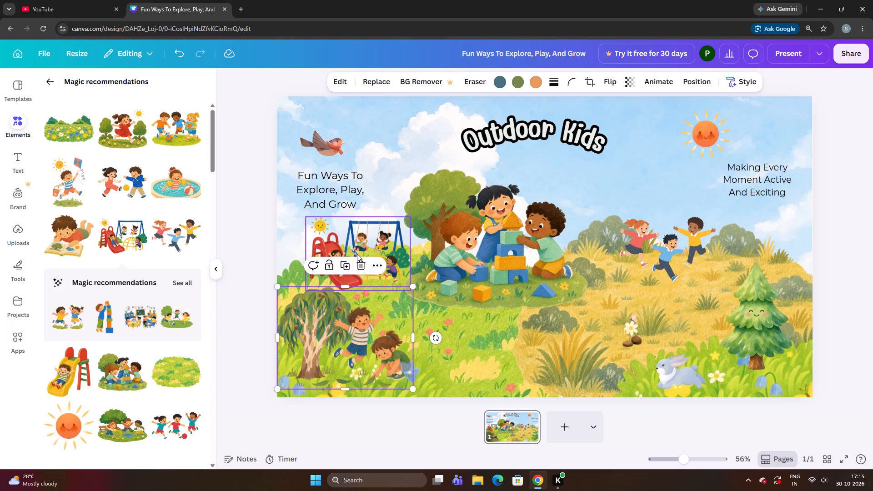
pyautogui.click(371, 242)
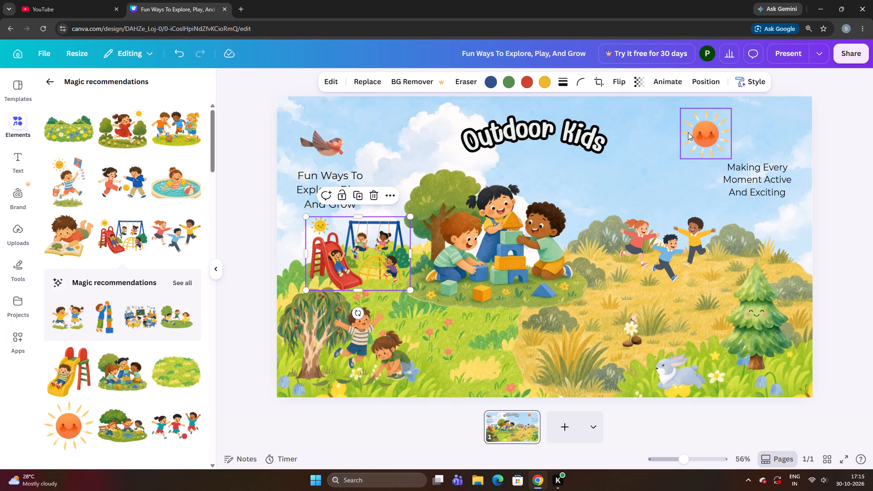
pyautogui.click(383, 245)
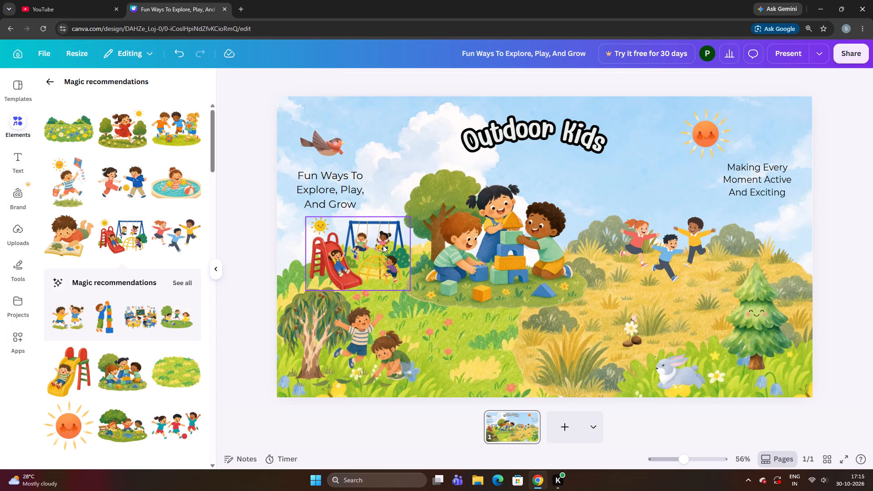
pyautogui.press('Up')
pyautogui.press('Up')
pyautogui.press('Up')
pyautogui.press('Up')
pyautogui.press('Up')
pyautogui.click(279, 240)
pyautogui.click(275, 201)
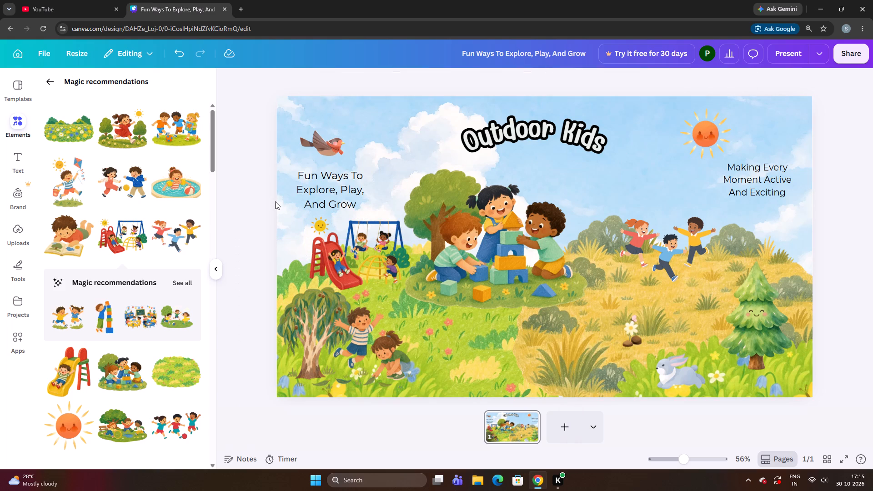
# Nudge the playground illustration slightly up and to the right, between the caption and the block-stacking children's tree.
pyautogui.click(386, 241)
pyautogui.press('Up')
pyautogui.press('Up')
pyautogui.press('Up')
pyautogui.press('Up')
pyautogui.press('Up')
pyautogui.press('Up')
pyautogui.press('Up')
pyautogui.press('Up')
pyautogui.press('Up')
pyautogui.press('Up')
pyautogui.press('Up')
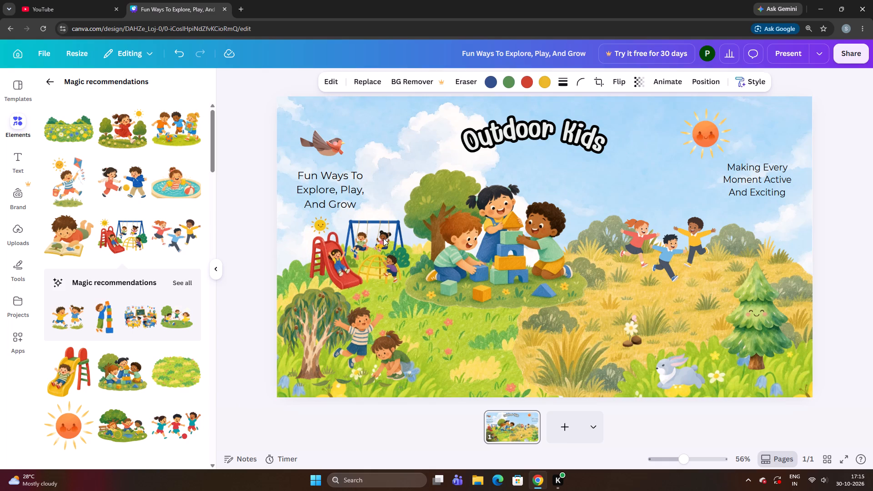
pyautogui.press('Up')
pyautogui.press('Down')
pyautogui.press('Down')
pyautogui.press('Right')
pyautogui.press('Right')
pyautogui.press('Right')
pyautogui.press('Right')
pyautogui.press('Right')
pyautogui.press('Right')
pyautogui.press('Right')
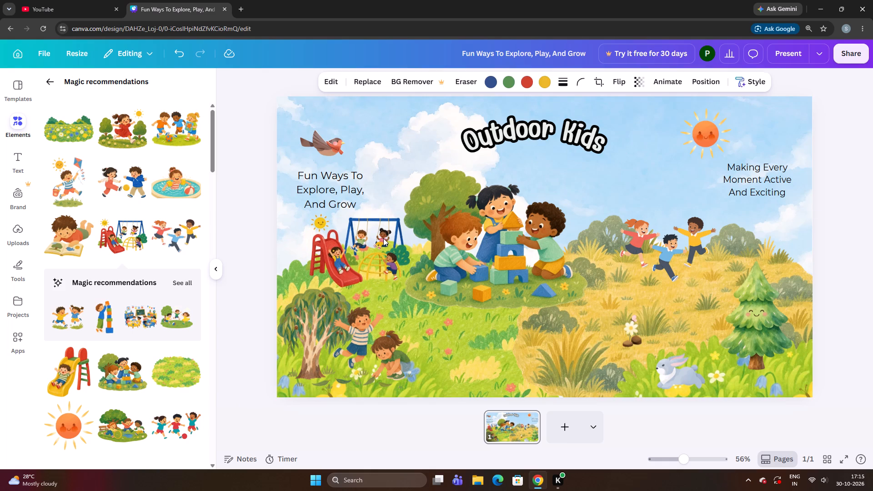
pyautogui.press('Right')
pyautogui.press('Right')
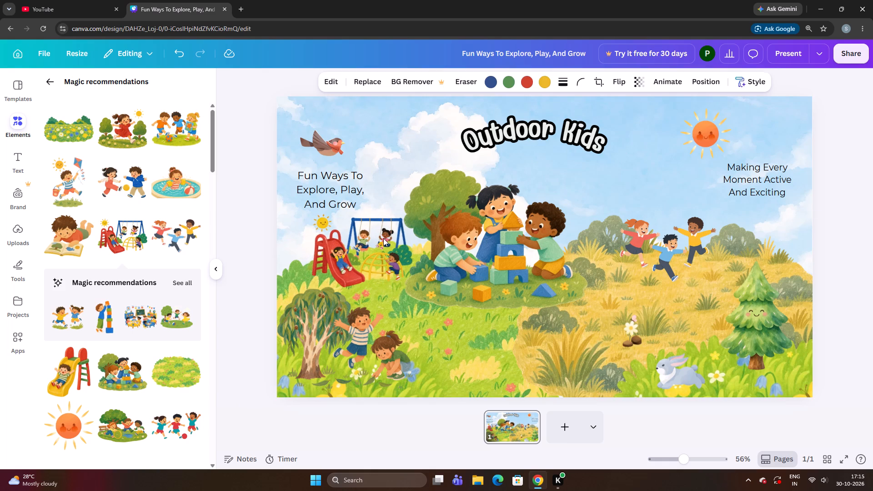
# Fine-tune the playground illustration's position with small nudges, keeping it beneath the "Fun Ways To Explore, Play, And Grow" caption and beside the large tree.
pyautogui.press('Down')
pyautogui.press('Up')
pyautogui.press('Left')
pyautogui.press('Left')
pyautogui.press('Left')
pyautogui.press('Left')
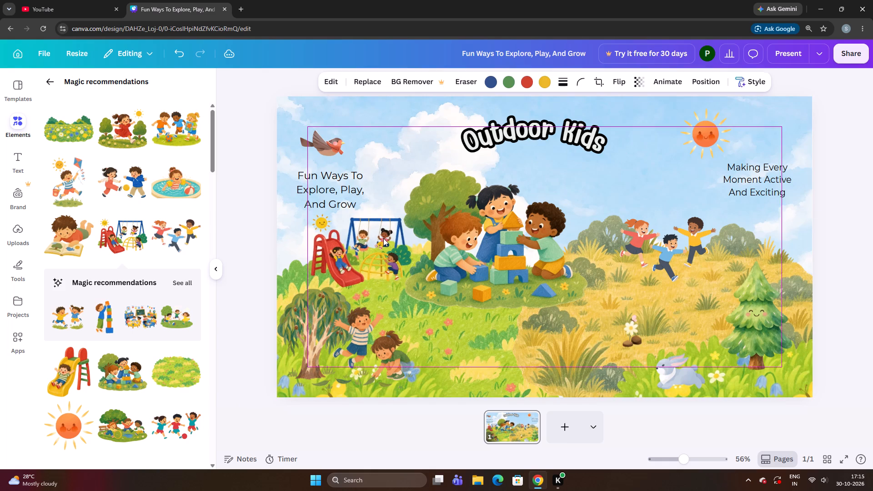
pyautogui.press('Left')
pyautogui.press('Down')
pyautogui.press('Down')
pyautogui.press('Down')
pyautogui.press('Down')
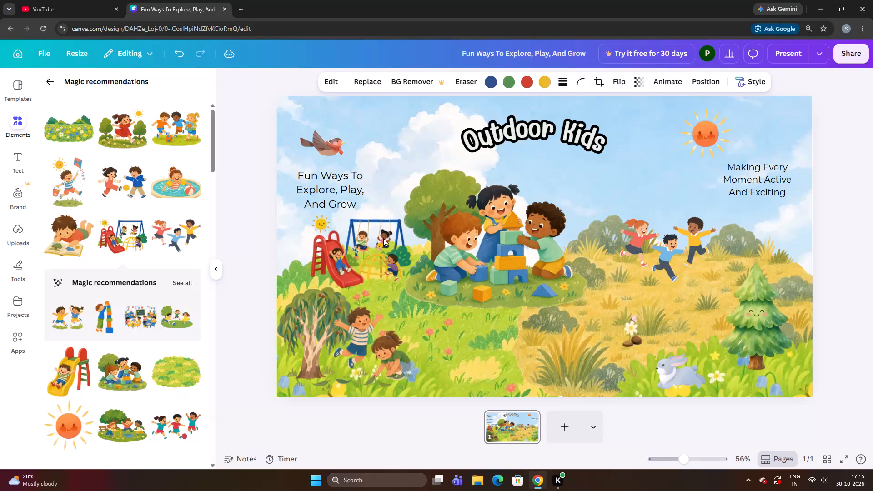
pyautogui.press('Down')
pyautogui.press('Down')
pyautogui.press('Right')
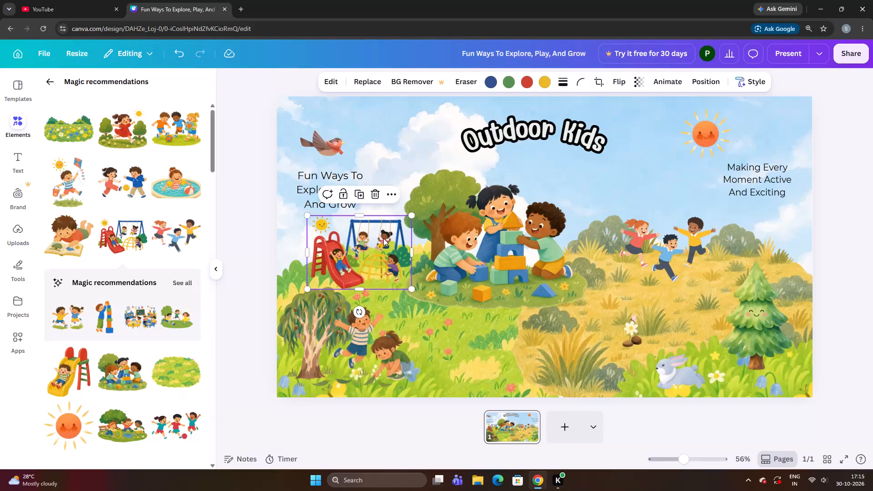
pyautogui.press('Right')
pyautogui.press('Right')
pyautogui.press('Right')
pyautogui.press('Right')
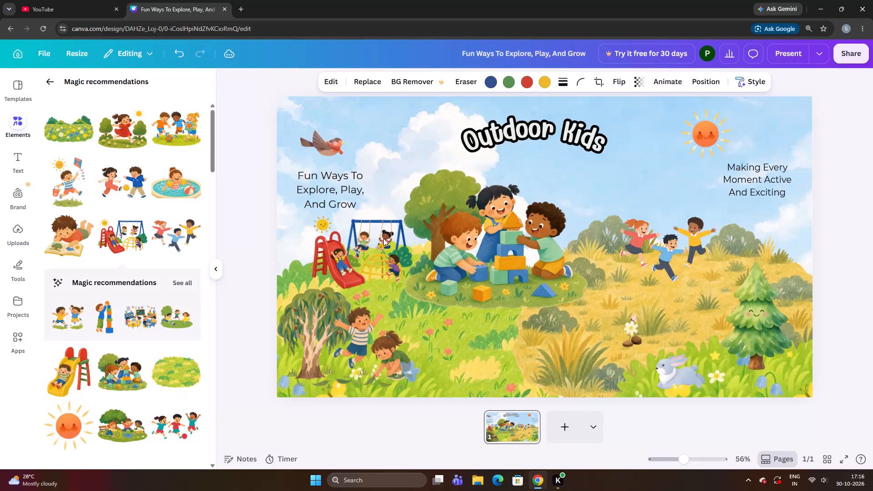
pyautogui.press('Down')
pyautogui.press('Up')
pyautogui.press('Left')
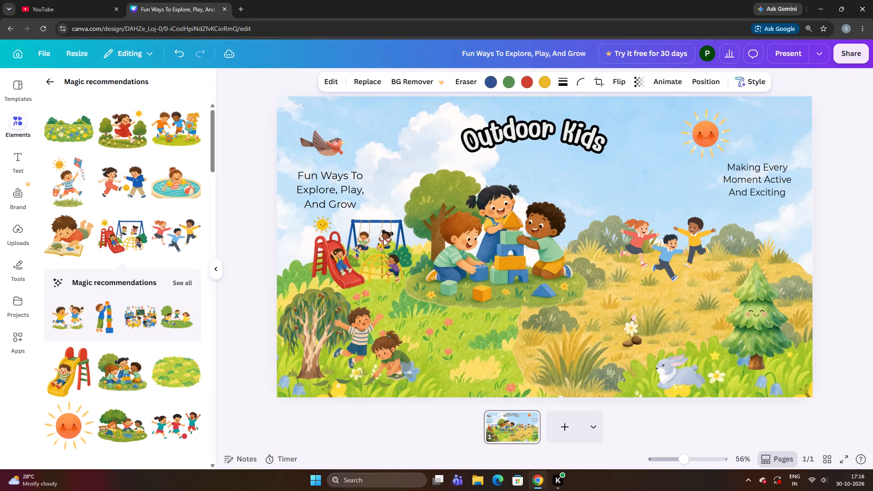
pyautogui.press('Down')
pyautogui.press('Down')
pyautogui.press('Left')
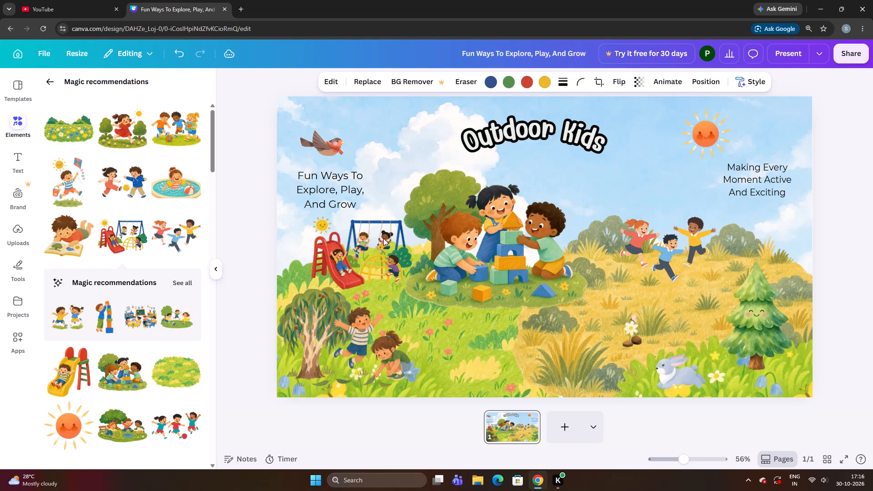
pyautogui.press('Down')
pyautogui.press('Down')
pyautogui.press('Right')
pyautogui.press('Right')
pyautogui.press('Right')
pyautogui.press('Right')
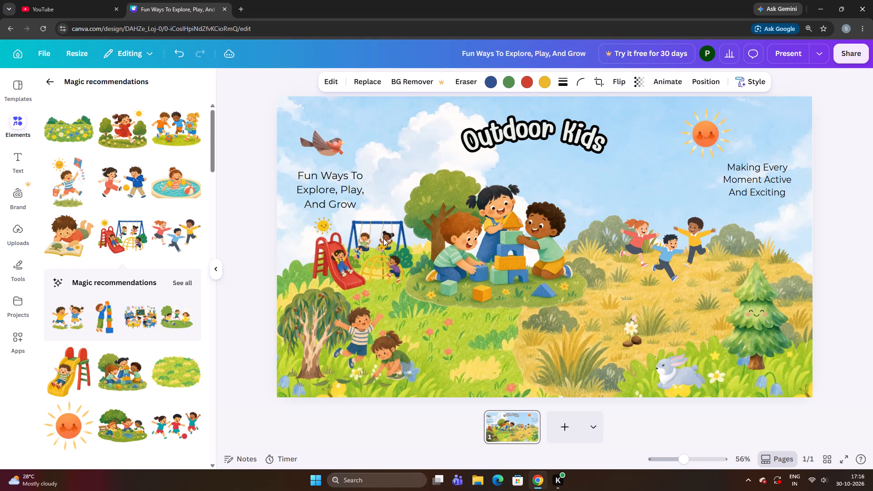
pyautogui.press('Up')
pyautogui.press('Up')
pyautogui.press('Up')
pyautogui.press('Down')
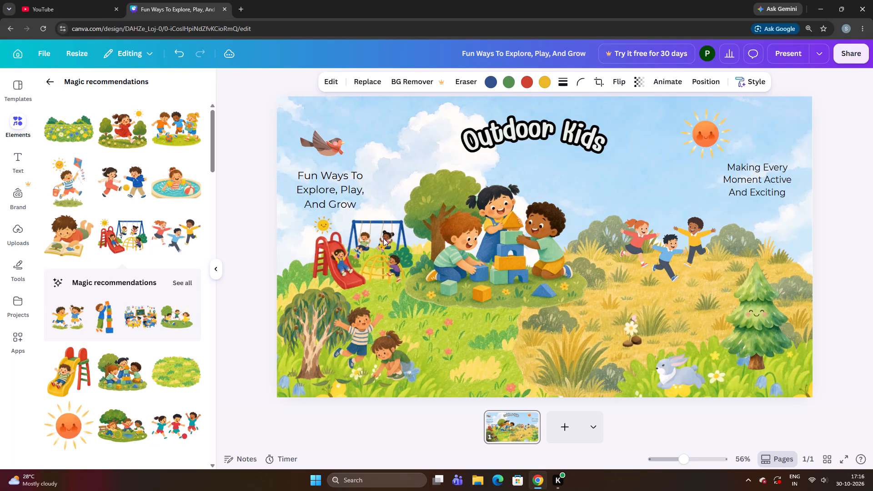
pyautogui.press('Down')
pyautogui.press('Down')
pyautogui.press('Up')
pyautogui.press('Right')
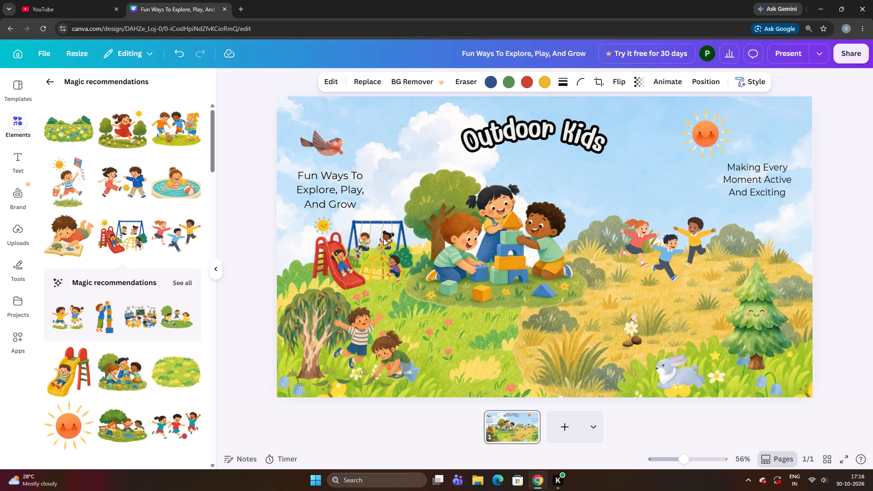
pyautogui.press('Up')
pyautogui.press('Up')
pyautogui.press('Up')
pyautogui.press('Down')
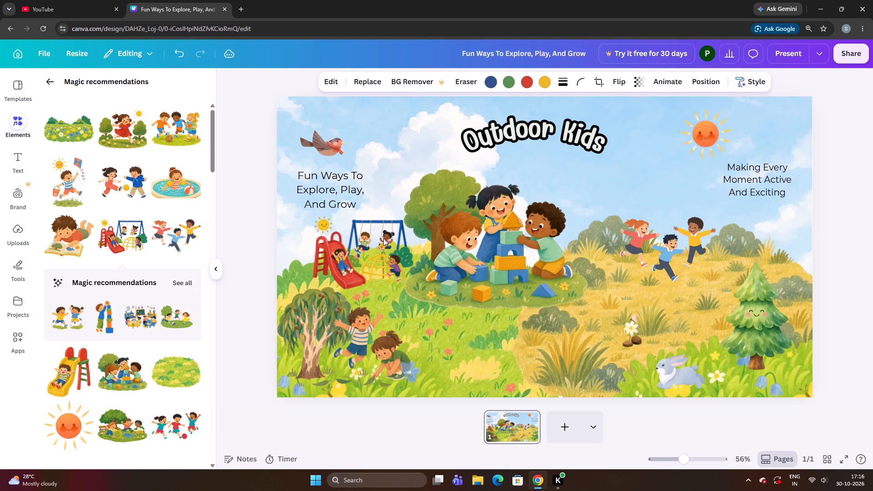
pyautogui.press('Down')
pyautogui.press('Right')
pyautogui.press('Right')
pyautogui.press('Down')
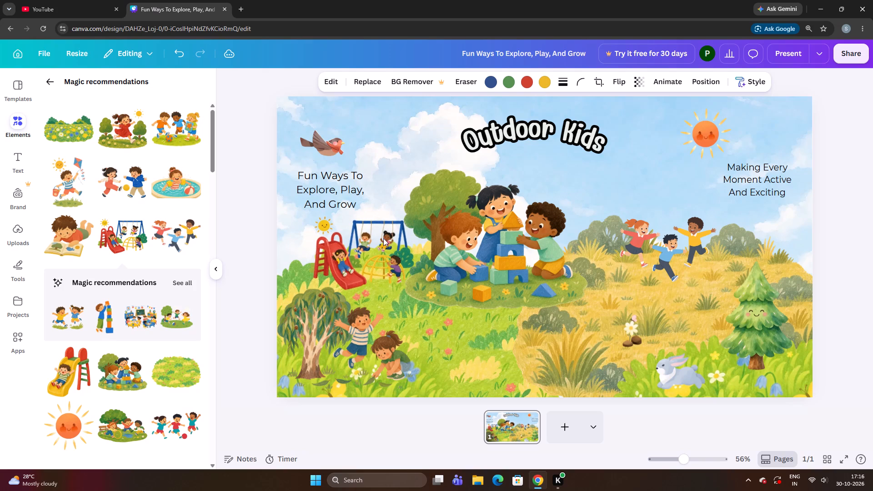
pyautogui.press('Up')
pyautogui.press('Right')
pyautogui.press('Right')
pyautogui.press('Up')
pyautogui.press('Up')
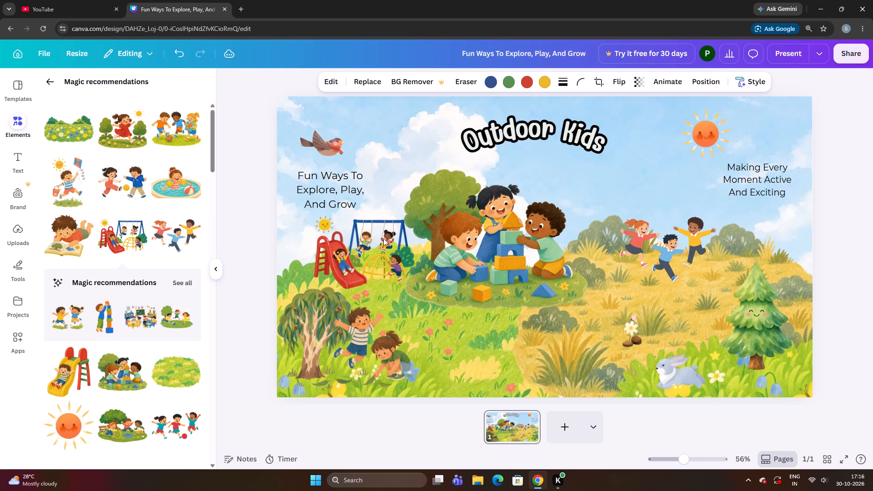
pyautogui.press('Left')
pyautogui.press('Left')
pyautogui.press('Left')
pyautogui.press('Left')
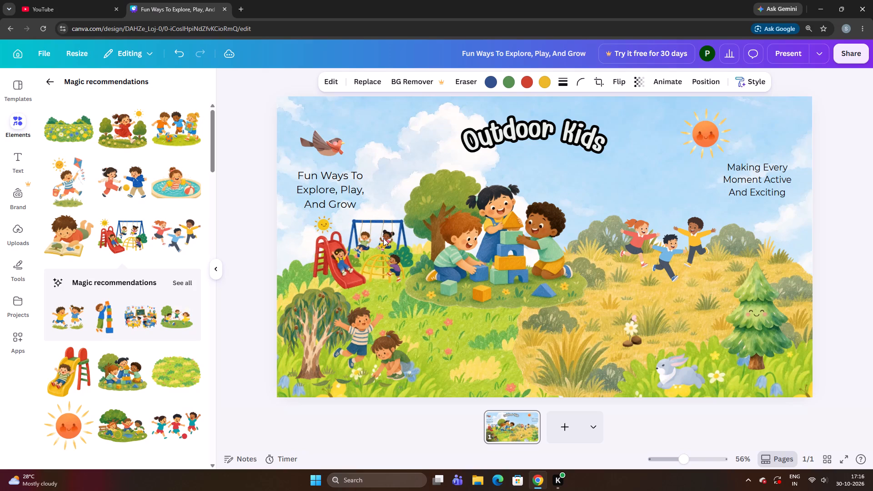
pyautogui.press('Left')
pyautogui.press('Left')
pyautogui.press('Up')
pyautogui.press('Left')
pyautogui.press('Left')
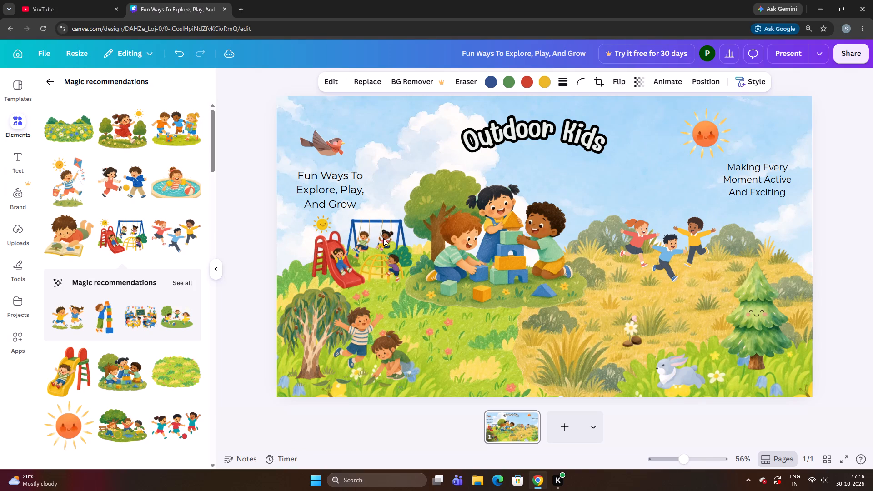
pyautogui.press('Left')
pyautogui.press('Left')
pyautogui.press('Left')
pyautogui.press('Up')
pyautogui.press('Up')
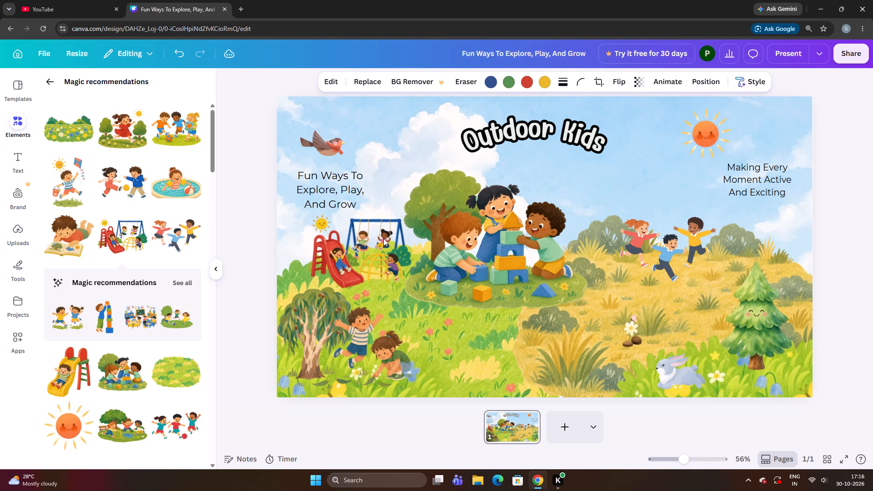
pyautogui.press('Up')
pyautogui.press('Right')
pyautogui.press('Right')
pyautogui.press('Right')
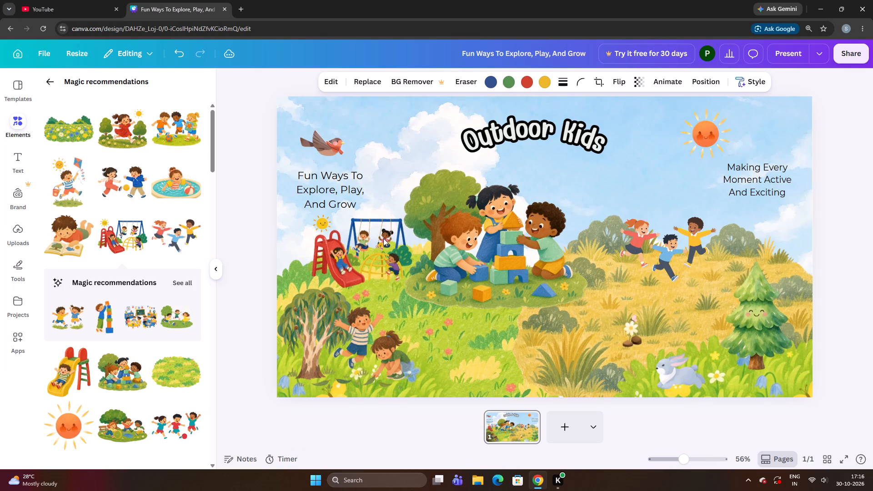
pyautogui.press('Right')
pyautogui.press('Right')
pyautogui.press('Down')
pyautogui.press('Down')
pyautogui.press('Up')
pyautogui.press('Up')
pyautogui.press('Up')
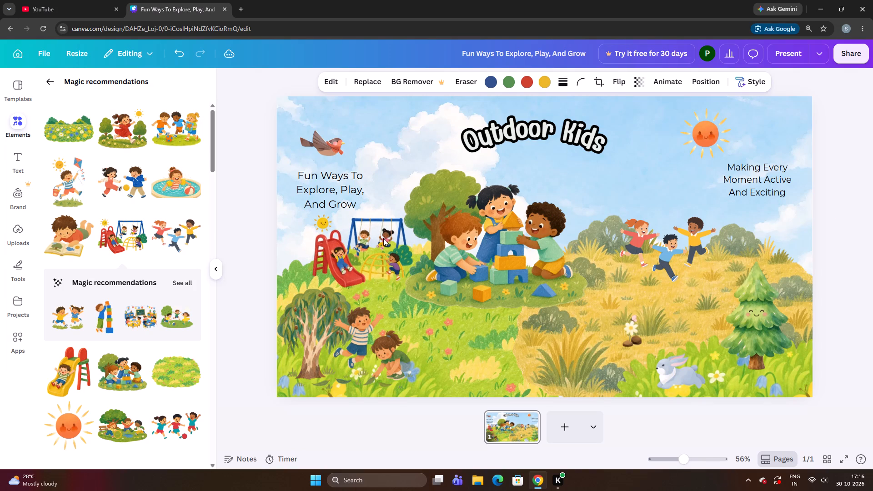
pyautogui.press('Right')
pyautogui.press('Right')
pyautogui.press('Down')
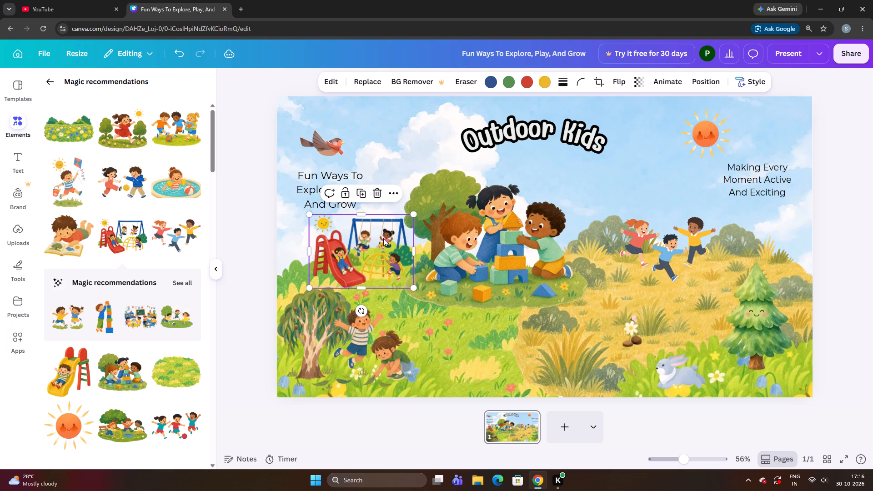
pyautogui.press('Up')
pyautogui.press('Left')
pyautogui.press('Left')
pyautogui.press('Left')
pyautogui.press('Left')
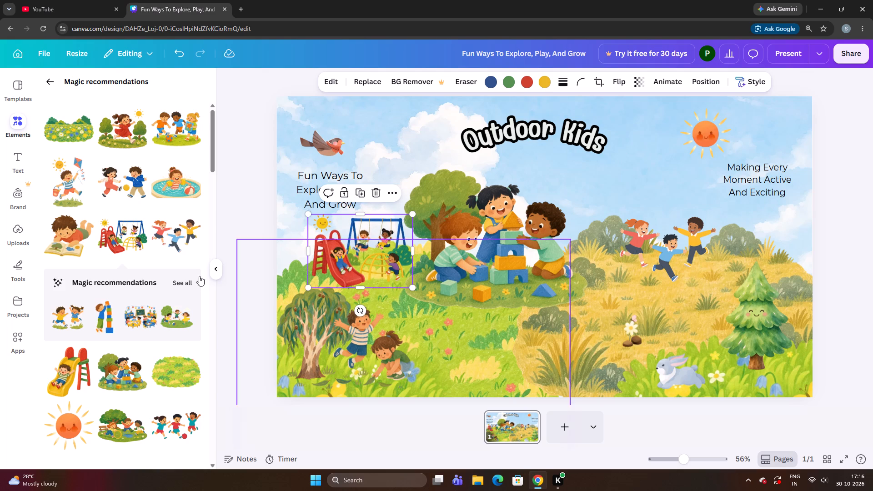
# Add the illustration of the yellow and coral flying birds and shrink it to a small pair near the word "Kids".
pyautogui.scroll(-3, 106, 402)
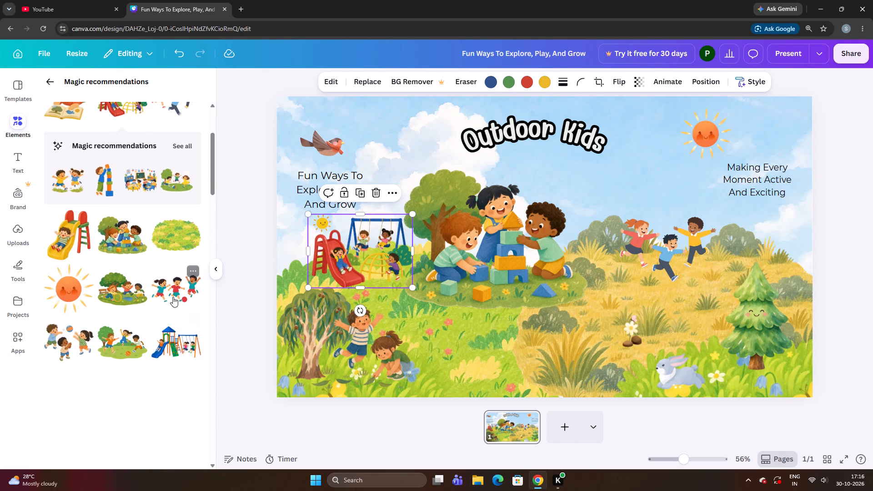
pyautogui.scroll(-2, 149, 321)
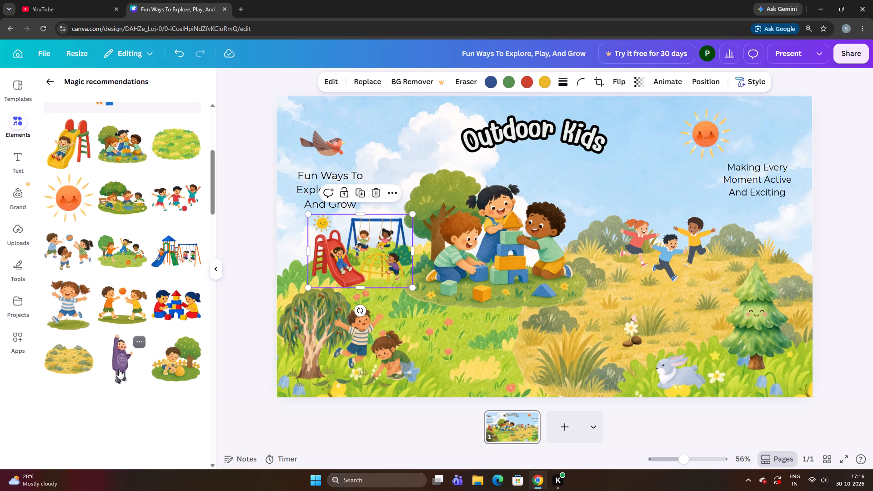
pyautogui.scroll(-2, 134, 341)
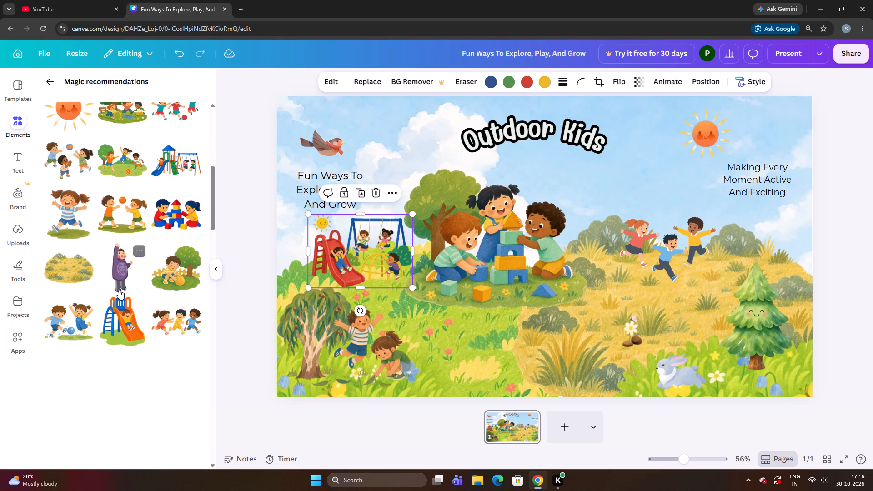
pyautogui.scroll(-3, 115, 291)
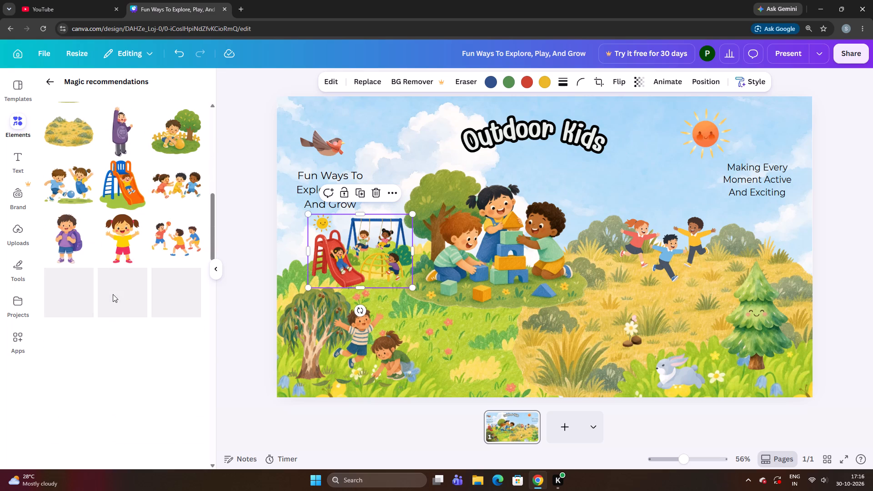
pyautogui.scroll(2, 113, 294)
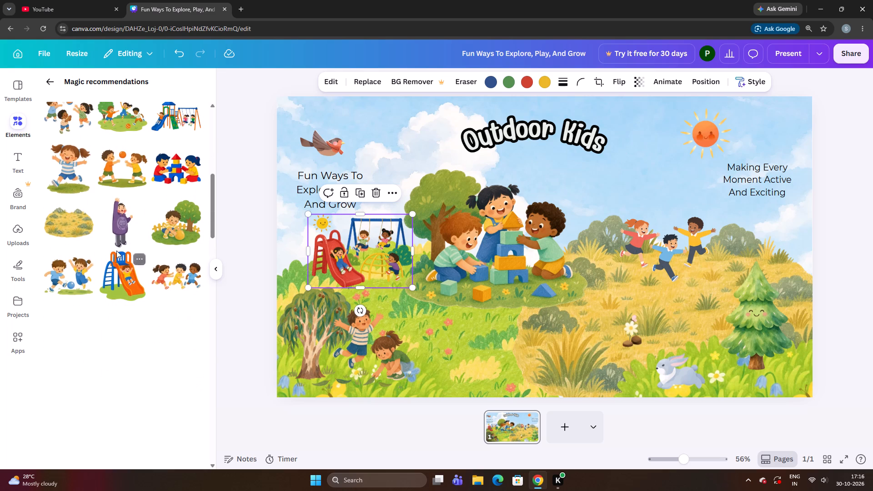
pyautogui.scroll(-3, 116, 250)
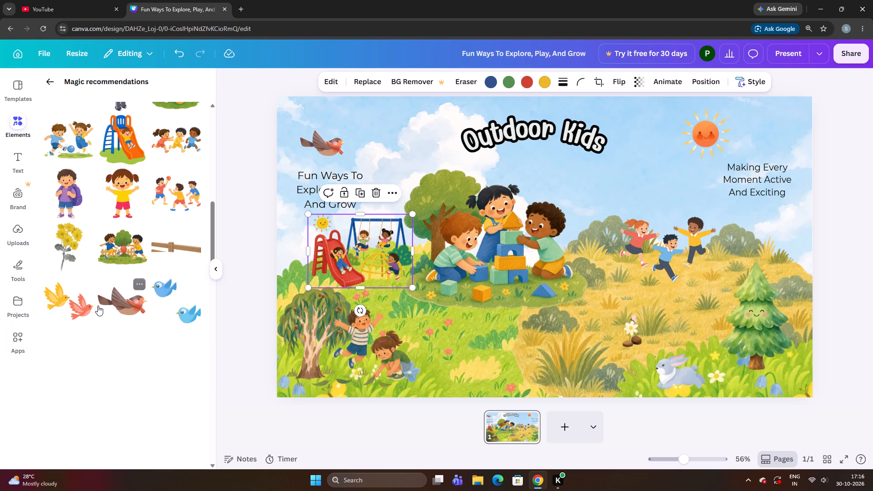
pyautogui.click(80, 310)
pyautogui.moveTo(608, 257); pyautogui.dragTo(623, 180)
pyautogui.moveTo(715, 291); pyautogui.dragTo(615, 175)
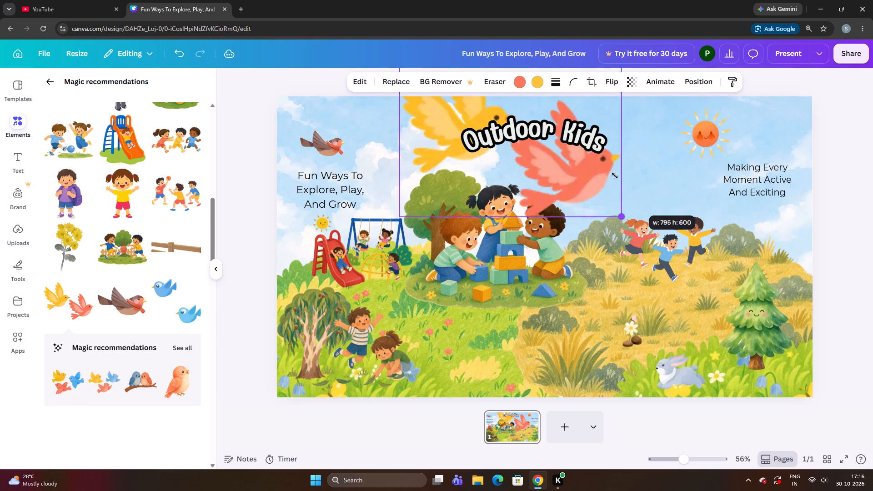
pyautogui.moveTo(615, 175); pyautogui.dragTo(608, 168)
pyautogui.moveTo(573, 161); pyautogui.dragTo(682, 181)
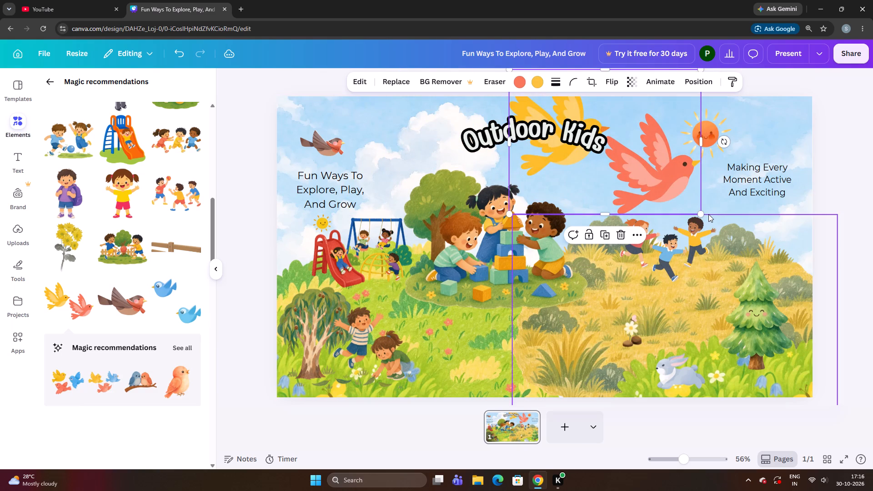
pyautogui.moveTo(702, 214); pyautogui.dragTo(632, 164)
pyautogui.moveTo(615, 123); pyautogui.dragTo(644, 154)
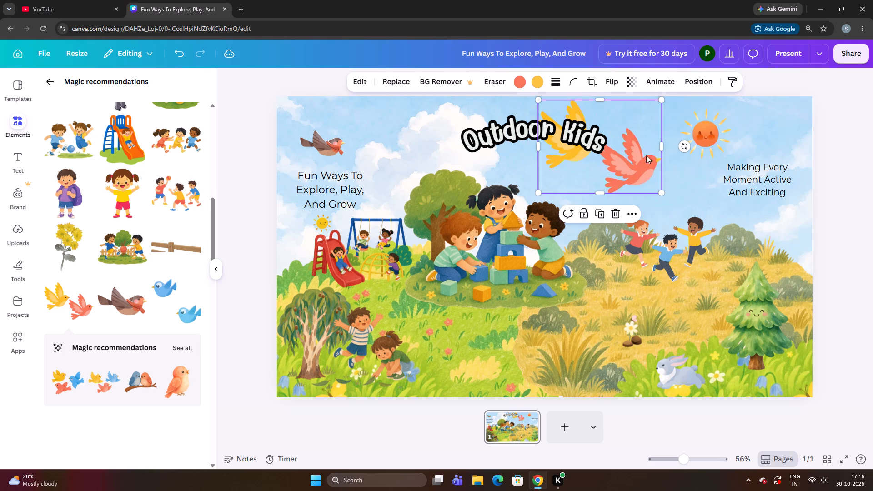
pyautogui.moveTo(663, 193); pyautogui.dragTo(622, 148)
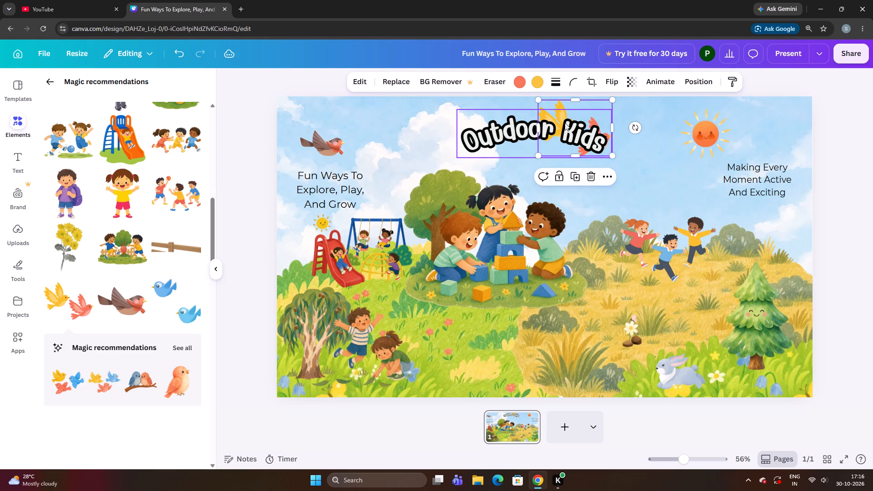
# Shift the "Outdoor Kids" title leftward, clear of the two birds and above the block-stacking children's tree.
pyautogui.click(481, 136)
pyautogui.moveTo(504, 136); pyautogui.dragTo(445, 141)
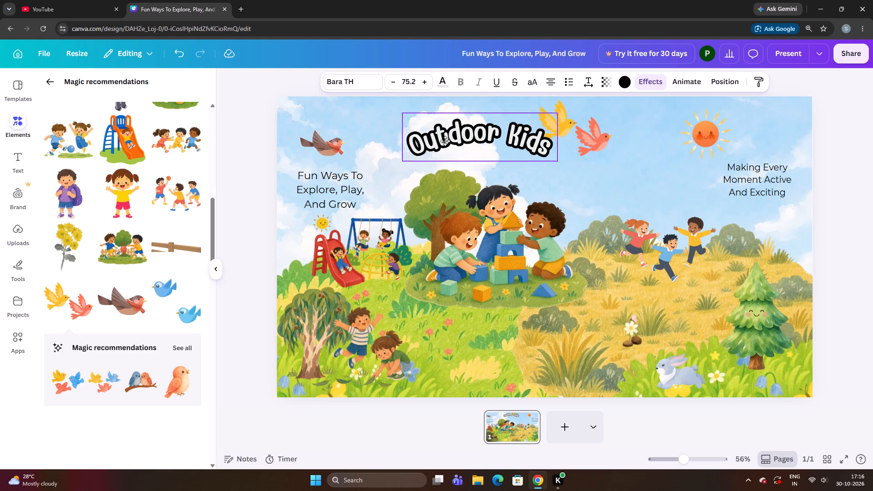
pyautogui.moveTo(445, 141); pyautogui.dragTo(441, 134)
# Move the yellow and coral birds into the open sky between the title and the sun, and shrink them slightly.
pyautogui.moveTo(585, 128); pyautogui.dragTo(607, 133)
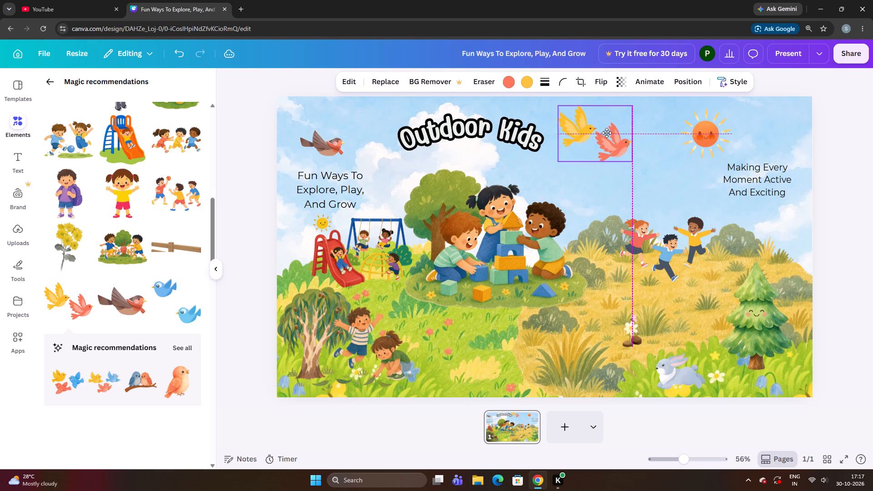
pyautogui.moveTo(607, 133); pyautogui.dragTo(627, 138)
pyautogui.moveTo(627, 138); pyautogui.dragTo(629, 145)
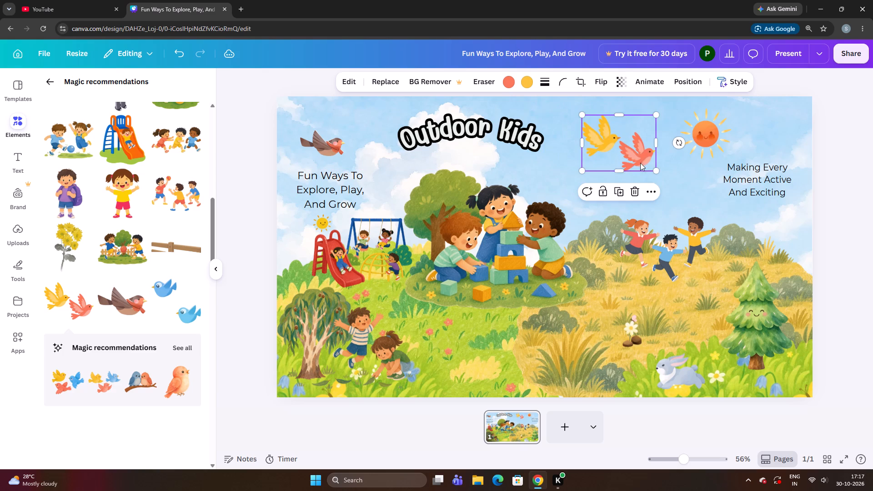
pyautogui.moveTo(655, 172); pyautogui.dragTo(650, 160)
pyautogui.moveTo(626, 146); pyautogui.dragTo(632, 158)
pyautogui.moveTo(632, 158); pyautogui.dragTo(636, 161)
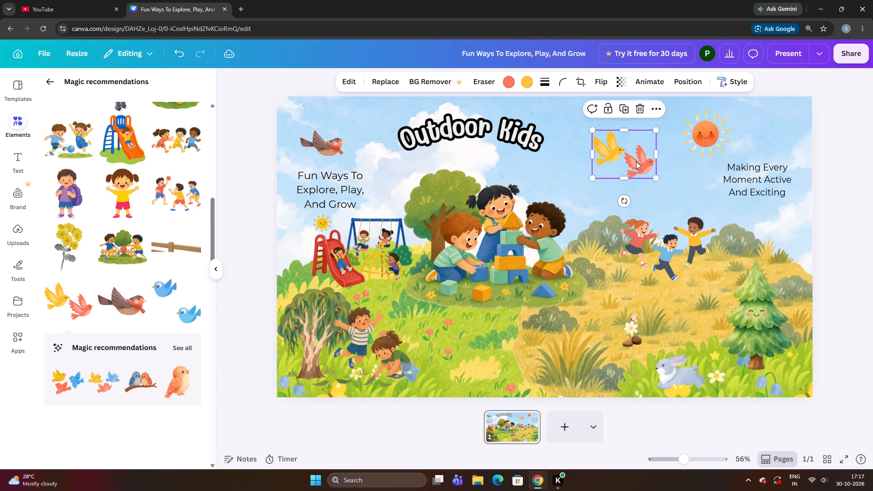
# Nudge the yellow and coral birds slightly up and to the left in the sky between the title and the sun.
pyautogui.press('Up')
pyautogui.press('Up')
pyautogui.press('Up')
pyautogui.press('Up')
pyautogui.press('Up')
pyautogui.press('Up')
pyautogui.press('Up')
pyautogui.press('Left')
pyautogui.press('Left')
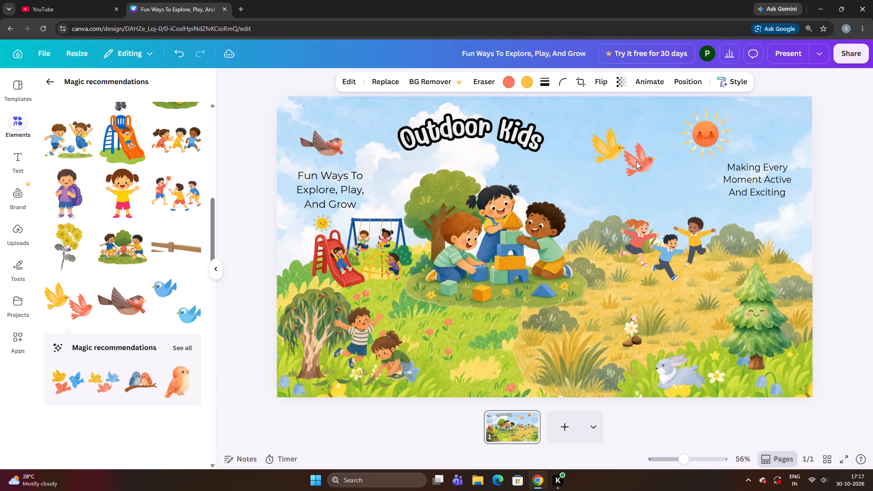
pyautogui.press('Up')
pyautogui.press('Left')
pyautogui.press('Up')
pyautogui.press('Left')
pyautogui.press('Up')
pyautogui.press('Left')
pyautogui.press('Up')
pyautogui.press('Left')
pyautogui.press('Left')
pyautogui.press('Up')
pyautogui.press('Up')
pyautogui.press('Up')
pyautogui.press('Up')
pyautogui.press('Up')
pyautogui.press('Up')
pyautogui.press('Up')
pyautogui.press('Up')
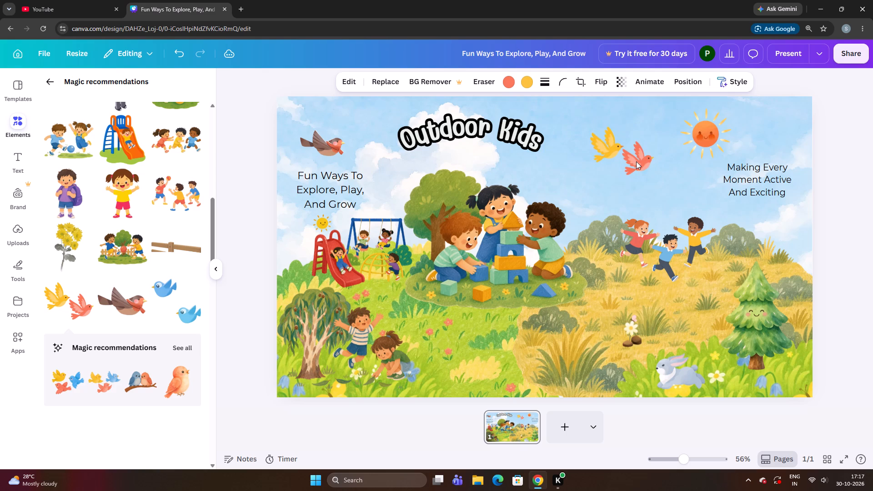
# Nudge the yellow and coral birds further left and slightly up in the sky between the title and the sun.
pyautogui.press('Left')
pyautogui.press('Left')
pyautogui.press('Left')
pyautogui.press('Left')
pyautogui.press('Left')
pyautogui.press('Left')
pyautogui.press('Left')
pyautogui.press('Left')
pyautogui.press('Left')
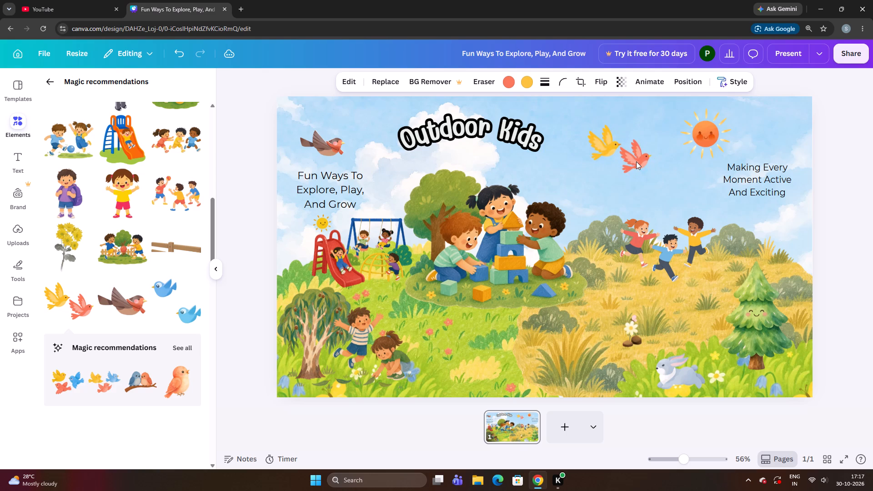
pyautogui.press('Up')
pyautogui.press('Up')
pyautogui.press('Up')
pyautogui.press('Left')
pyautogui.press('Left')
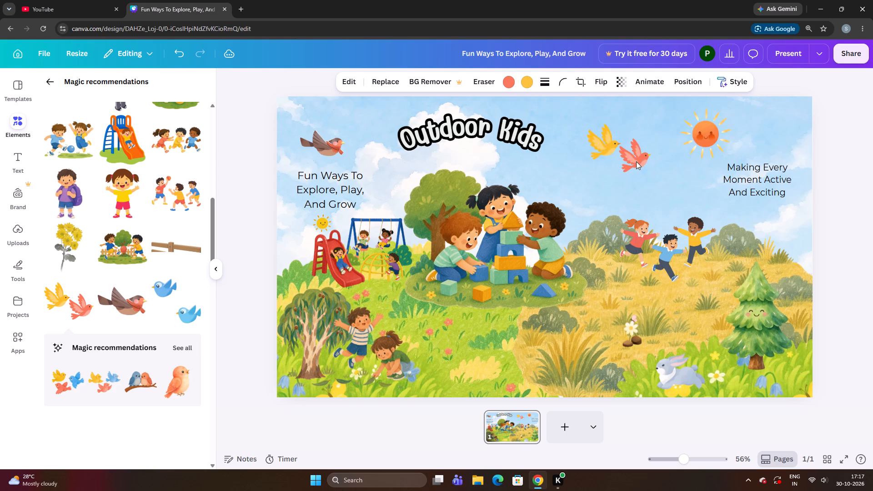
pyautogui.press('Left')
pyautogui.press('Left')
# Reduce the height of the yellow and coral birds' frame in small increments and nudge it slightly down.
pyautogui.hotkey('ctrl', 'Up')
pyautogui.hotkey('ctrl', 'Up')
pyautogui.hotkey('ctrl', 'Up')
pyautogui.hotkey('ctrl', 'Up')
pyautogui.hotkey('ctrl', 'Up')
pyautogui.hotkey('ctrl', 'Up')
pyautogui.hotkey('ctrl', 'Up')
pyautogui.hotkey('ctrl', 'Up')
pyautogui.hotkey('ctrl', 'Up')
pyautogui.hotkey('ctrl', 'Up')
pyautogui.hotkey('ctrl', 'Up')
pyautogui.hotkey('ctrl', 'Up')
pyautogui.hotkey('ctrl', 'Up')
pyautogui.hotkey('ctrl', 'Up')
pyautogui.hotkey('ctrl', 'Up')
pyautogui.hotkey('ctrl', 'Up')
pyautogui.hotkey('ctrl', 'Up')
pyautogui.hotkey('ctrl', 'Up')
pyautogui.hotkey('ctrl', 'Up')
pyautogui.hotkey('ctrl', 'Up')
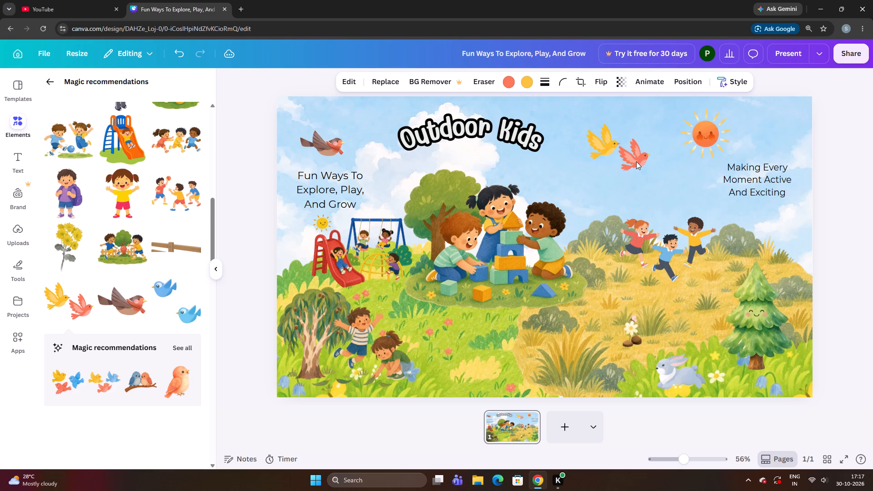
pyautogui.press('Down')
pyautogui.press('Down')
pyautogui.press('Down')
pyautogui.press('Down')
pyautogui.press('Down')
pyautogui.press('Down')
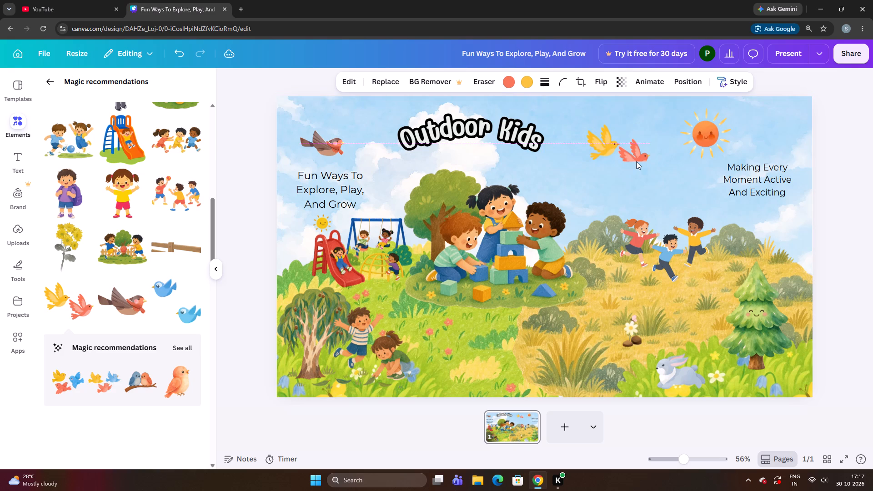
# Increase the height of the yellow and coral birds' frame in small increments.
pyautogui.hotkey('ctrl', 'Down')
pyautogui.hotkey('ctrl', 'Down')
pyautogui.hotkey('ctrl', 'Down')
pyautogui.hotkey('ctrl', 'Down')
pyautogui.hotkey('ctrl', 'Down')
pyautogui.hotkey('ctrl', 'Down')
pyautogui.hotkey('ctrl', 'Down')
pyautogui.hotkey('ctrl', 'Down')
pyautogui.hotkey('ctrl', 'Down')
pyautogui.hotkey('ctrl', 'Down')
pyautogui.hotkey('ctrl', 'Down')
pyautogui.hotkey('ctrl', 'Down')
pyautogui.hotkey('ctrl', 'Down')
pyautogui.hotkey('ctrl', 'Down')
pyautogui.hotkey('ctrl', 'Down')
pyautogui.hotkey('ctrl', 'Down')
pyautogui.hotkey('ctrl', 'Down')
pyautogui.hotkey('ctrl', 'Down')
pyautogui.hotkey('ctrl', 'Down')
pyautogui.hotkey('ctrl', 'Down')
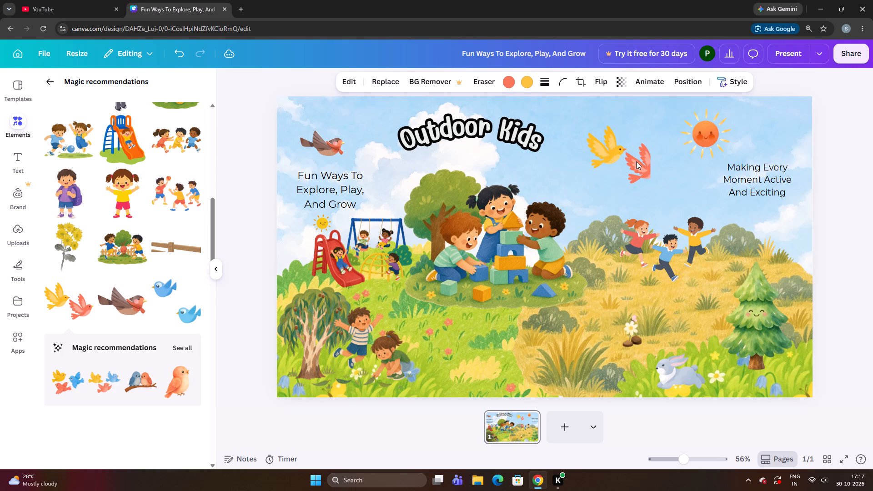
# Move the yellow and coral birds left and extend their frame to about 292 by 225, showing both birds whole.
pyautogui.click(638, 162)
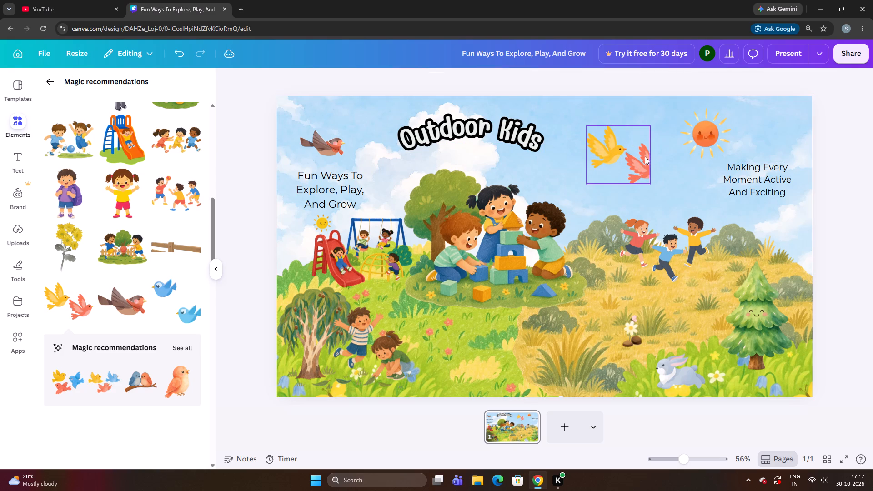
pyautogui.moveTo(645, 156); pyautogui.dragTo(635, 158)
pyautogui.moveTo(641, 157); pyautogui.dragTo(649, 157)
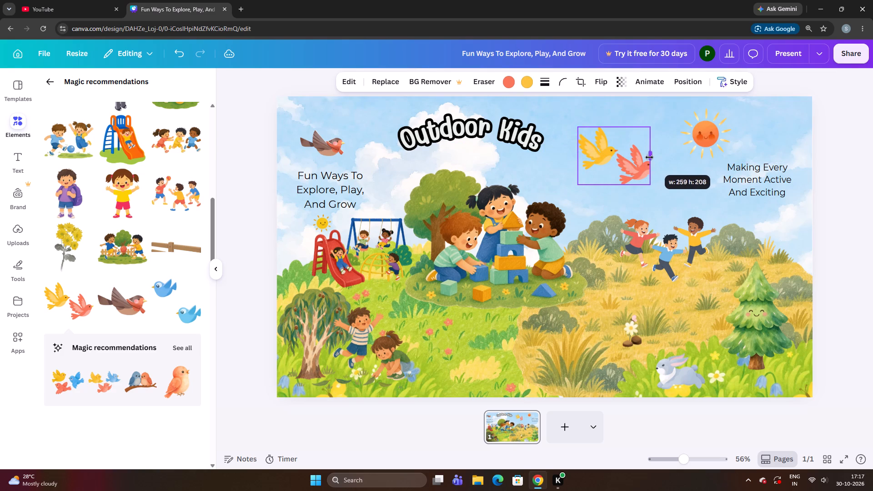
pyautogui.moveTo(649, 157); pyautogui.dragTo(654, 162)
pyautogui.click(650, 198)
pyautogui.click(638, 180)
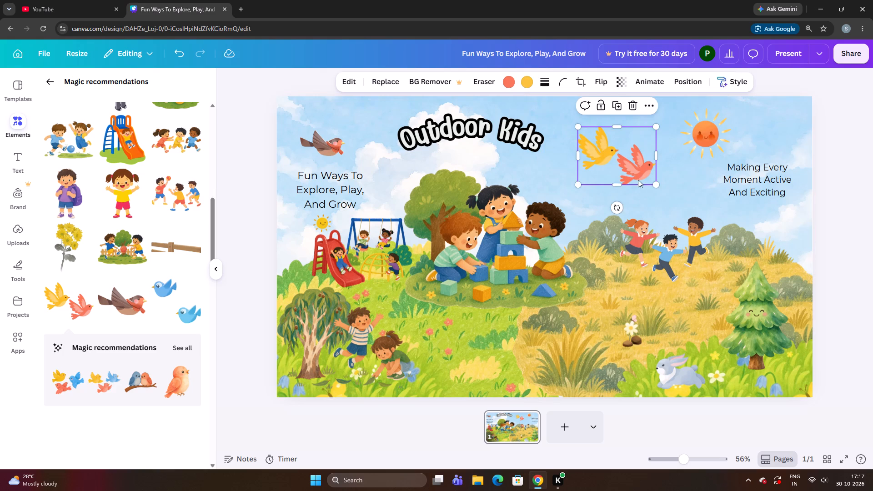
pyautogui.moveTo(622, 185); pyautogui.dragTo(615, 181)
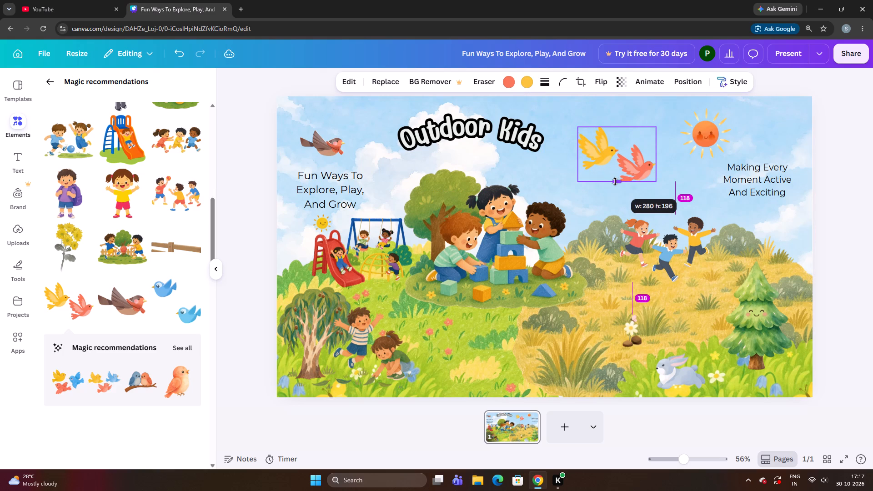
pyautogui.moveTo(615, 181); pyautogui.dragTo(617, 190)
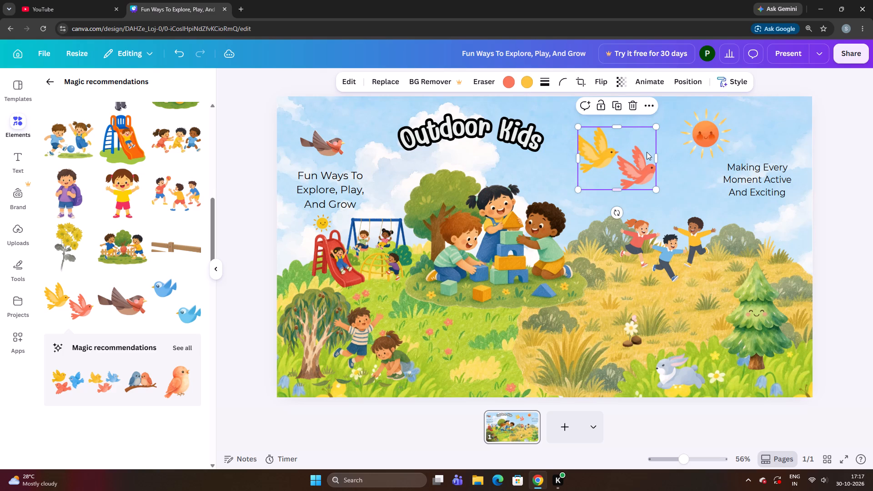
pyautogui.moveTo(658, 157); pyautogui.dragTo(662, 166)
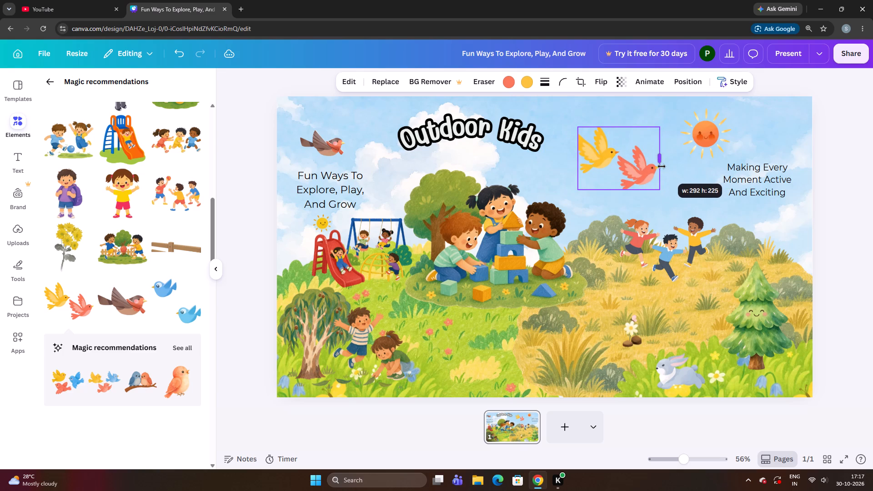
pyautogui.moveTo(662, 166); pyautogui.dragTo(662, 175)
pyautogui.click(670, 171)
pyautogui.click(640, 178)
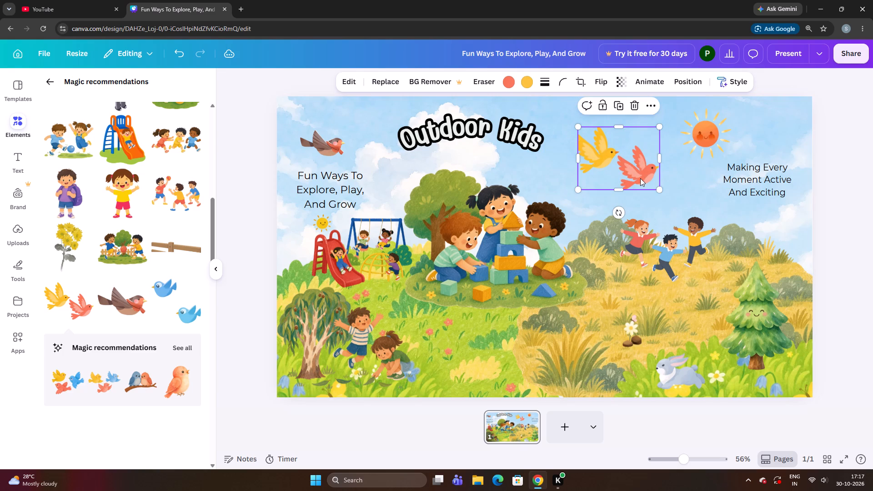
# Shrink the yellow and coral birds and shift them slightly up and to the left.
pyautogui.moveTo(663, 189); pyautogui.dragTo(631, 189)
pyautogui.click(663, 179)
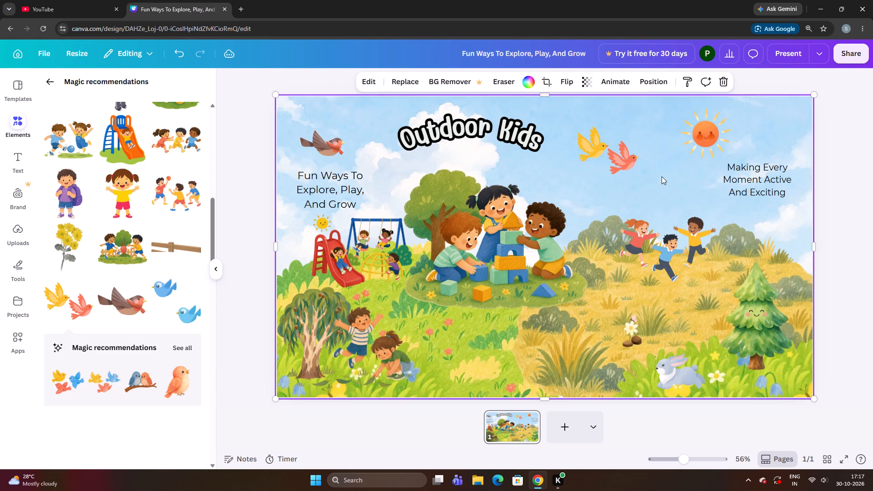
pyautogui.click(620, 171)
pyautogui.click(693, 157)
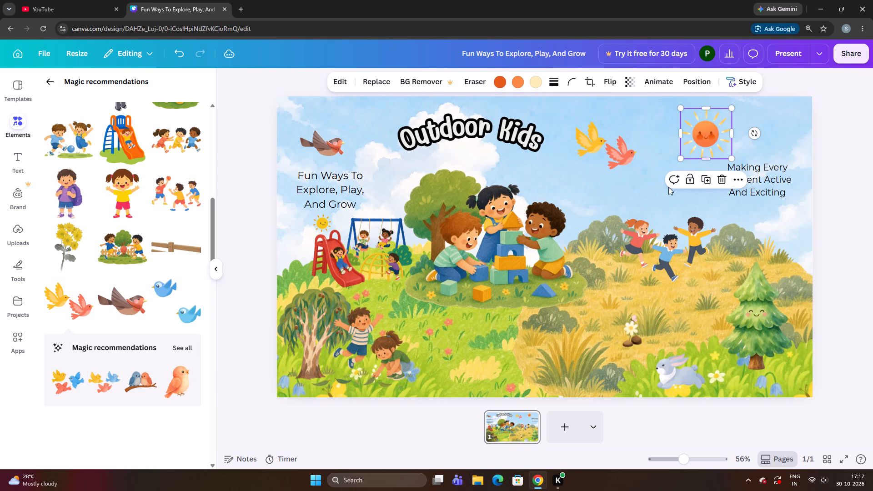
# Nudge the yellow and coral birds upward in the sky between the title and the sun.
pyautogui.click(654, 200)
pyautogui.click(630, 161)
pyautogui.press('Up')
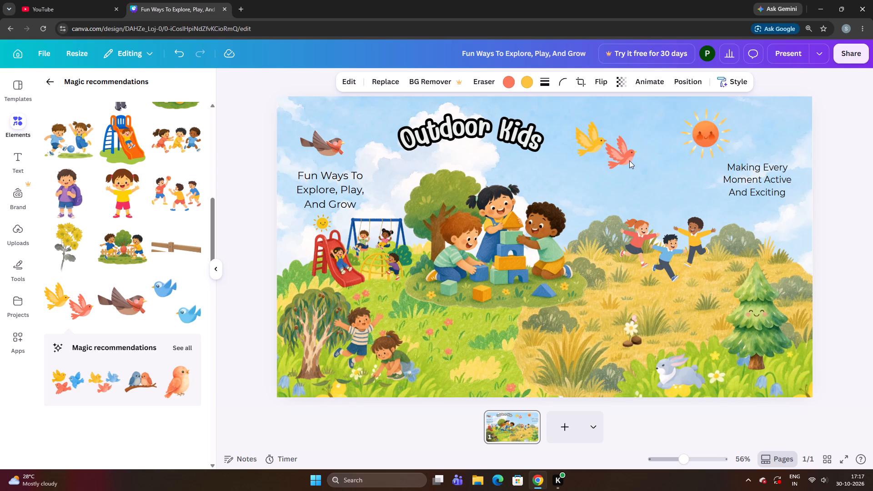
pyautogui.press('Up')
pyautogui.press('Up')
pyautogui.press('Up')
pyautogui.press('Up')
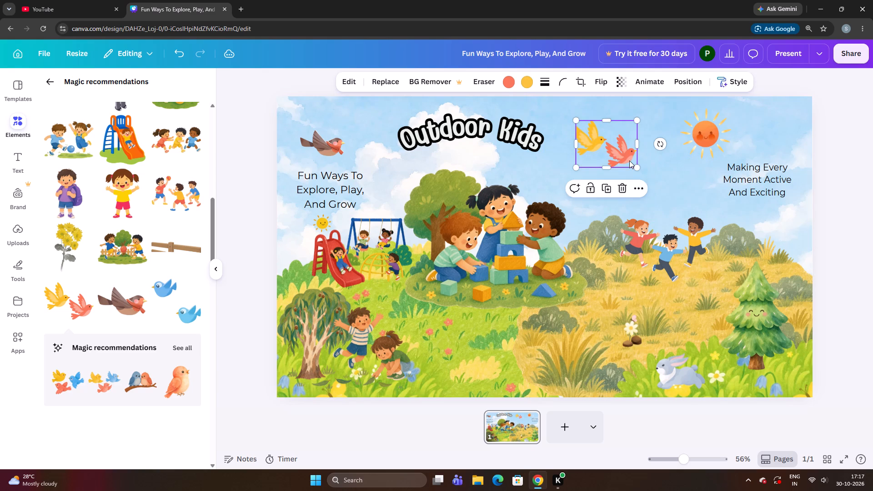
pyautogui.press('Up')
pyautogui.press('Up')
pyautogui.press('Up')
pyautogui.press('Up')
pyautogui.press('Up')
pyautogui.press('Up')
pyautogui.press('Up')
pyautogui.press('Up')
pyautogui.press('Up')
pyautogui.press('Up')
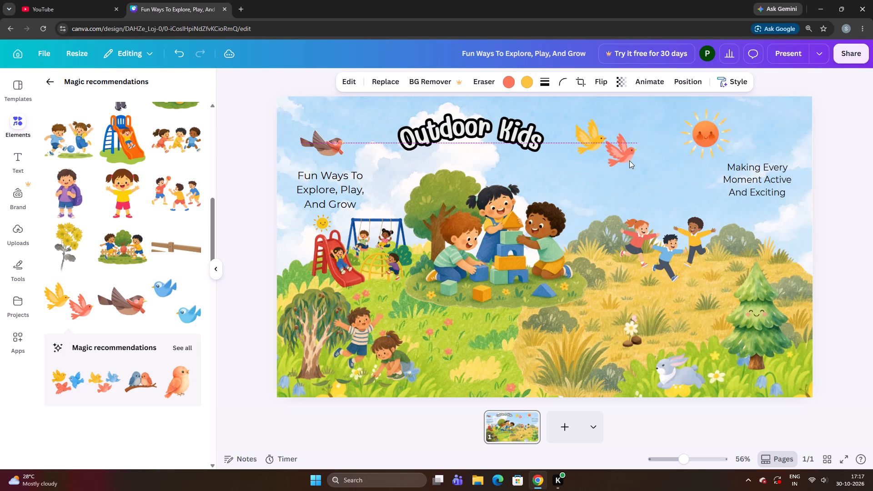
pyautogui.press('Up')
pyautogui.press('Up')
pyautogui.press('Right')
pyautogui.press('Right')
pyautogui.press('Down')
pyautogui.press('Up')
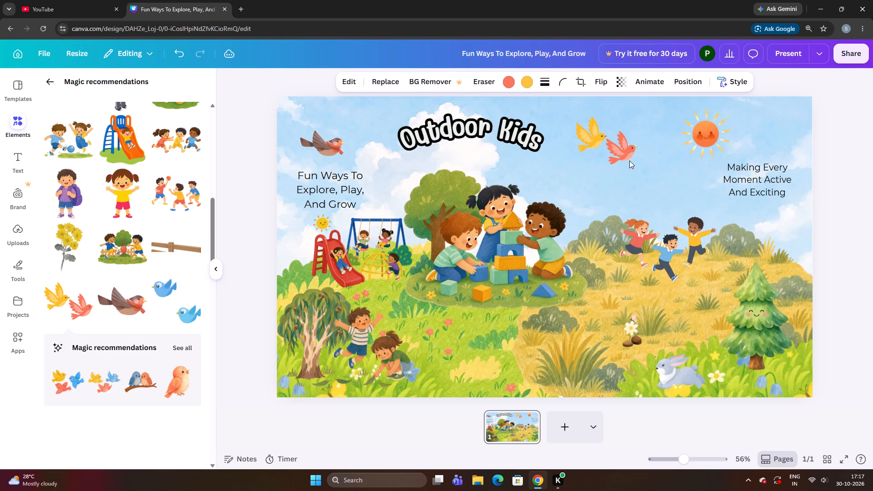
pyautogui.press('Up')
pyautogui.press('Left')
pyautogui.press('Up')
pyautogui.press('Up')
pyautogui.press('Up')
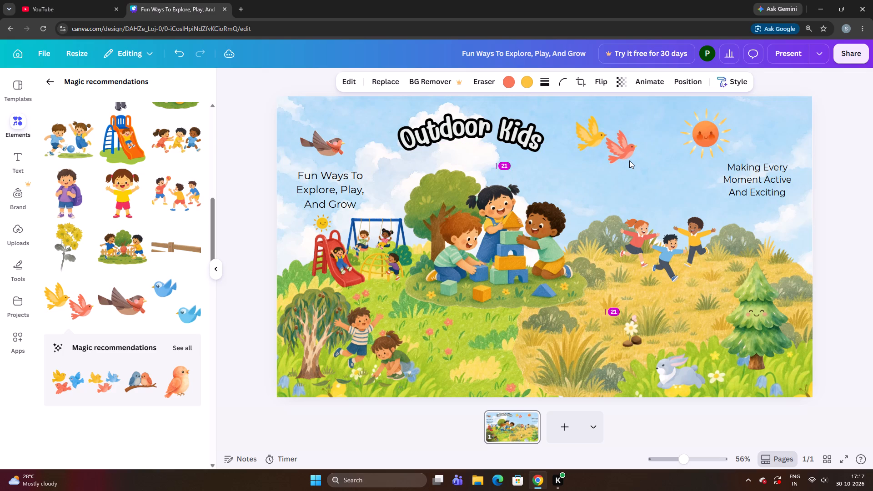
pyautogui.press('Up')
# Delete the yellow and coral birds between the title and the sun.
pyautogui.click(593, 151)
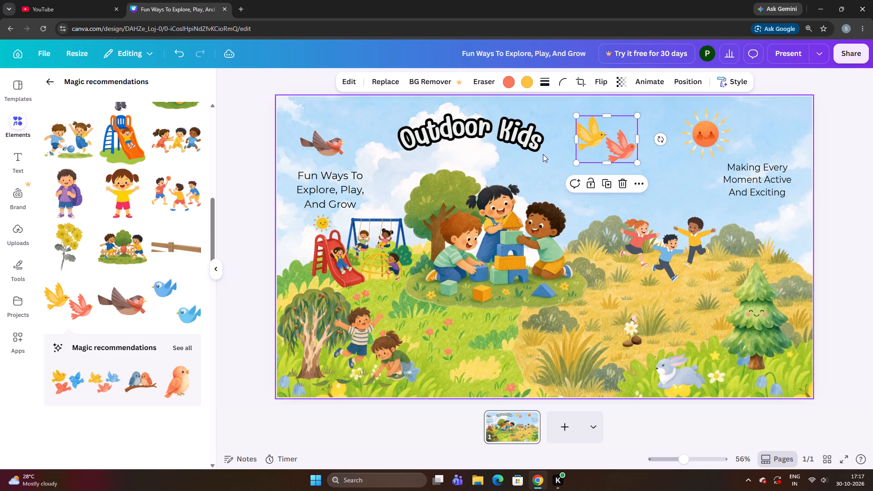
pyautogui.click(543, 154)
pyautogui.click(594, 148)
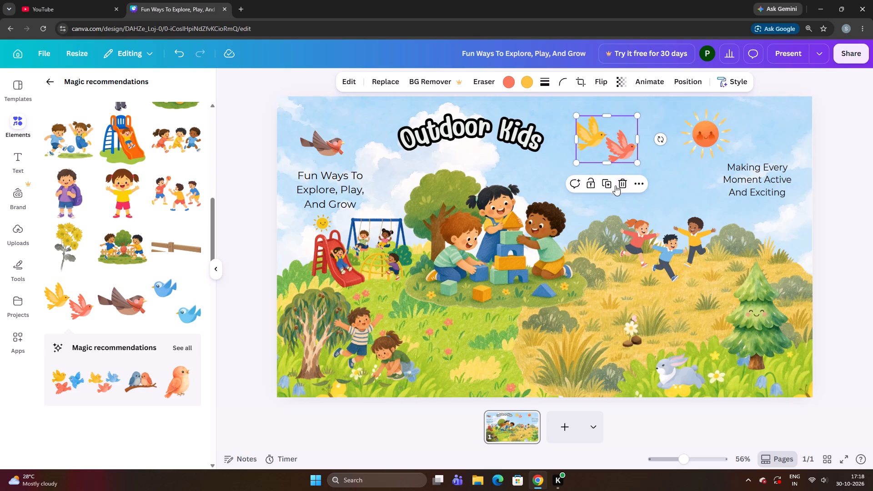
pyautogui.click(623, 185)
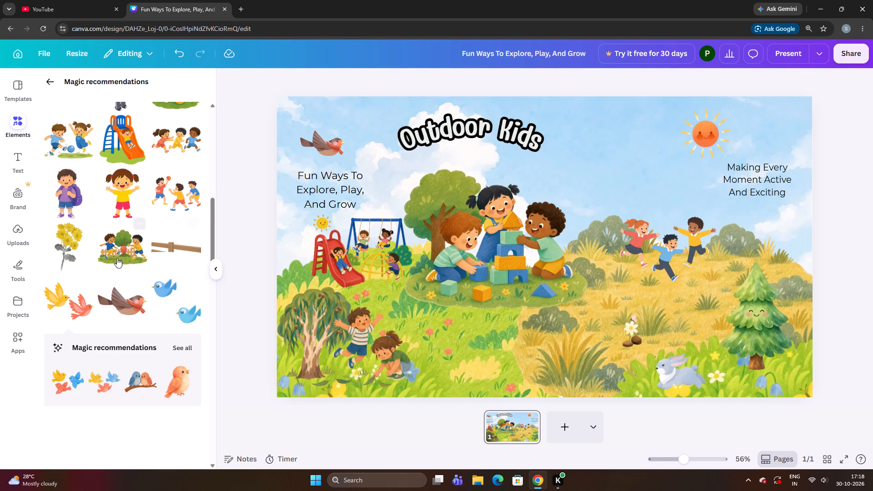
# Add a fresh copy of the yellow and coral flying birds, shrunk and placed just beside the word "Kids".
pyautogui.click(72, 308)
pyautogui.moveTo(501, 259); pyautogui.dragTo(534, 233)
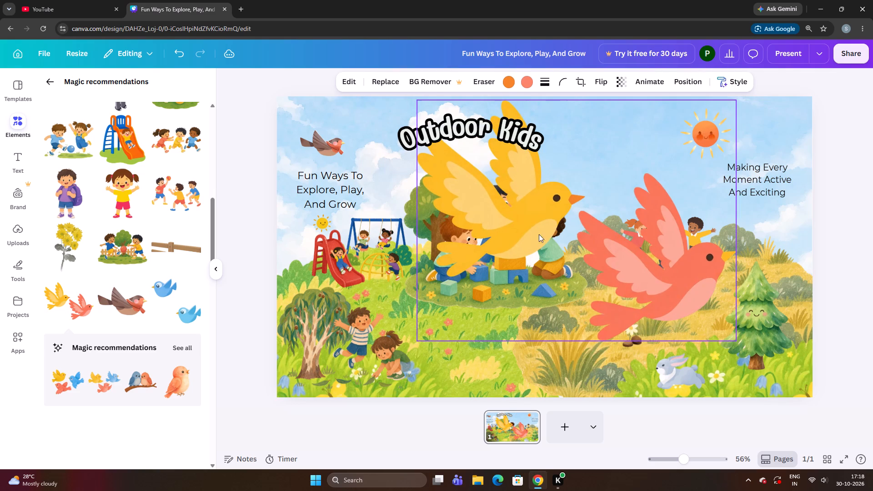
pyautogui.moveTo(735, 342); pyautogui.dragTo(534, 191)
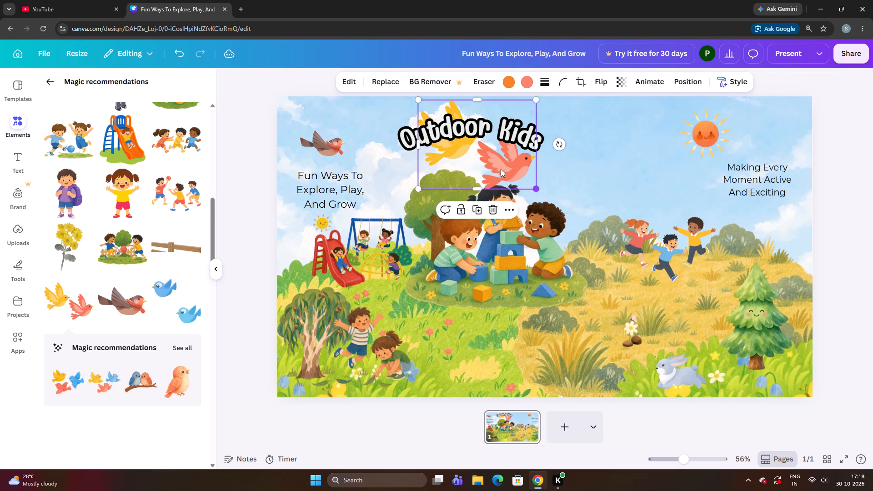
pyautogui.moveTo(497, 168); pyautogui.dragTo(594, 169)
pyautogui.moveTo(632, 190); pyautogui.dragTo(601, 158)
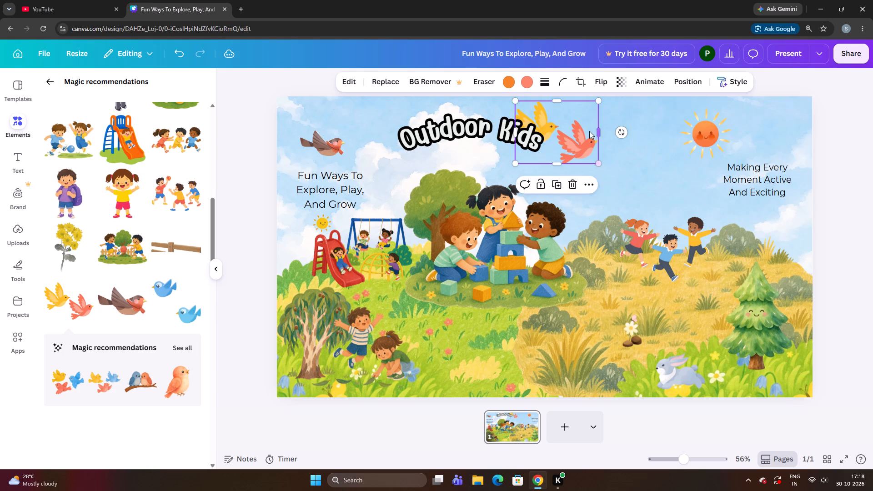
pyautogui.moveTo(589, 130); pyautogui.dragTo(622, 130)
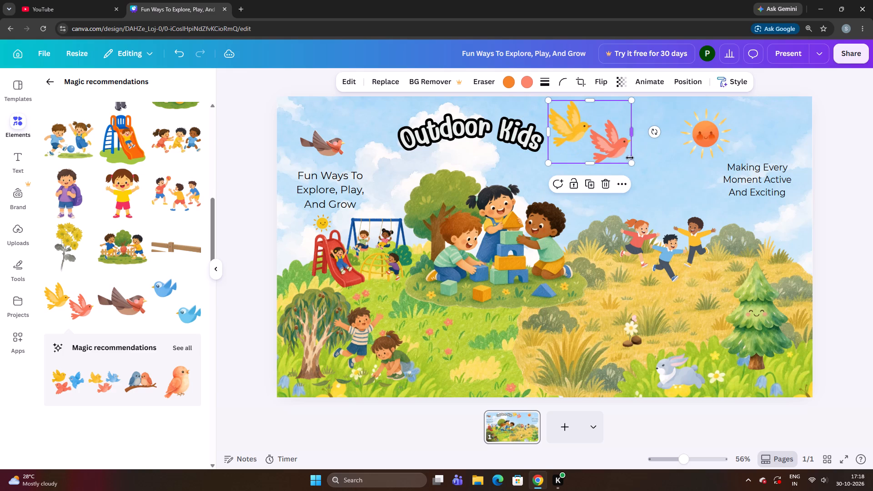
# Shrink the birds further to a small pair and place them in the open sky between the title and the sun.
pyautogui.moveTo(632, 164); pyautogui.dragTo(620, 157)
pyautogui.moveTo(596, 125); pyautogui.dragTo(610, 153)
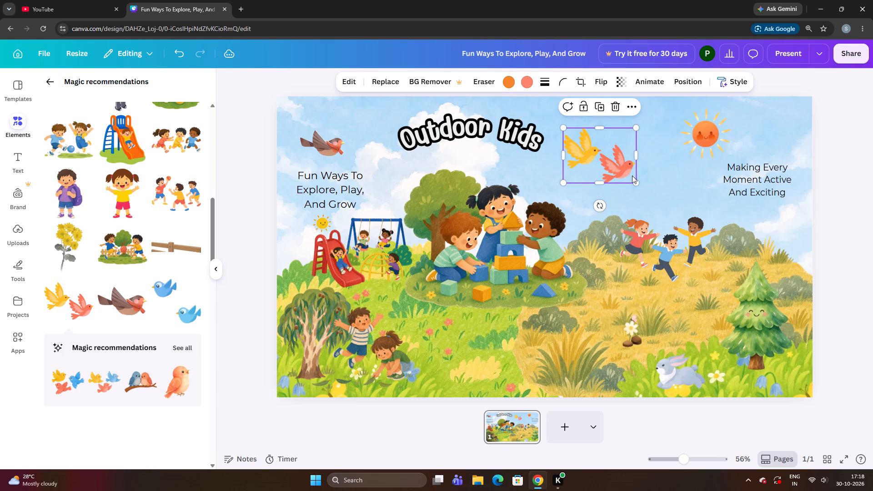
pyautogui.moveTo(634, 180); pyautogui.dragTo(621, 164)
pyautogui.moveTo(609, 151); pyautogui.dragTo(617, 140)
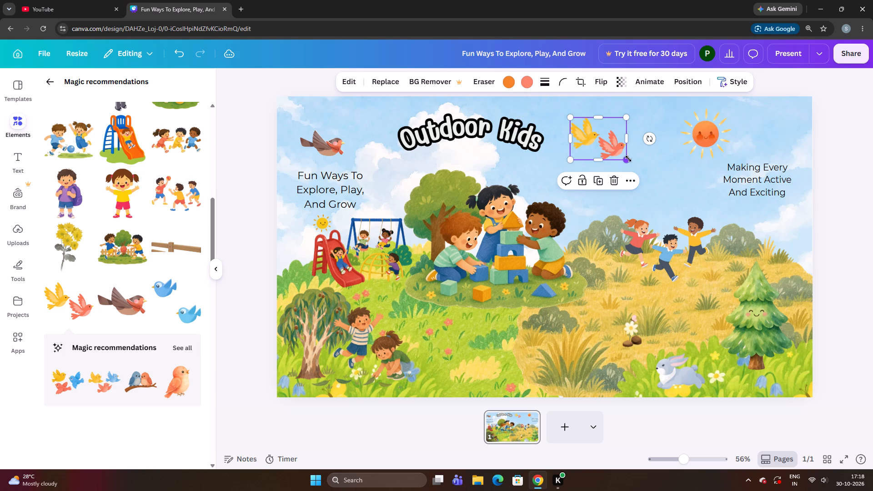
pyautogui.moveTo(628, 160); pyautogui.dragTo(616, 153)
pyautogui.moveTo(606, 140); pyautogui.dragTo(614, 139)
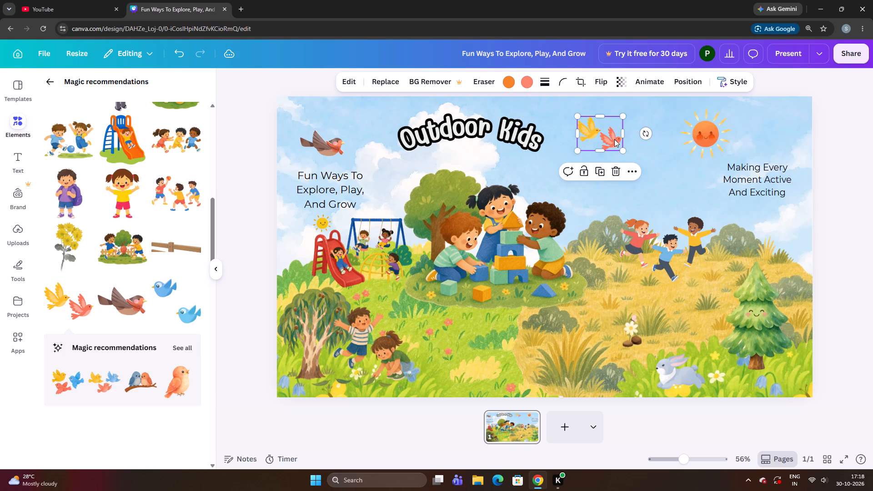
# Nudge the small bird pair slightly toward the sun and align it level with the sun's centre.
pyautogui.press('Right')
pyautogui.press('Right')
pyautogui.press('Right')
pyautogui.press('Right')
pyautogui.press('Right')
pyautogui.press('Right')
pyautogui.press('Right')
pyautogui.press('Right')
pyautogui.press('Right')
pyautogui.press('Right')
pyautogui.press('Right')
pyautogui.press('Right')
pyautogui.press('Right')
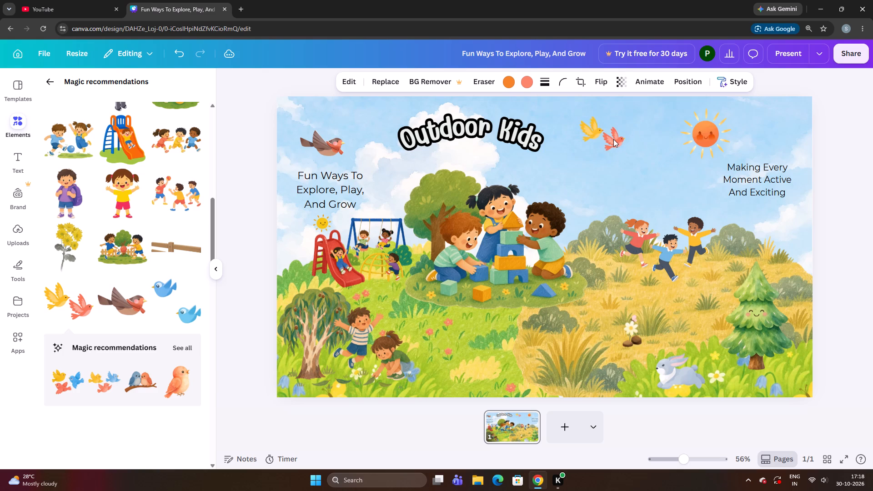
pyautogui.press('Up')
pyautogui.press('Up')
pyautogui.press('Up')
pyautogui.press('Up')
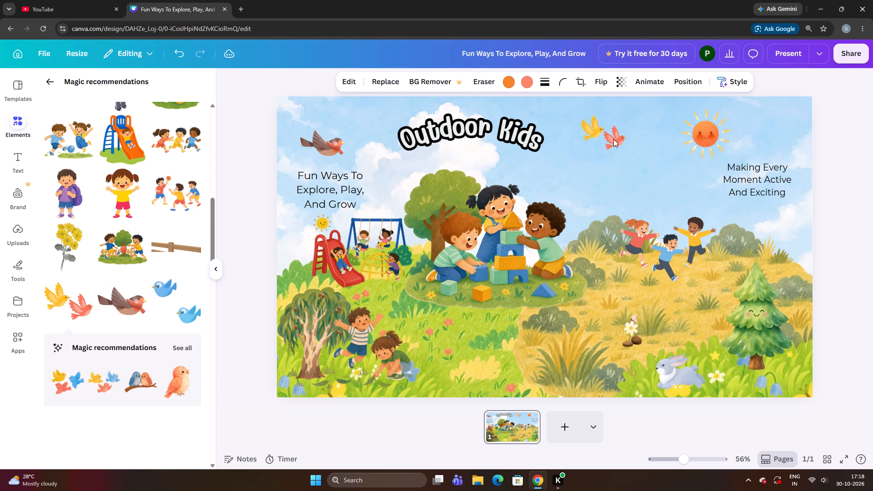
pyautogui.press('Left')
pyautogui.press('Down')
pyautogui.press('Down')
pyautogui.press('Down')
pyautogui.press('Down')
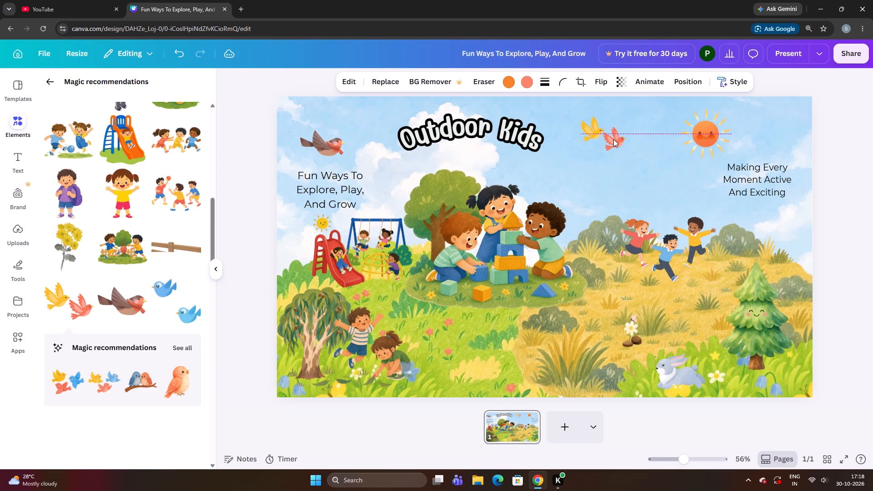
# Nudge the small yellow and coral bird pair closer to the sun and a little higher in the sky.
pyautogui.press('Right')
pyautogui.press('Right')
pyautogui.press('Right')
pyautogui.press('Right')
pyautogui.press('Right')
pyautogui.press('Right')
pyautogui.press('Right')
pyautogui.press('Right')
pyautogui.press('Right')
pyautogui.press('Right')
pyautogui.press('Up')
pyautogui.press('Up')
pyautogui.press('Up')
pyautogui.press('Up')
pyautogui.press('Up')
pyautogui.press('Up')
pyautogui.press('Up')
pyautogui.press('Up')
pyautogui.press('Up')
pyautogui.press('Up')
pyautogui.press('Up')
pyautogui.press('Up')
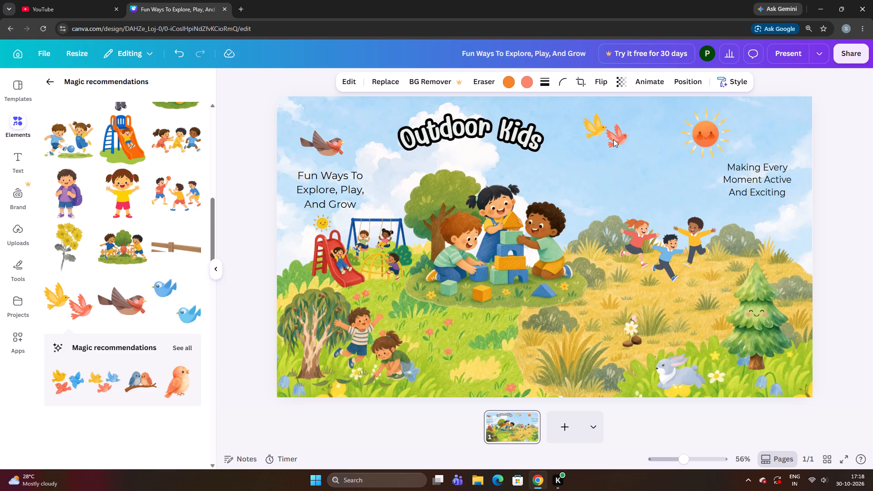
pyautogui.press('Left')
pyautogui.press('Left')
pyautogui.press('Left')
pyautogui.press('Down')
pyautogui.press('Down')
pyautogui.press('Down')
pyautogui.press('Down')
pyautogui.press('Down')
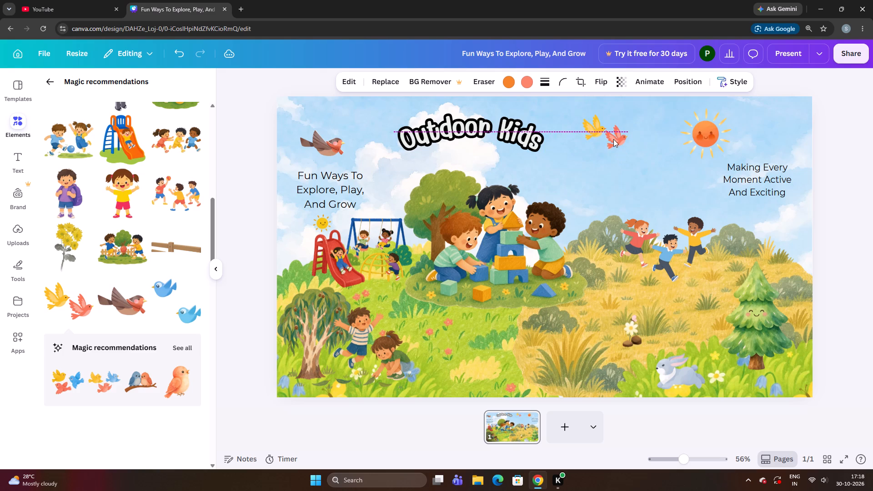
pyautogui.press('Right')
pyautogui.press('Right')
pyautogui.press('Right')
pyautogui.press('Right')
pyautogui.press('Right')
pyautogui.press('Right')
pyautogui.press('Right')
pyautogui.press('Right')
pyautogui.press('Down')
pyautogui.press('Down')
pyautogui.press('Down')
pyautogui.press('Down')
pyautogui.press('Down')
pyautogui.press('Down')
pyautogui.press('Down')
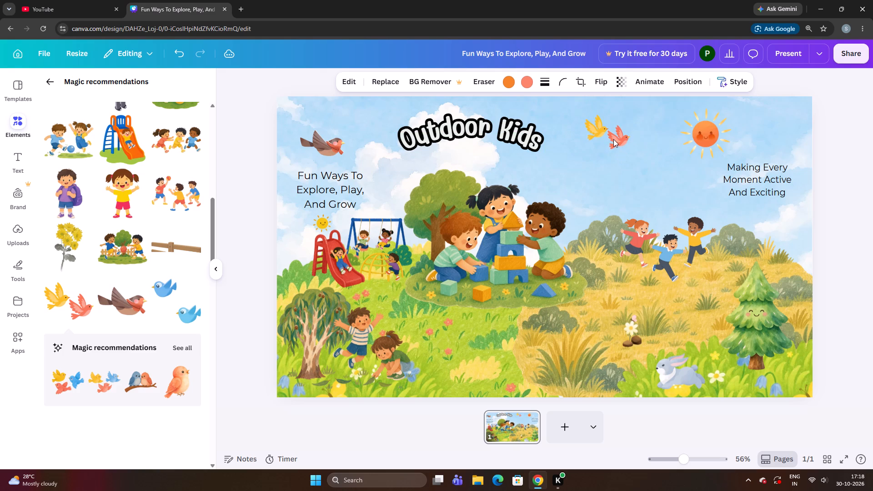
pyautogui.press('Up')
pyautogui.press('Up')
pyautogui.press('Right')
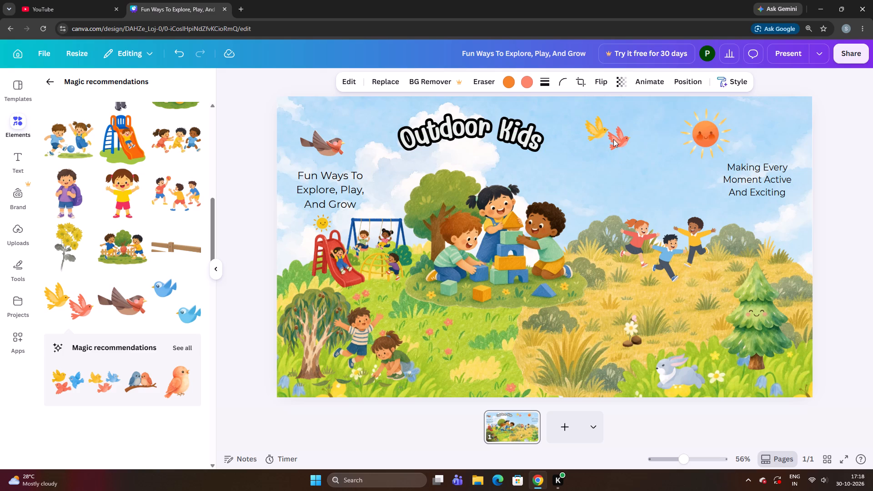
pyautogui.press('Right')
pyautogui.press('Right')
pyautogui.press('Right')
pyautogui.press('Right')
pyautogui.press('Right')
pyautogui.press('Right')
pyautogui.press('Right')
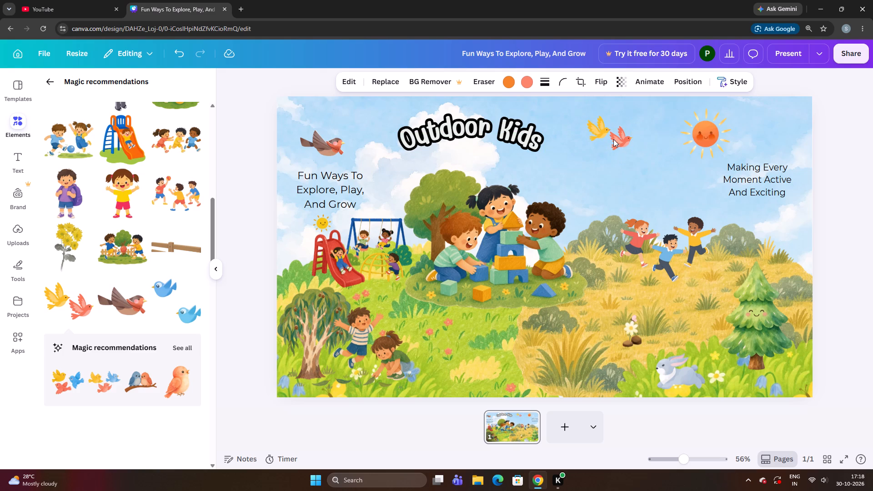
# Lower the small bird pair to slightly below the level of the sun's centre.
pyautogui.press('Down')
pyautogui.press('Down')
pyautogui.press('Down')
pyautogui.press('Down')
pyautogui.press('Down')
pyautogui.press('Down')
pyautogui.press('Down')
pyautogui.press('Down')
pyautogui.press('Down')
pyautogui.press('Down')
pyautogui.press('Down')
pyautogui.press('Down')
pyautogui.press('Down')
pyautogui.press('Down')
pyautogui.press('Down')
pyautogui.press('Down')
pyautogui.press('Down')
pyautogui.press('Down')
pyautogui.press('Down')
pyautogui.press('Down')
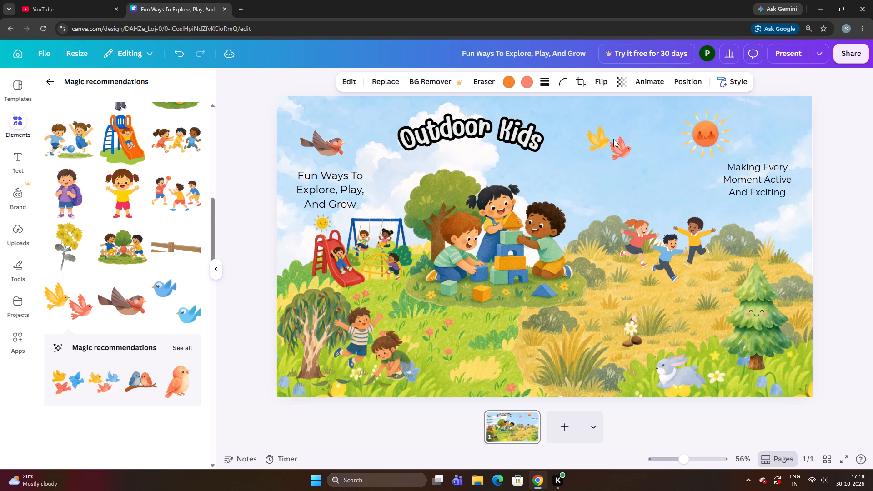
# Shift the small bird pair back toward the title and fine-tune its height in the open sky.
pyautogui.press('Left')
pyautogui.press('Left')
pyautogui.press('Left')
pyautogui.press('Left')
pyautogui.press('Left')
pyautogui.press('Left')
pyautogui.press('Left')
pyautogui.press('Left')
pyautogui.press('Left')
pyautogui.press('Left')
pyautogui.press('Left')
pyautogui.press('Left')
pyautogui.press('Left')
pyautogui.press('Left')
pyautogui.press('Left')
pyautogui.press('Left')
pyautogui.press('Left')
pyautogui.press('Left')
pyautogui.press('Left')
pyautogui.press('Left')
pyautogui.press('Up')
pyautogui.press('Up')
pyautogui.press('Up')
pyautogui.press('Up')
pyautogui.press('Up')
pyautogui.press('Up')
pyautogui.press('Up')
pyautogui.press('Up')
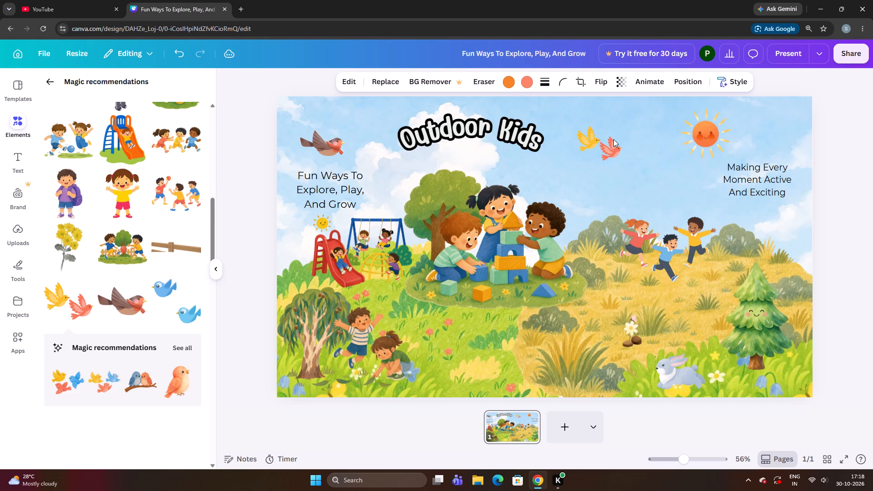
pyautogui.press('Down')
pyautogui.press('Down')
pyautogui.press('Down')
pyautogui.press('Down')
pyautogui.press('Down')
pyautogui.press('Down')
pyautogui.press('Down')
pyautogui.press('Down')
pyautogui.press('Down')
pyautogui.press('Down')
pyautogui.press('Down')
pyautogui.press('Down')
pyautogui.press('Down')
pyautogui.press('Left')
pyautogui.press('Left')
pyautogui.press('Left')
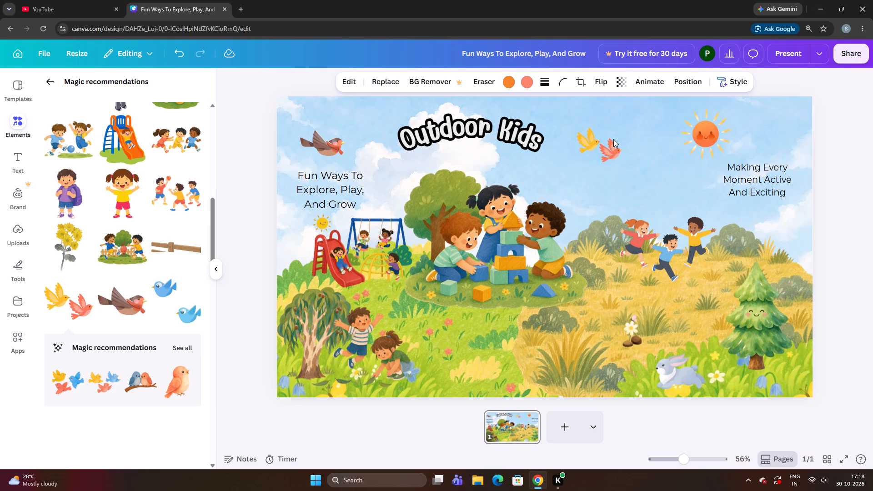
# Nudge the small bird pair slightly toward the sun and lower it a little further between the title and the sun.
pyautogui.press('Right')
pyautogui.press('Right')
pyautogui.press('Right')
pyautogui.press('Right')
pyautogui.press('Right')
pyautogui.press('Right')
pyautogui.press('Right')
pyautogui.press('Right')
pyautogui.press('Right')
pyautogui.press('Right')
pyautogui.press('Right')
pyautogui.press('Right')
pyautogui.press('Right')
pyautogui.press('Down')
pyautogui.press('Down')
pyautogui.press('Down')
pyautogui.press('Down')
pyautogui.press('Down')
pyautogui.press('Down')
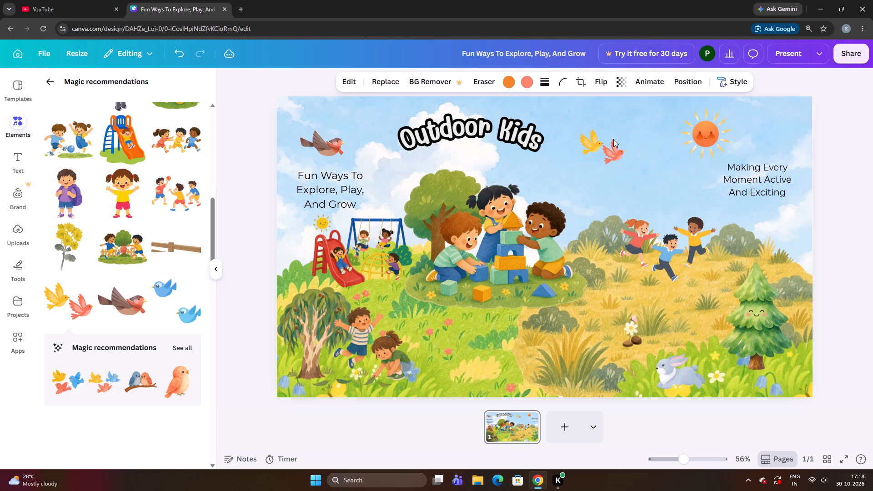
pyautogui.press('Down')
pyautogui.press('Down')
pyautogui.press('Down')
pyautogui.press('Down')
pyautogui.press('Down')
pyautogui.press('Down')
pyautogui.press('Down')
pyautogui.press('Down')
pyautogui.press('Down')
pyautogui.press('Up')
pyautogui.press('Up')
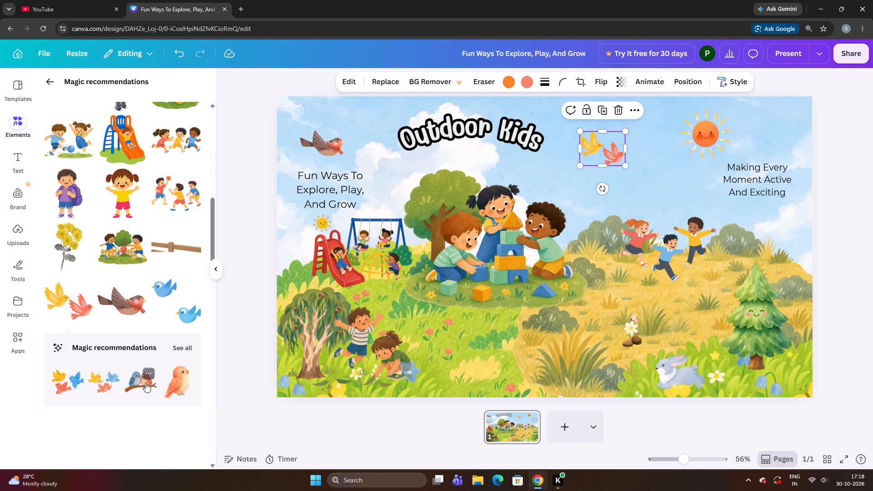
# Add the single peach songbird from the recommendations and shrink it to roughly half size beside the block-building children.
pyautogui.click(179, 393)
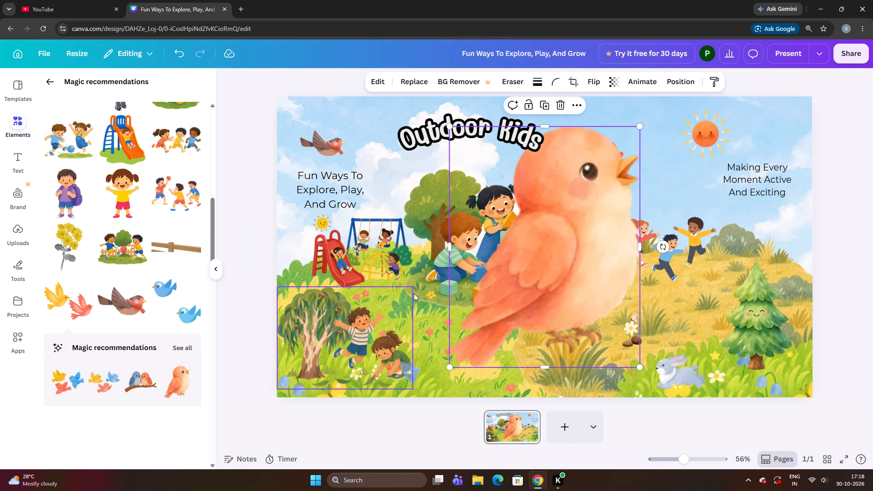
pyautogui.moveTo(480, 298); pyautogui.dragTo(526, 311)
pyautogui.moveTo(527, 310); pyautogui.dragTo(557, 299)
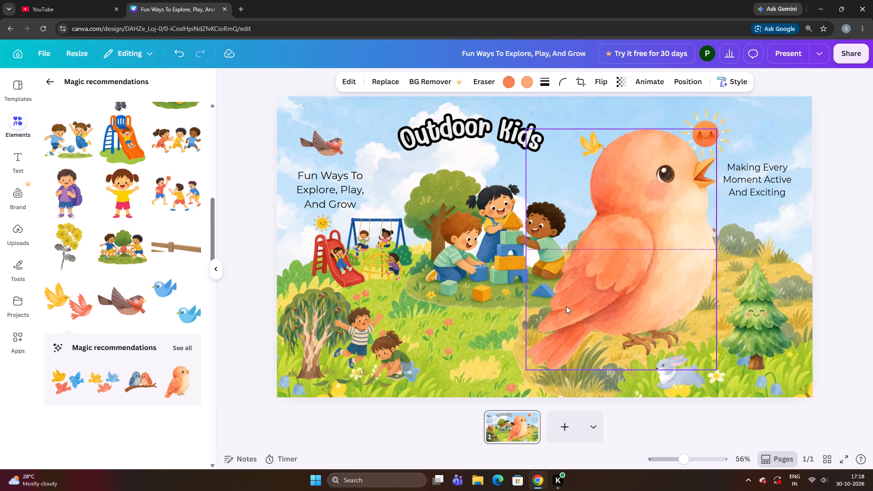
pyautogui.moveTo(716, 371); pyautogui.dragTo(672, 354)
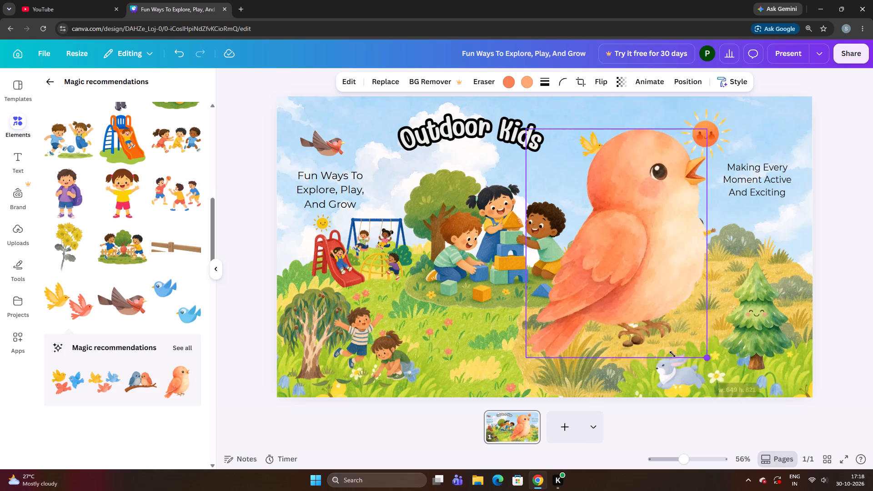
pyautogui.moveTo(672, 354); pyautogui.dragTo(603, 288)
# Move the rabbit up onto the dry grass beside the white flower on the rocks.
pyautogui.moveTo(683, 378); pyautogui.dragTo(685, 322)
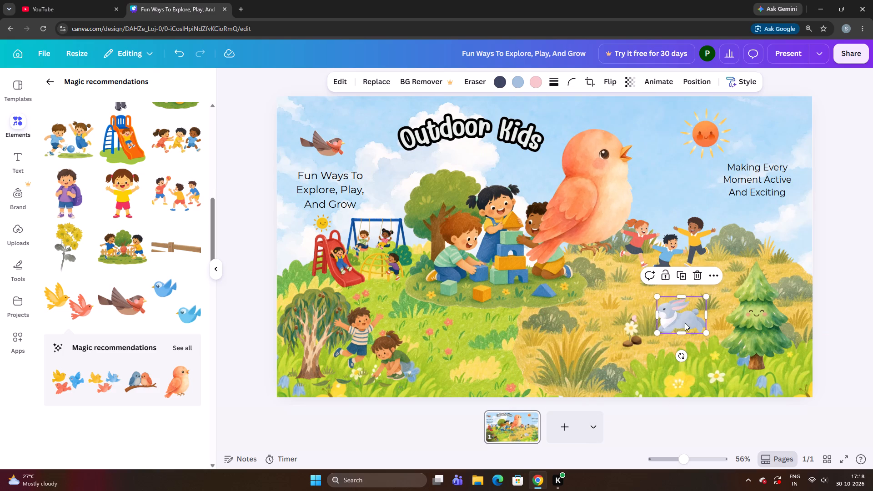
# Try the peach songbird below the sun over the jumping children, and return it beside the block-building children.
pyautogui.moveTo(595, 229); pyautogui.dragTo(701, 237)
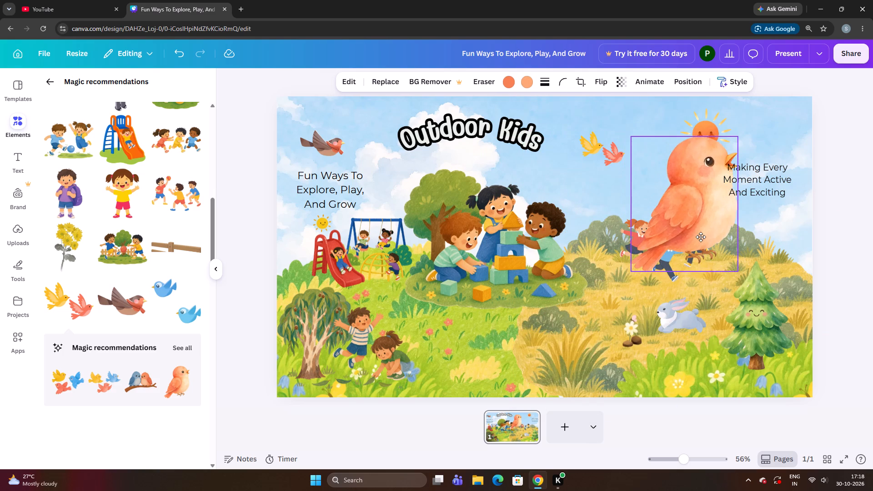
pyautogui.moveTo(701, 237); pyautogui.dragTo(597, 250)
# Delete the "Making Every Moment Active And Exciting" caption below the sun.
pyautogui.click(732, 191)
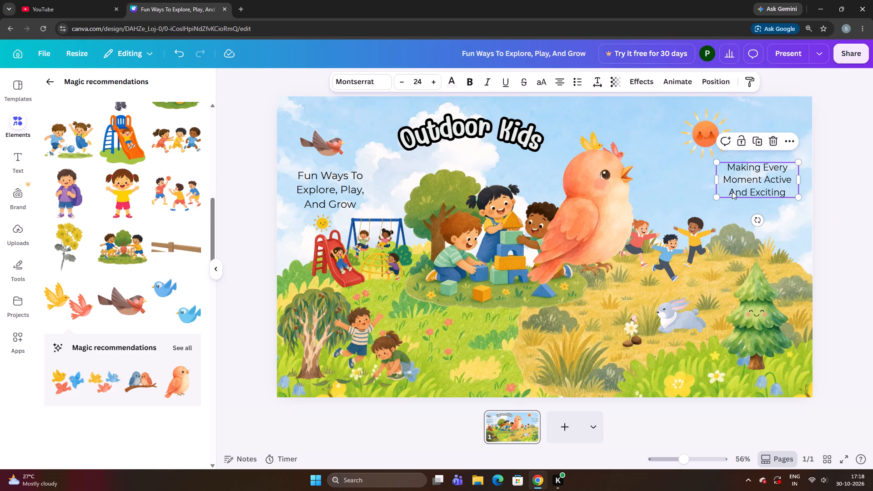
pyautogui.click(774, 141)
# Shrink the peach songbird to a small size and place it on the grass just below the block-building children.
pyautogui.moveTo(566, 235); pyautogui.dragTo(639, 231)
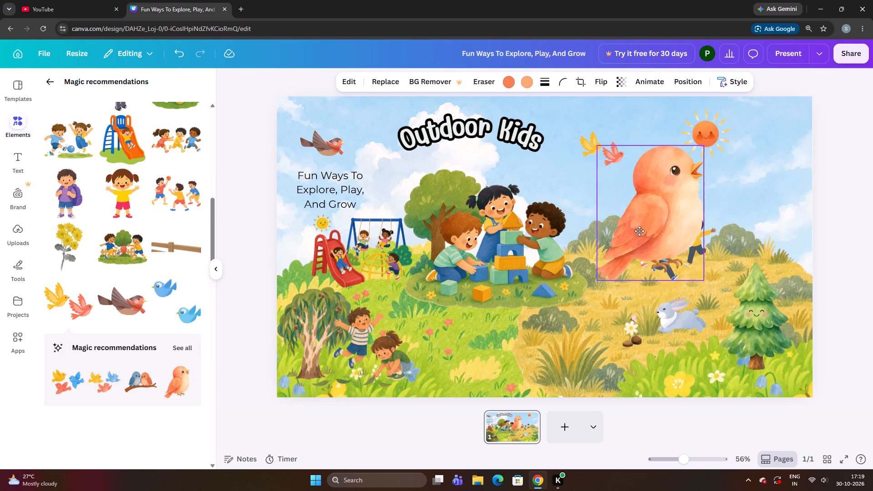
pyautogui.moveTo(639, 231); pyautogui.dragTo(641, 231)
pyautogui.moveTo(711, 284); pyautogui.dragTo(630, 215)
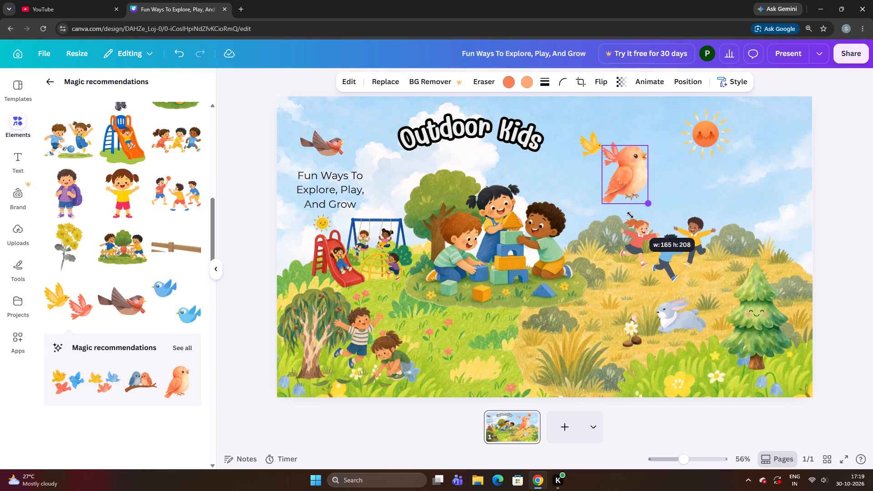
pyautogui.moveTo(630, 215); pyautogui.dragTo(628, 213)
pyautogui.moveTo(615, 171); pyautogui.dragTo(634, 282)
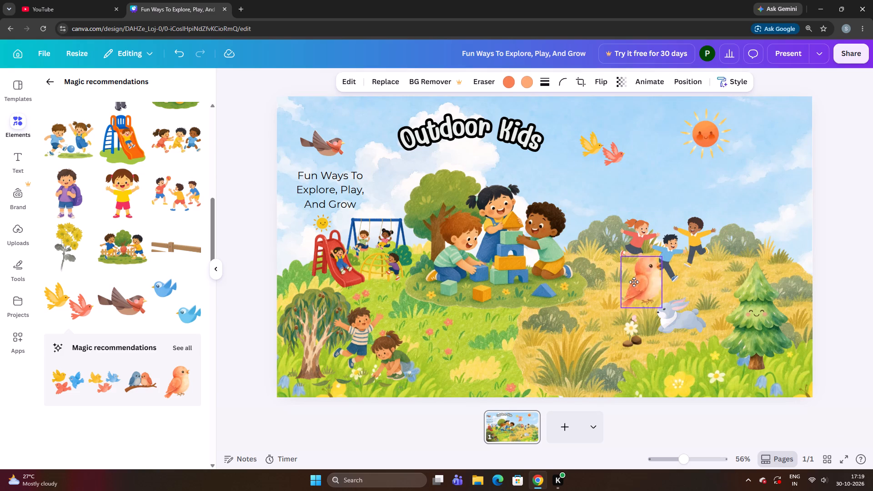
pyautogui.moveTo(634, 282); pyautogui.dragTo(591, 284)
pyautogui.moveTo(591, 284); pyautogui.dragTo(535, 302)
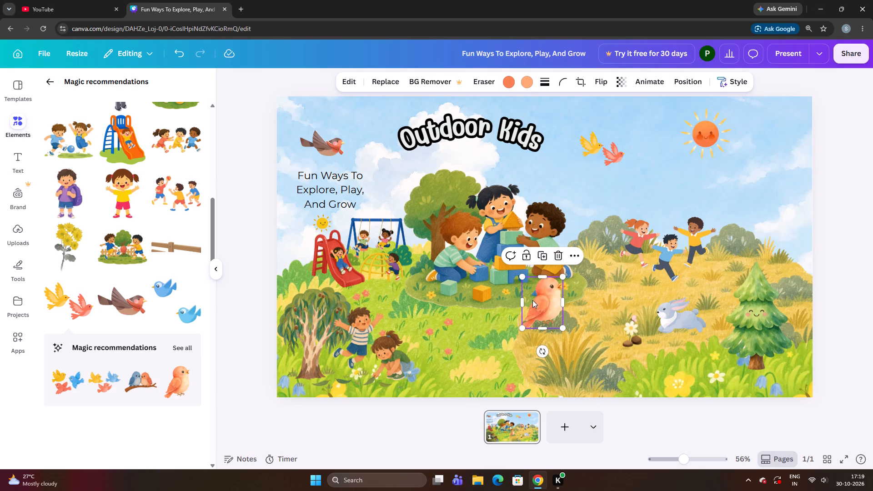
# Add the yellow daisy stem from the recommendations and shrink it to well under half size over the jumping children.
pyautogui.scroll(-4, 62, 280)
pyautogui.scroll(-3, 144, 275)
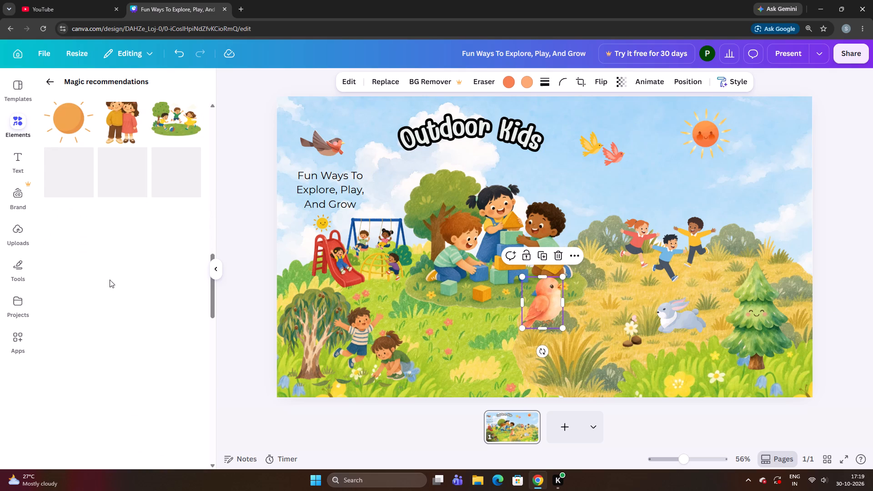
pyautogui.scroll(-3, 161, 281)
pyautogui.scroll(-2, 135, 310)
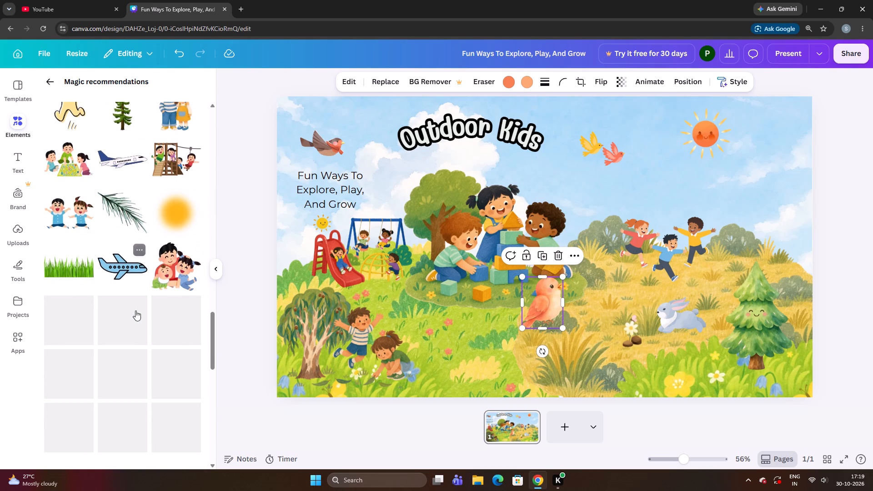
pyautogui.scroll(10, 135, 312)
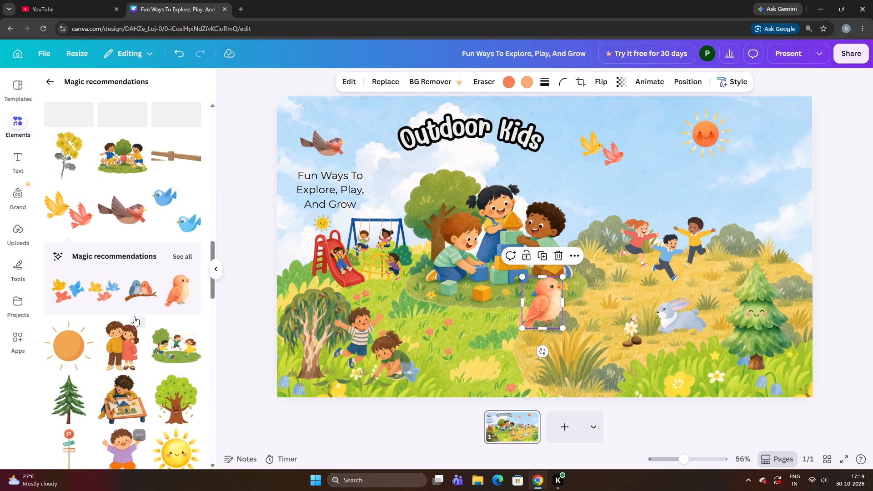
pyautogui.scroll(6, 134, 316)
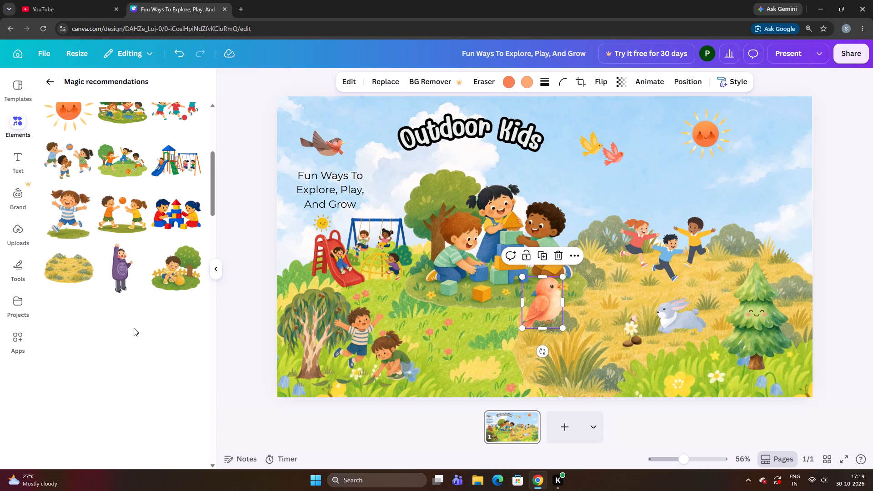
pyautogui.scroll(-4, 93, 343)
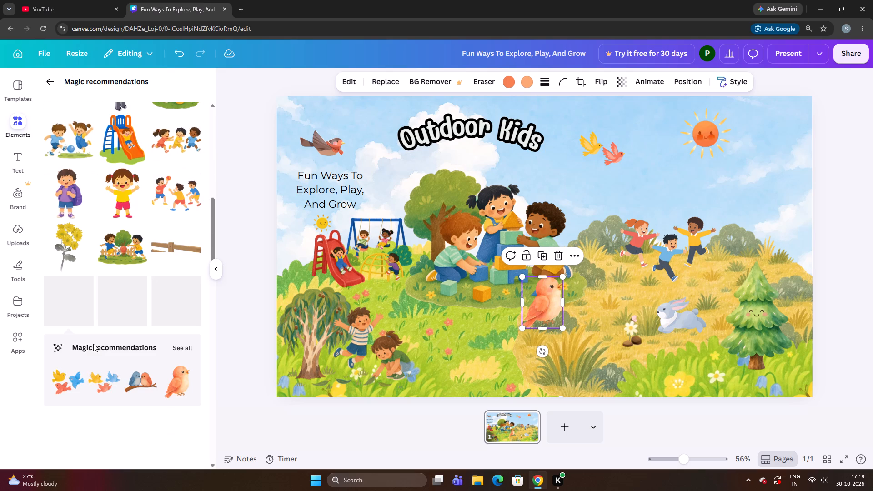
pyautogui.click(65, 256)
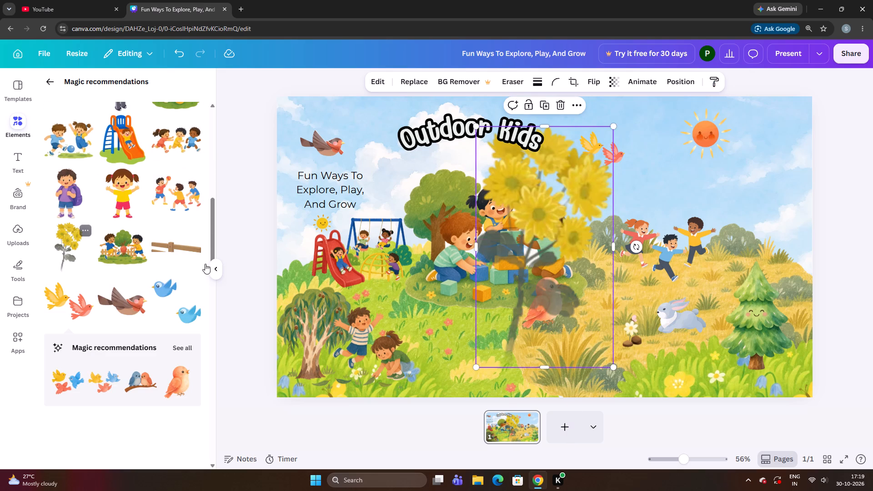
pyautogui.moveTo(478, 276); pyautogui.dragTo(450, 291)
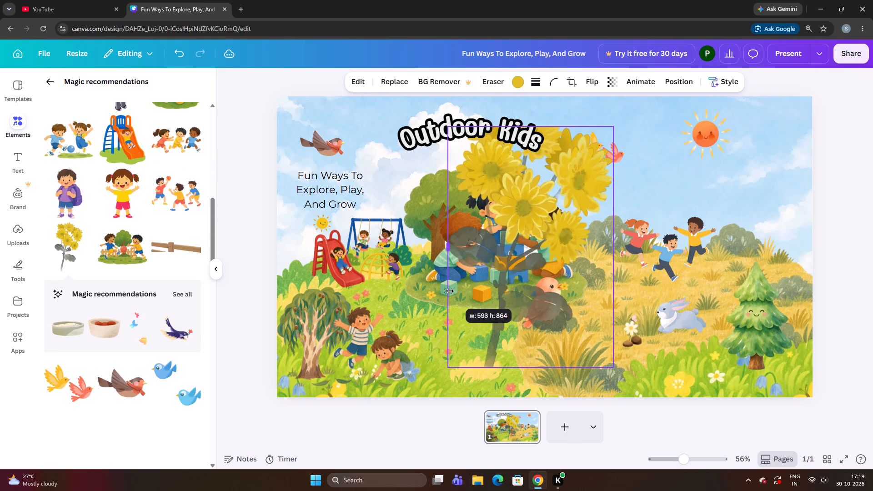
pyautogui.moveTo(450, 291); pyautogui.dragTo(477, 295)
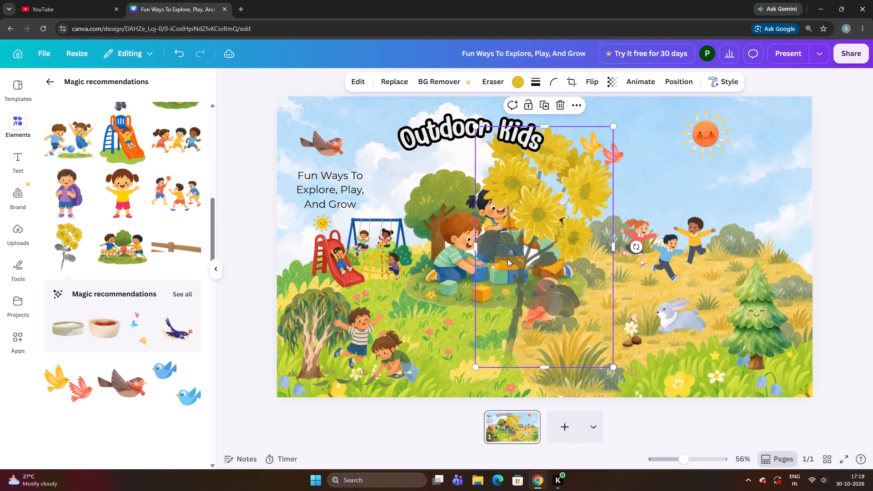
pyautogui.moveTo(508, 259); pyautogui.dragTo(595, 222)
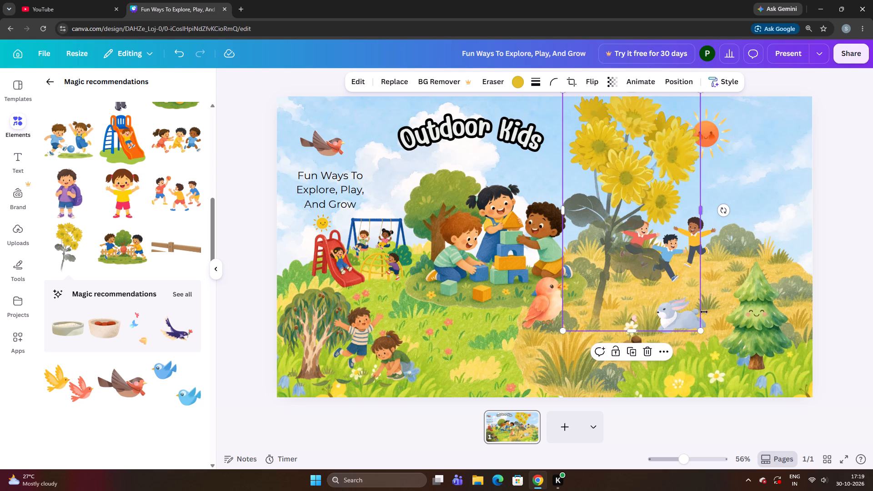
pyautogui.moveTo(702, 332); pyautogui.dragTo(609, 193)
# Move the yellow daisy stem to the bushes above the pine tree and shrink it to about half size.
pyautogui.moveTo(584, 146); pyautogui.dragTo(690, 207)
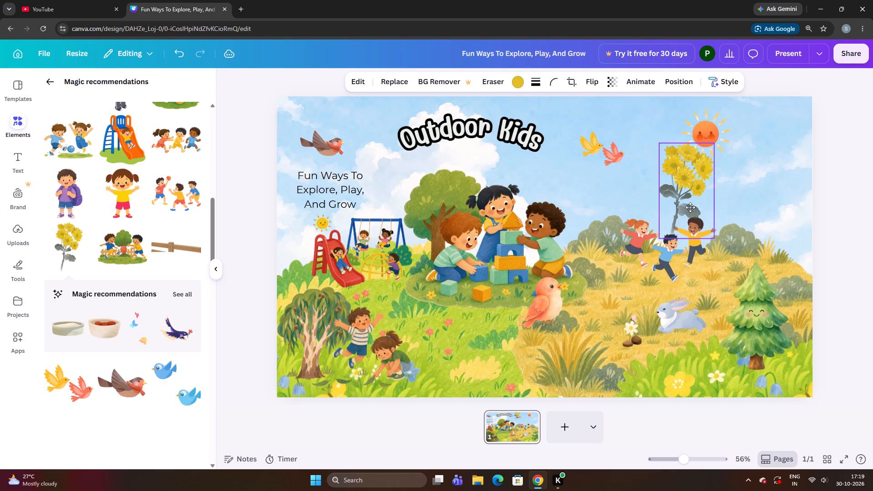
pyautogui.moveTo(690, 207); pyautogui.dragTo(745, 230)
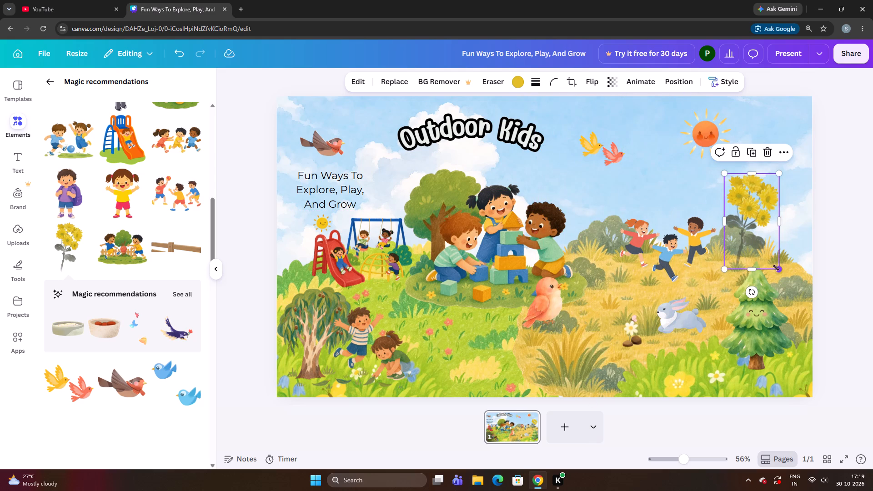
pyautogui.moveTo(780, 269); pyautogui.dragTo(757, 247)
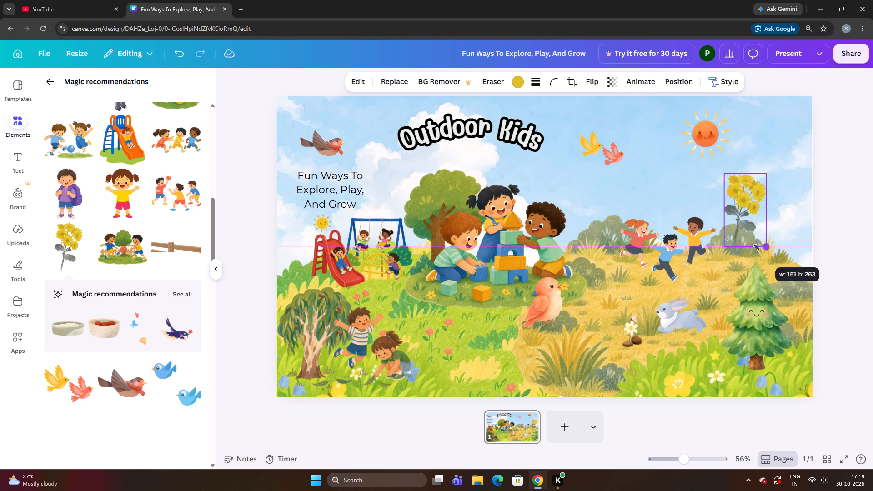
pyautogui.moveTo(757, 247); pyautogui.dragTo(740, 227)
pyautogui.moveTo(733, 206); pyautogui.dragTo(743, 243)
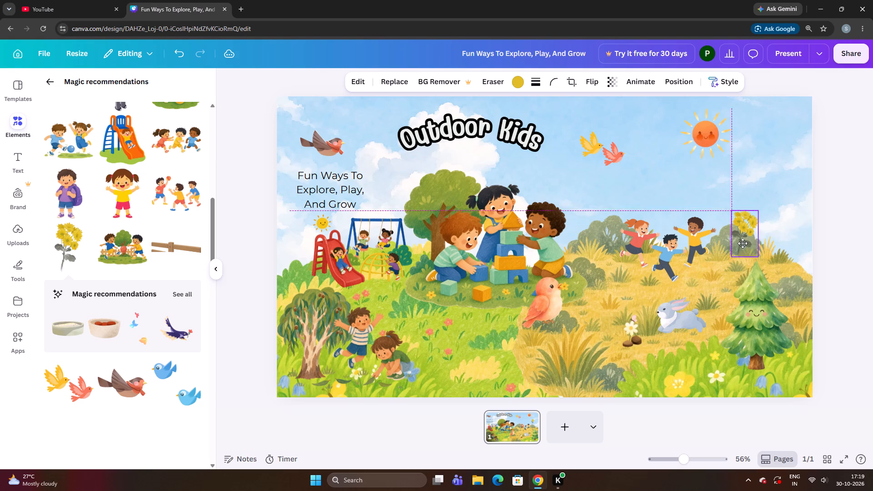
pyautogui.moveTo(743, 243); pyautogui.dragTo(743, 247)
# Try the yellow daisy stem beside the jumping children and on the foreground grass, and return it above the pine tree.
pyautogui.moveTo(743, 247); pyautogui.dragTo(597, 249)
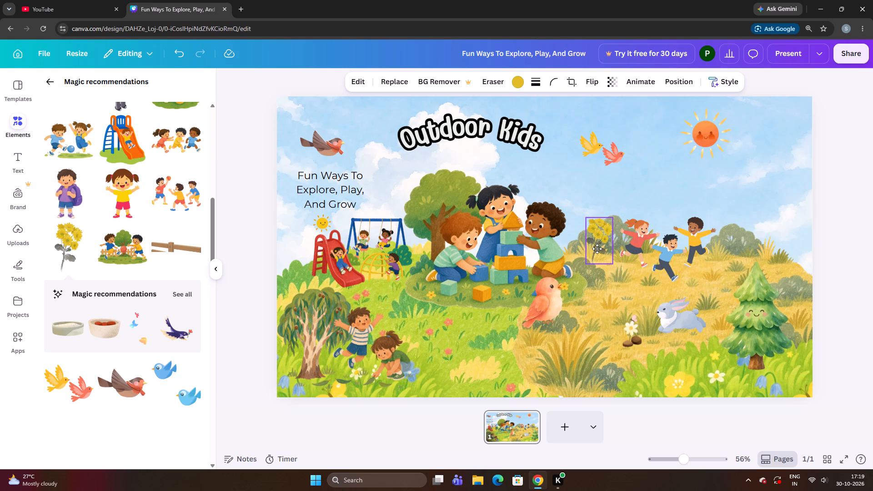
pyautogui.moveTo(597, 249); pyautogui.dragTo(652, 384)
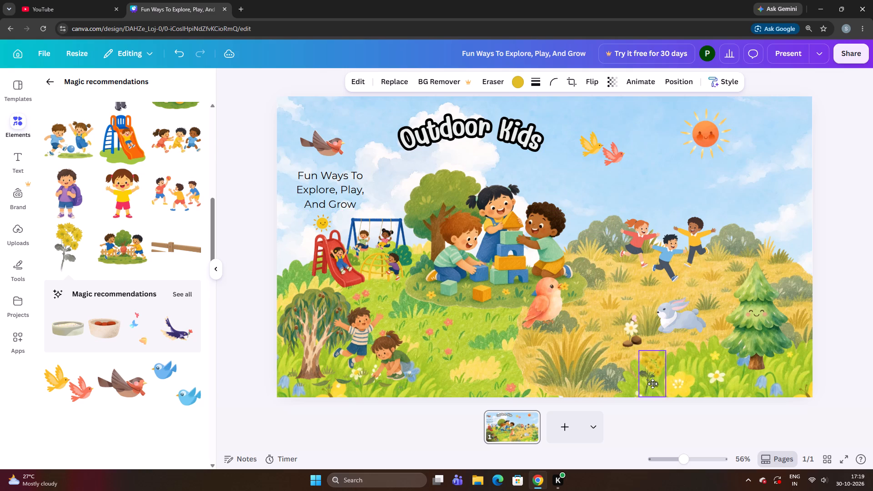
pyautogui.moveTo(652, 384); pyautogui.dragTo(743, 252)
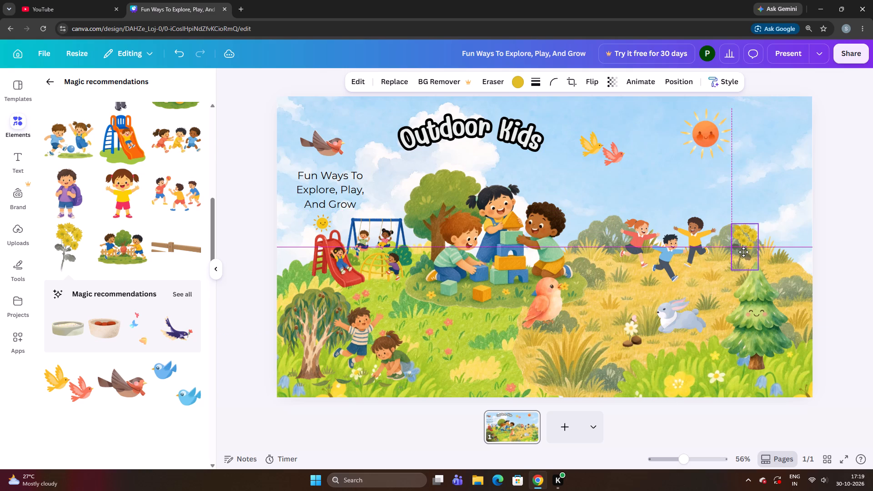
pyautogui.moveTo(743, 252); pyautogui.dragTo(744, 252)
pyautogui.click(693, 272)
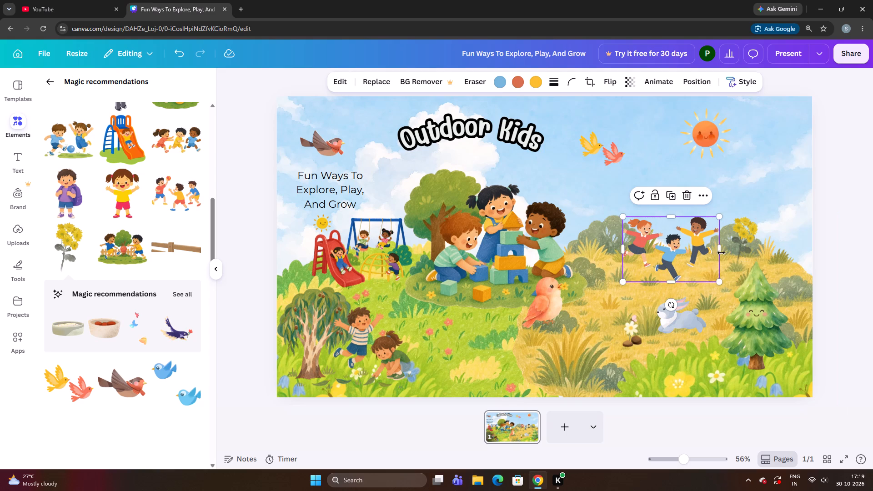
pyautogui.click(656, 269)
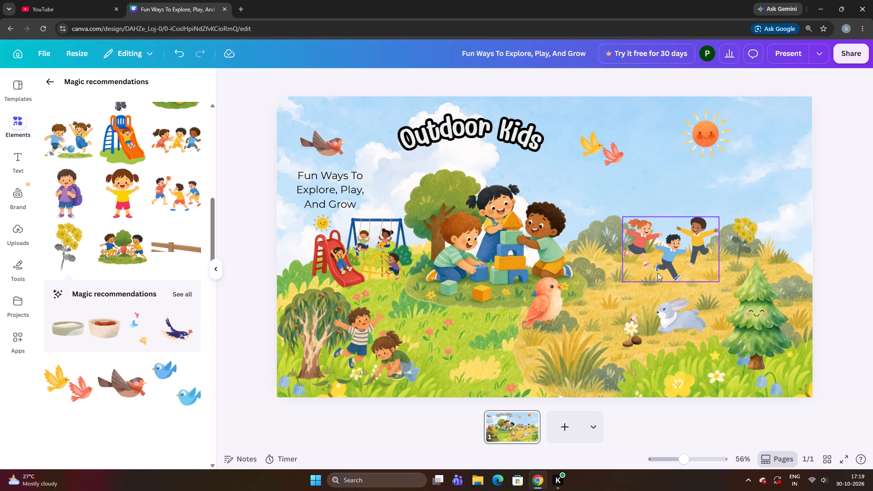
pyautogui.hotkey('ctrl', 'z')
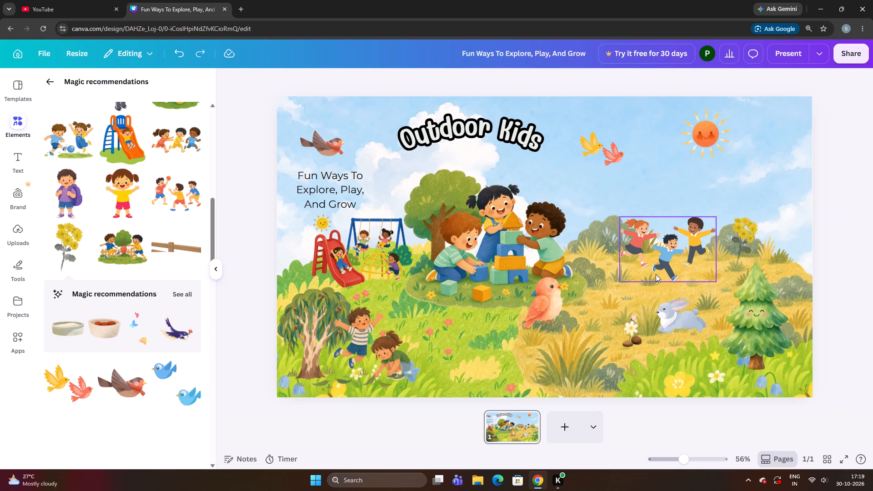
# Shrink the yellow daisy stem slightly and settle it on the bush above the pine tree.
pyautogui.click(752, 238)
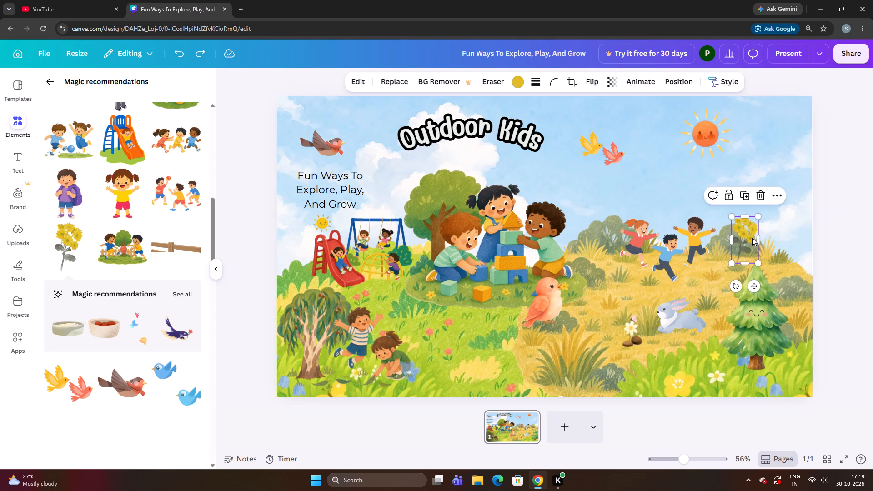
pyautogui.moveTo(751, 240); pyautogui.dragTo(751, 235)
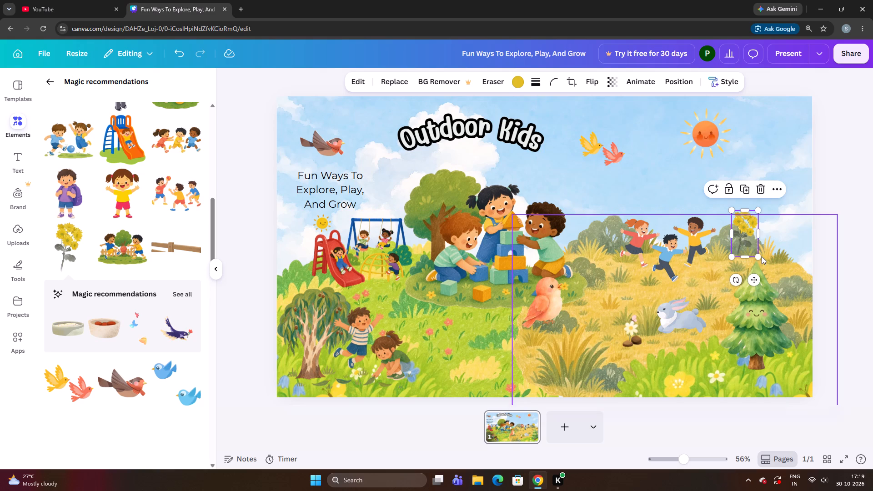
pyautogui.moveTo(760, 256); pyautogui.dragTo(754, 252)
pyautogui.moveTo(745, 238); pyautogui.dragTo(745, 247)
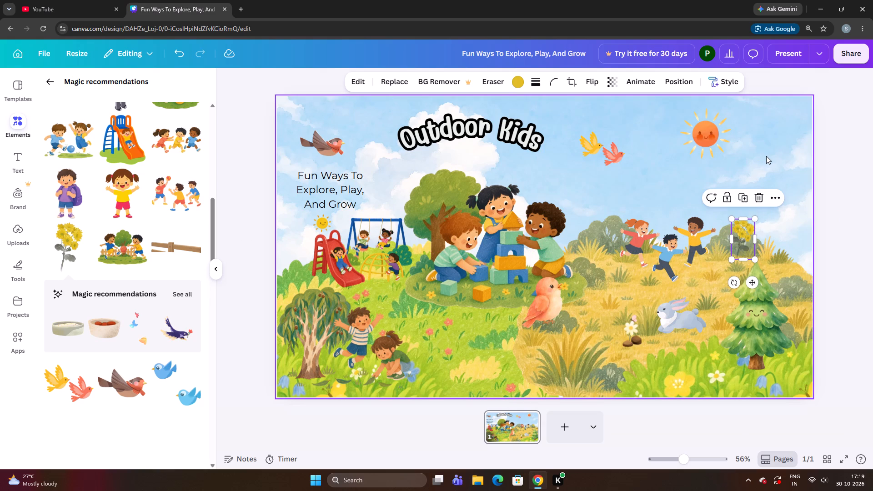
pyautogui.click(766, 163)
# Nudge the yellow daisy stem slightly rightward along the bushes above the pine tree.
pyautogui.click(741, 246)
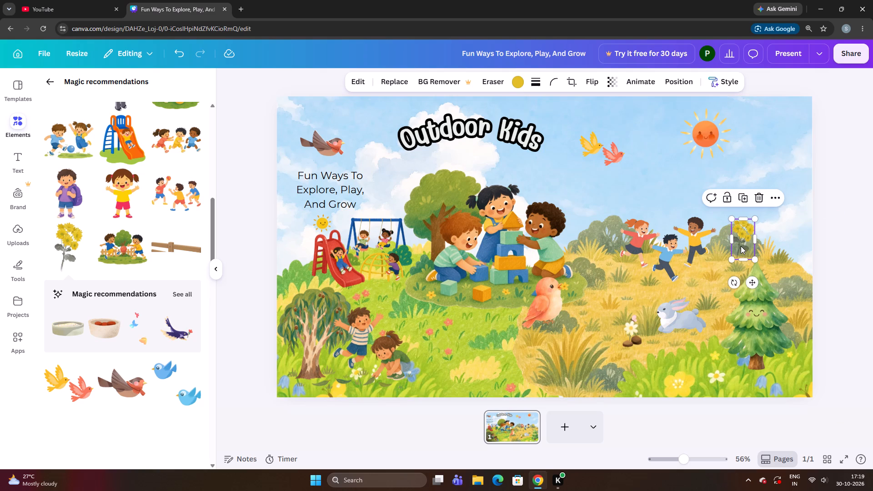
pyautogui.press('Left')
pyautogui.press('Left')
pyautogui.press('Left')
pyautogui.press('Down')
pyautogui.press('Down')
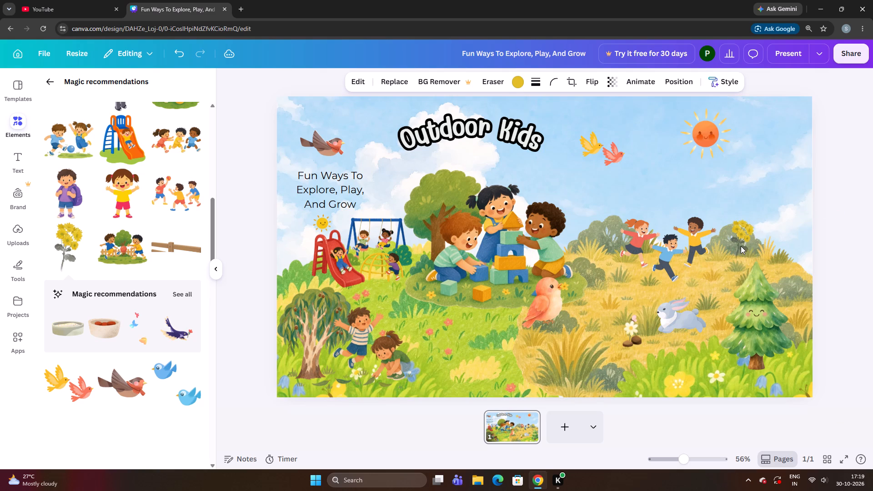
pyautogui.press('Right')
pyautogui.press('Right')
pyautogui.press('Down')
pyautogui.press('Up')
pyautogui.press('Up')
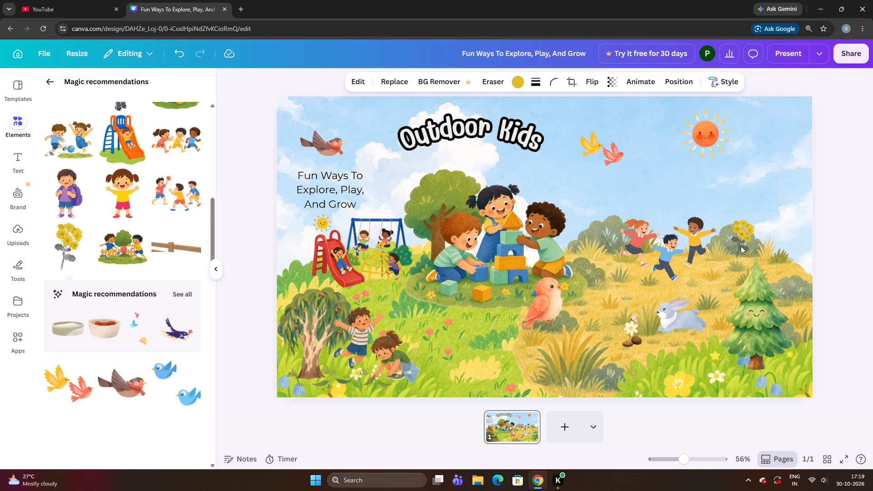
pyautogui.press('Up')
pyautogui.press('Left')
pyautogui.press('Left')
pyautogui.press('Down')
pyautogui.press('Down')
pyautogui.press('Right')
pyautogui.press('Right')
pyautogui.press('Right')
pyautogui.press('Right')
pyautogui.press('Right')
pyautogui.press('Right')
pyautogui.press('Right')
pyautogui.press('Right')
pyautogui.press('Right')
pyautogui.press('Down')
pyautogui.press('Up')
pyautogui.press('Right')
pyautogui.press('Up')
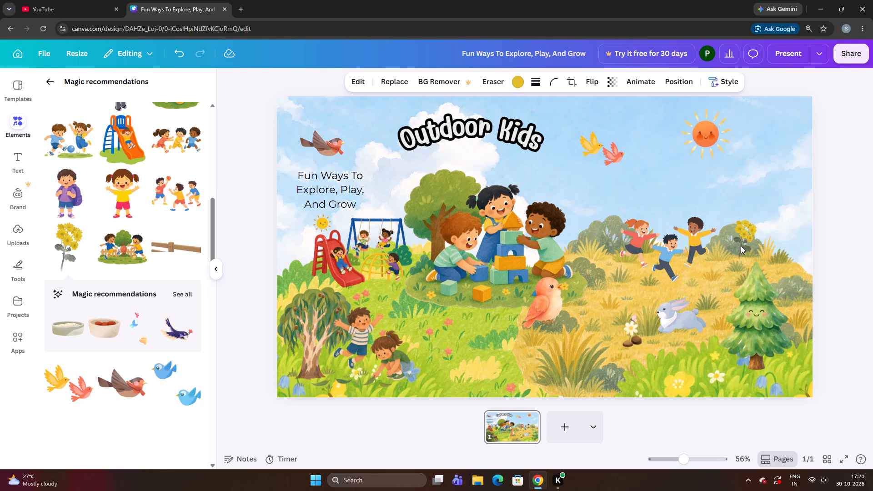
pyautogui.press('Right')
pyautogui.press('Right')
pyautogui.press('Right')
pyautogui.press('Right')
pyautogui.press('Right')
pyautogui.press('Right')
pyautogui.press('Down')
pyautogui.press('Up')
pyautogui.press('Down')
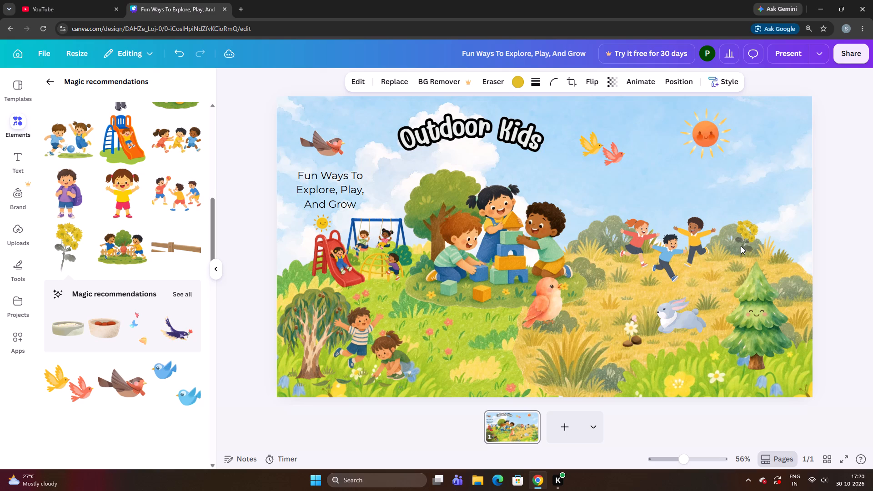
pyautogui.press('Up')
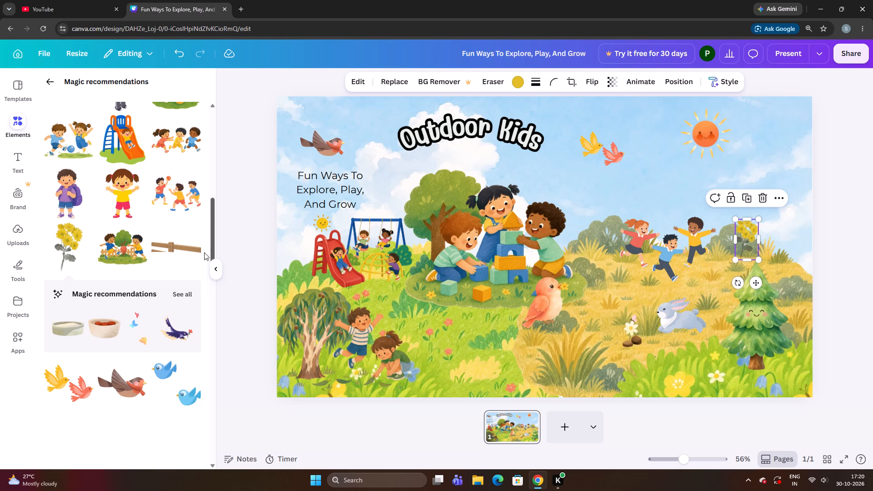
# Add the pink, blue and yellow butterfly trio to the slide and move it toward the caption.
pyautogui.click(138, 319)
pyautogui.moveTo(494, 265); pyautogui.dragTo(380, 316)
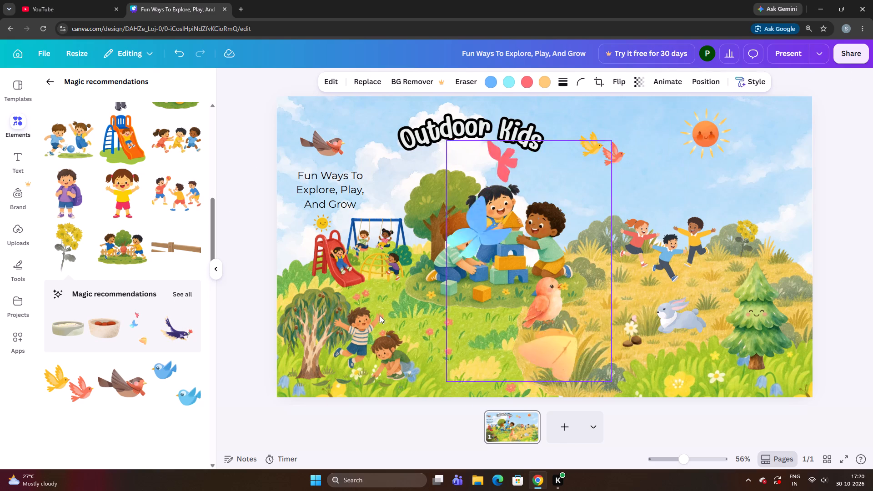
pyautogui.moveTo(380, 316); pyautogui.dragTo(380, 311)
pyautogui.moveTo(477, 334); pyautogui.dragTo(468, 309)
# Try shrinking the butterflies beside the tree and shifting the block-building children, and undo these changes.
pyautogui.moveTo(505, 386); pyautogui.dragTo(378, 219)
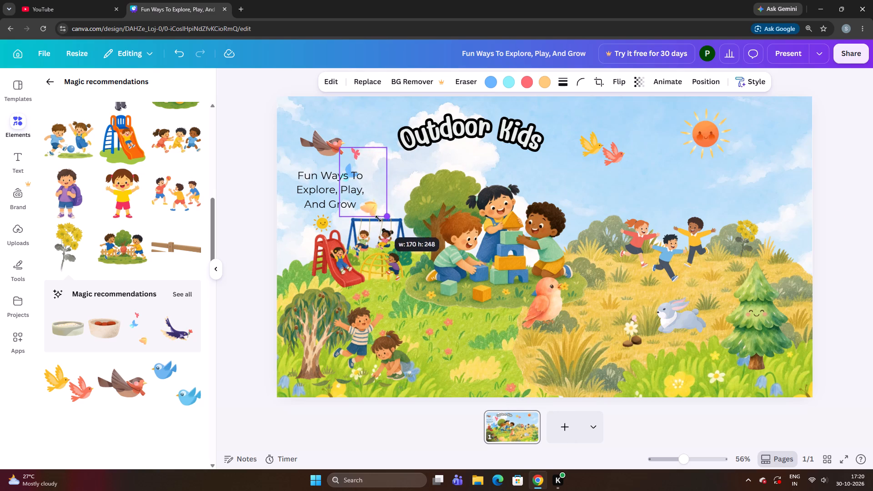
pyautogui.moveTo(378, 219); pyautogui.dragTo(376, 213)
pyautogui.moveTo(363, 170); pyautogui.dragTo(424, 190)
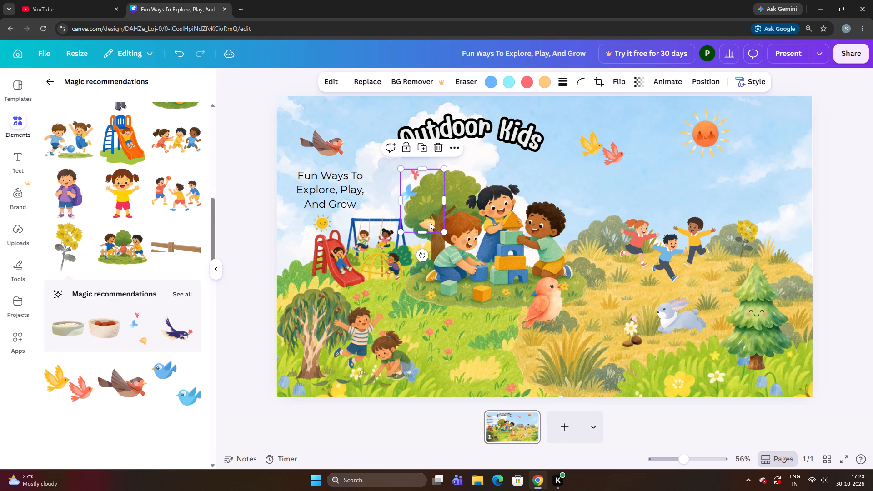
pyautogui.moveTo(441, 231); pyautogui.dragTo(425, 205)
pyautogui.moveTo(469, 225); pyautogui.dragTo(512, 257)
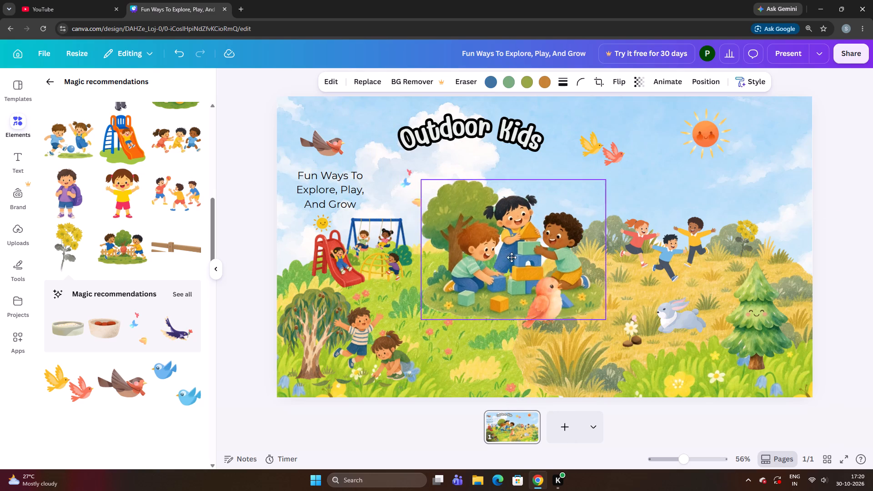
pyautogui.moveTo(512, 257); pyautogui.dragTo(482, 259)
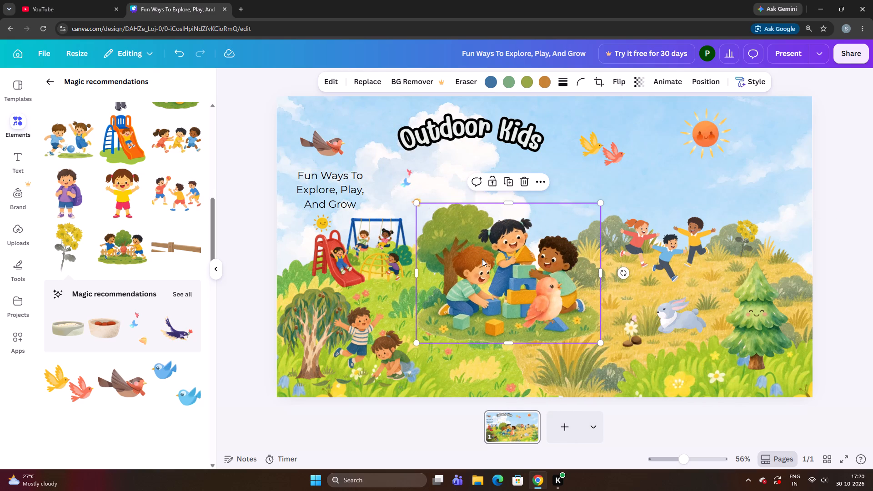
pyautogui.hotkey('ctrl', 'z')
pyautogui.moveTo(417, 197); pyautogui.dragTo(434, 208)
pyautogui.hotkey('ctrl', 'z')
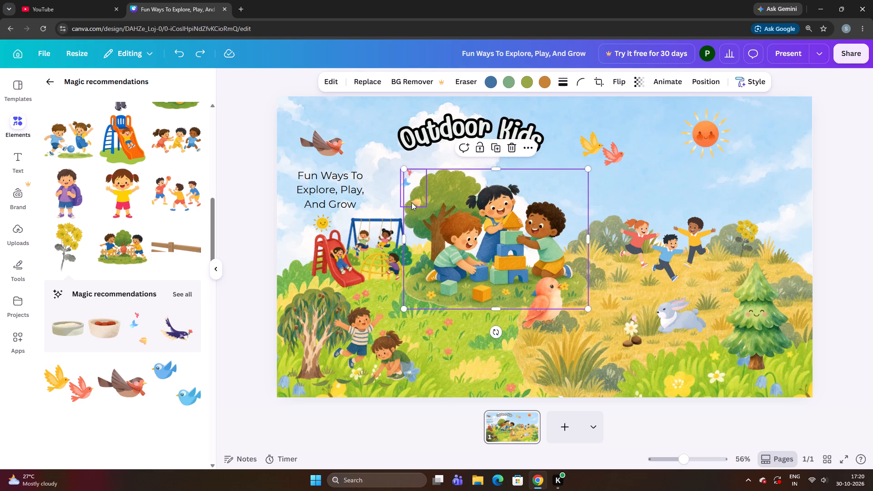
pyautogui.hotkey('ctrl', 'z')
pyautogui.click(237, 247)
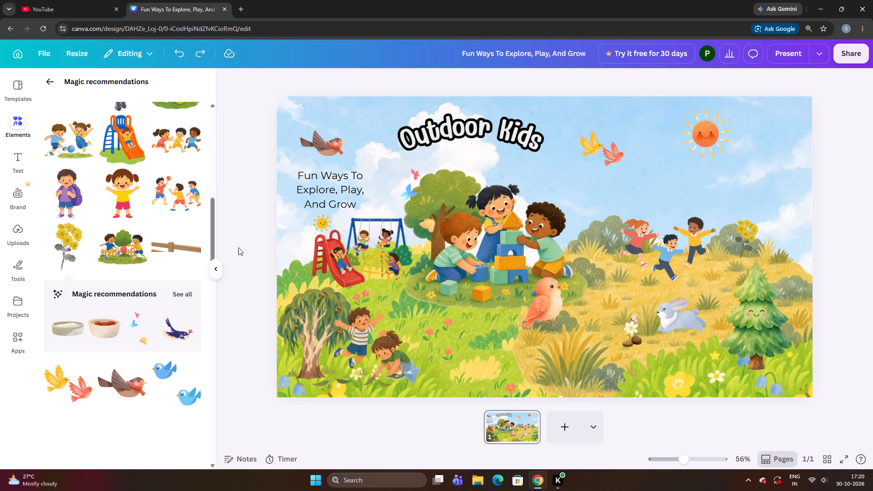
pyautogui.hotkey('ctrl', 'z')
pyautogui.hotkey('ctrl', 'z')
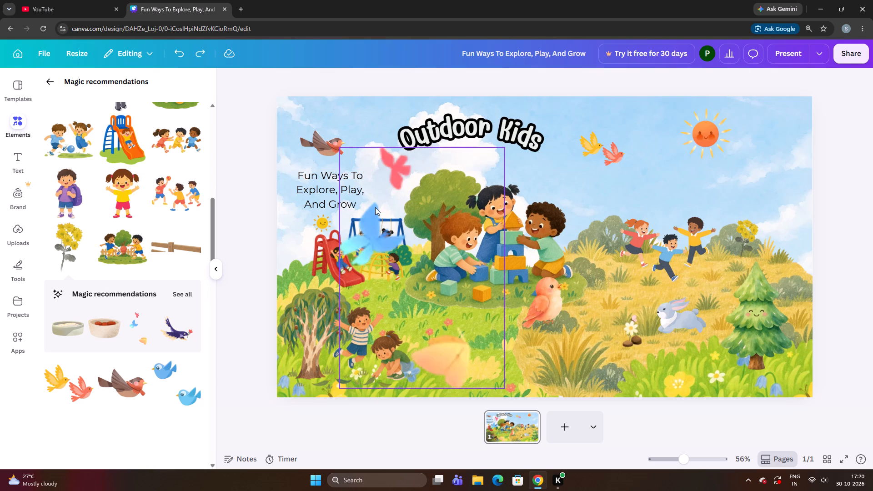
# Shrink the butterfly trio to a tiny cluster and place it over the foreground flowers below the rabbit.
pyautogui.moveTo(387, 190); pyautogui.dragTo(409, 169)
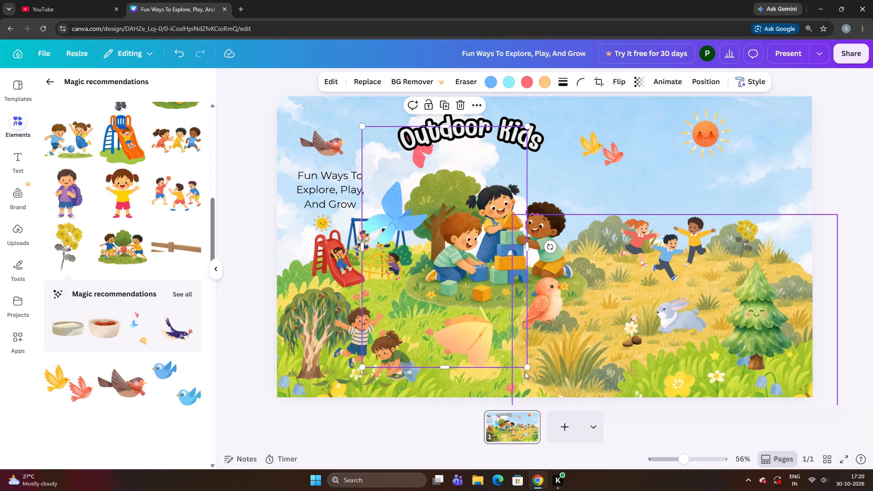
pyautogui.moveTo(523, 369); pyautogui.dragTo(489, 334)
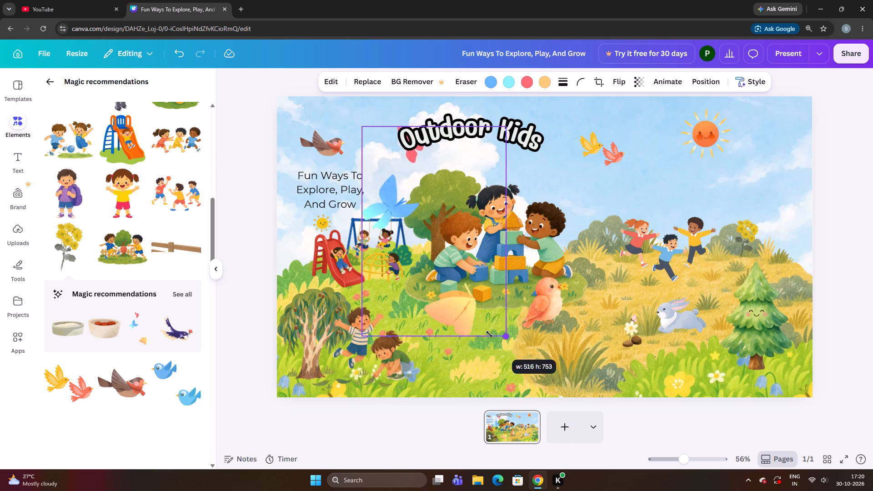
pyautogui.moveTo(489, 334); pyautogui.dragTo(421, 195)
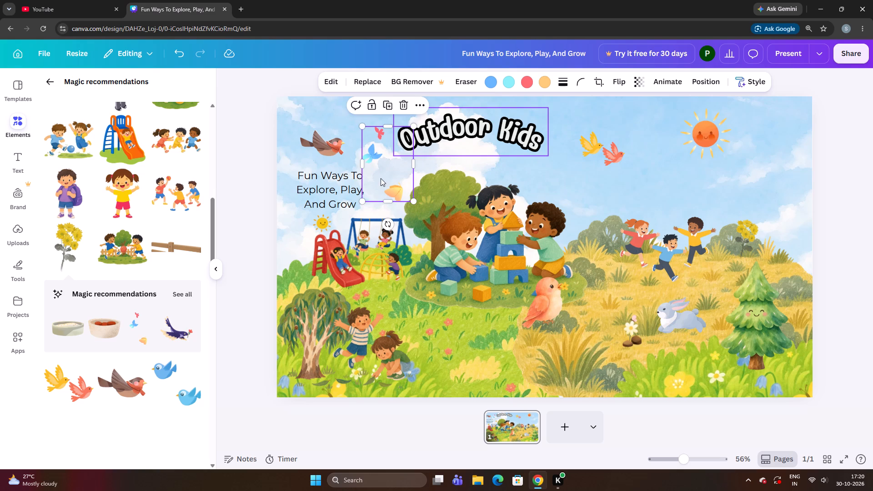
pyautogui.moveTo(381, 178); pyautogui.dragTo(492, 293)
pyautogui.moveTo(522, 317); pyautogui.dragTo(509, 300)
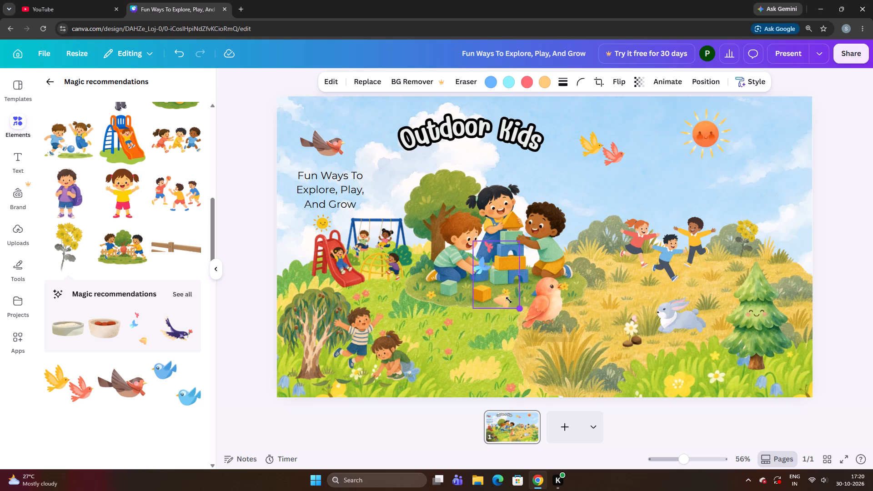
pyautogui.moveTo(509, 300); pyautogui.dragTo(496, 280)
pyautogui.moveTo(484, 261); pyautogui.dragTo(655, 352)
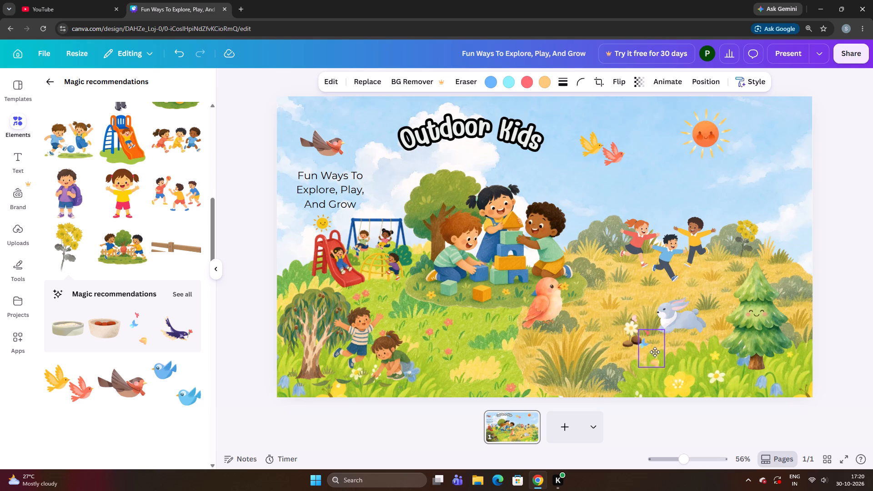
pyautogui.moveTo(655, 352); pyautogui.dragTo(709, 375)
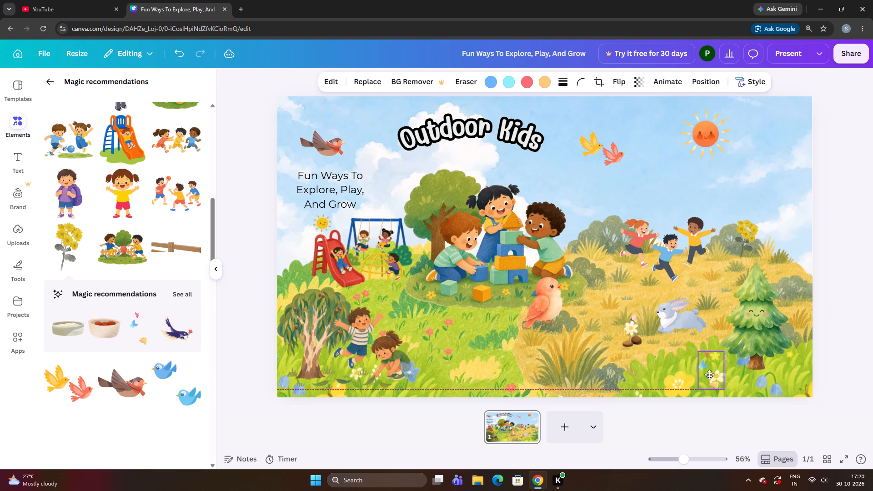
pyautogui.moveTo(709, 375); pyautogui.dragTo(709, 380)
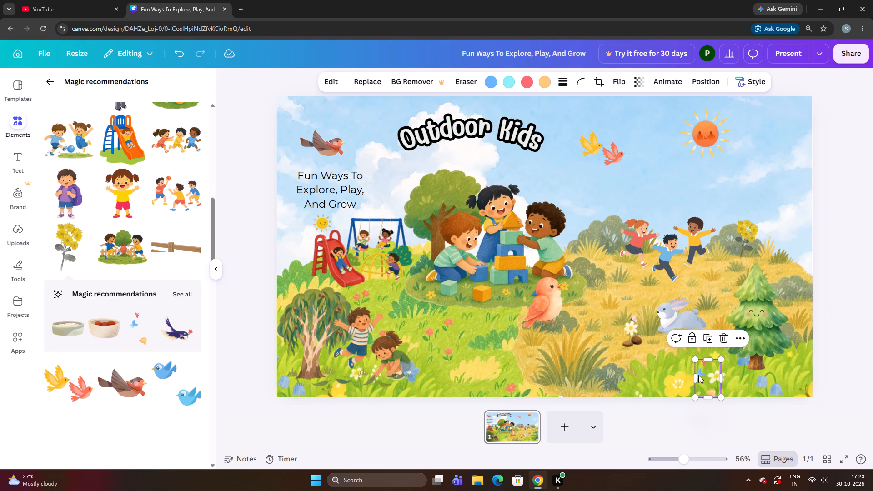
# Nudge the butterfly trio slightly up and rightward between the foreground yellow and white flowers.
pyautogui.click(560, 369)
pyautogui.click(696, 373)
pyautogui.press('Up')
pyautogui.press('Up')
pyautogui.press('Up')
pyautogui.press('Up')
pyautogui.press('Up')
pyautogui.press('Up')
pyautogui.press('Up')
pyautogui.press('Up')
pyautogui.press('Up')
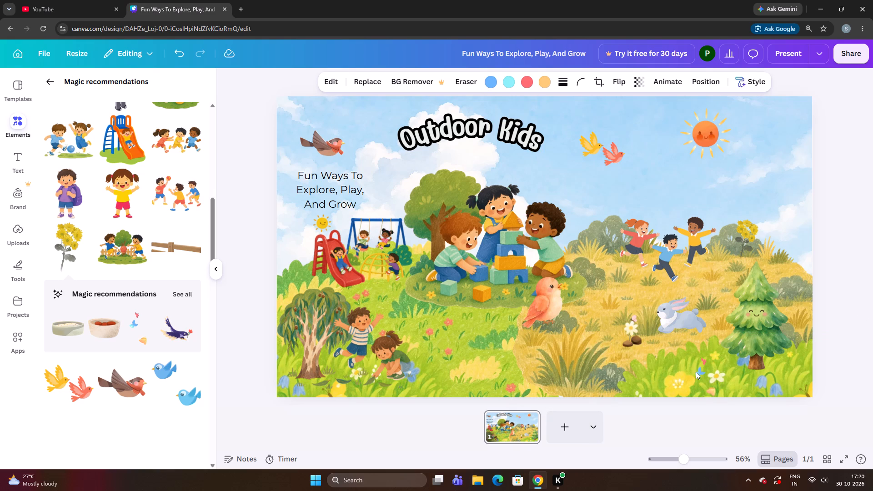
pyautogui.press('Right')
pyautogui.press('Right')
pyautogui.press('Right')
pyautogui.press('Right')
pyautogui.press('Up')
pyautogui.press('Up')
pyautogui.press('Up')
pyautogui.press('Up')
pyautogui.press('Right')
pyautogui.press('Right')
pyautogui.press('Right')
pyautogui.press('Up')
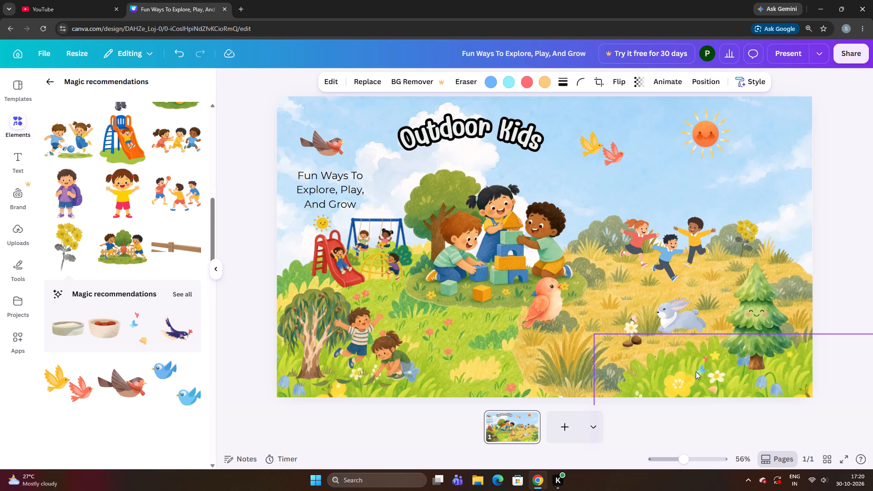
pyautogui.press('Right')
pyautogui.press('Right')
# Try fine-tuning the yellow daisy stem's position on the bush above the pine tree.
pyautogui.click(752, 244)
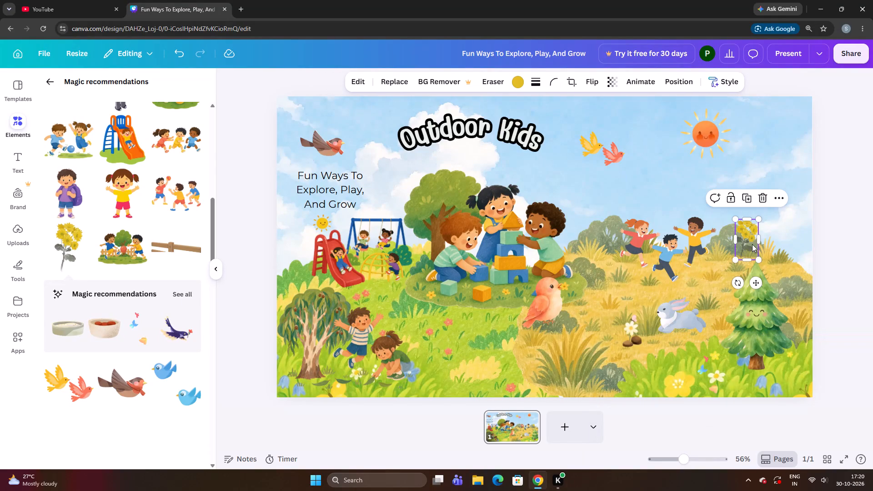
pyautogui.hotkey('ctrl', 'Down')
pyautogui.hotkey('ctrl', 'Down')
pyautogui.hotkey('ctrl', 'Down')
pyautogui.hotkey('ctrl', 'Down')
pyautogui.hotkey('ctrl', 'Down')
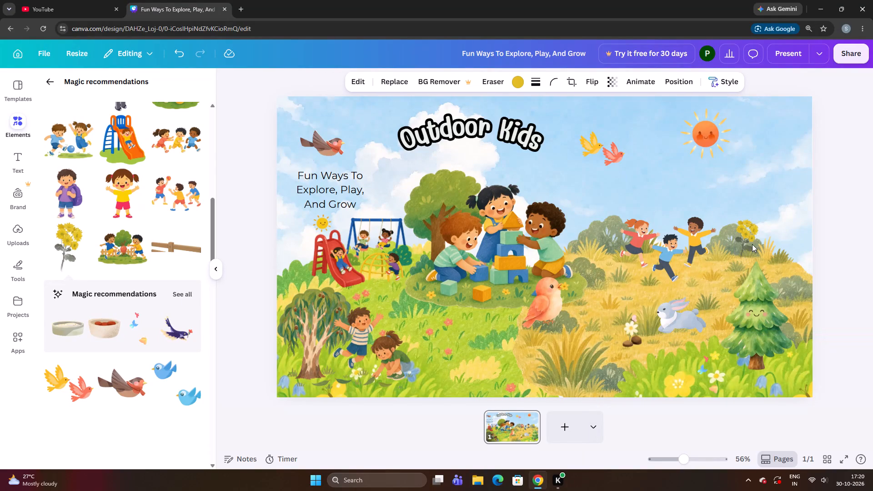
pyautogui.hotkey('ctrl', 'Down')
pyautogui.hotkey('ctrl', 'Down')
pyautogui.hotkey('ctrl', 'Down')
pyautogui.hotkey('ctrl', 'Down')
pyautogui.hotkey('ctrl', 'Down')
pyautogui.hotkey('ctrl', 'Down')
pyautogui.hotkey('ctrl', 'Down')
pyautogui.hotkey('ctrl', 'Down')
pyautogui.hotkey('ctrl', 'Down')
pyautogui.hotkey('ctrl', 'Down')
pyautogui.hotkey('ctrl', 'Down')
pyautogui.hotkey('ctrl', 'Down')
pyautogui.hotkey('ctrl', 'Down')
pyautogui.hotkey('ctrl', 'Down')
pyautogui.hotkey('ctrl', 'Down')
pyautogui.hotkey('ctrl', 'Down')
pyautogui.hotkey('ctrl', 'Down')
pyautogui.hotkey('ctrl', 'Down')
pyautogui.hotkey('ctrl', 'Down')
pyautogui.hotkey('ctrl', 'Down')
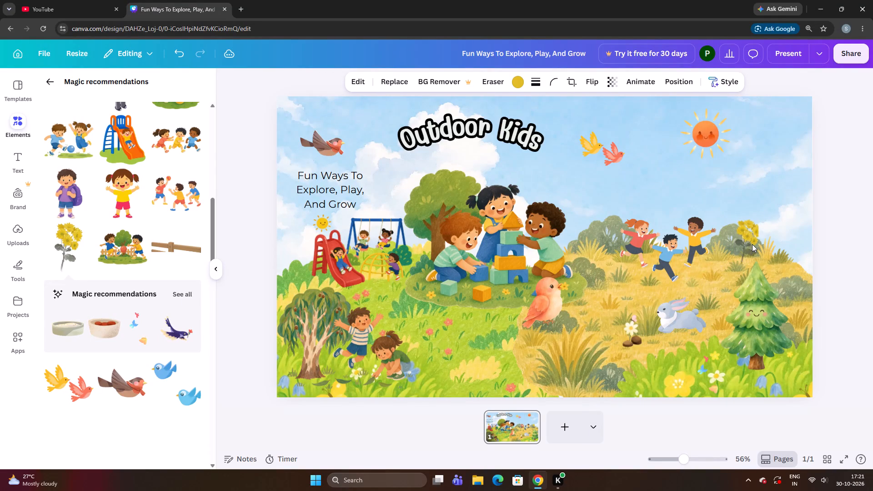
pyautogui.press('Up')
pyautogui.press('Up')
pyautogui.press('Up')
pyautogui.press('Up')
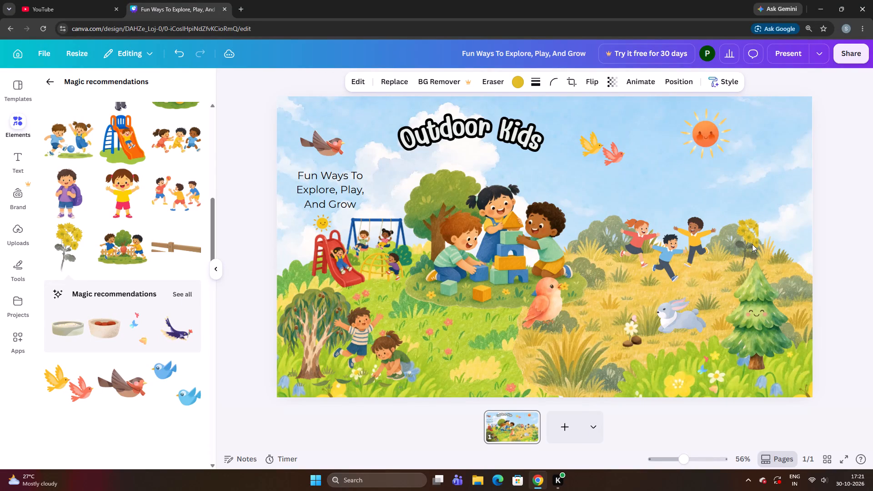
# Delete the yellow daisy stem above the pine tree.
pyautogui.click(741, 236)
pyautogui.click(763, 195)
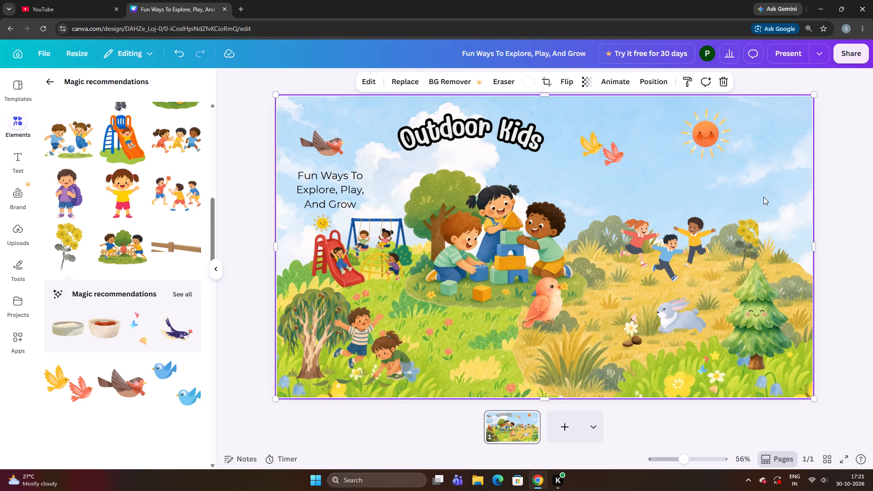
pyautogui.click(746, 238)
pyautogui.click(763, 197)
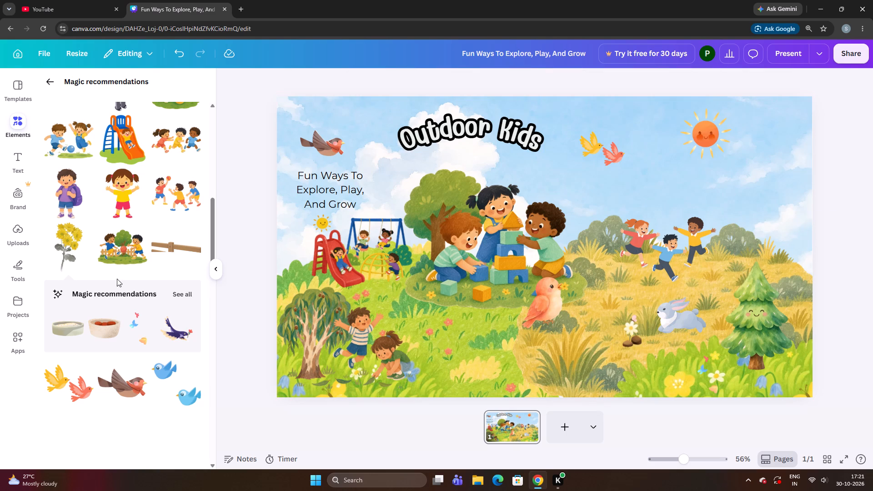
# Add a new yellow daisy stem, shrink it to a small size, and place it just right of the pine tree.
pyautogui.click(72, 265)
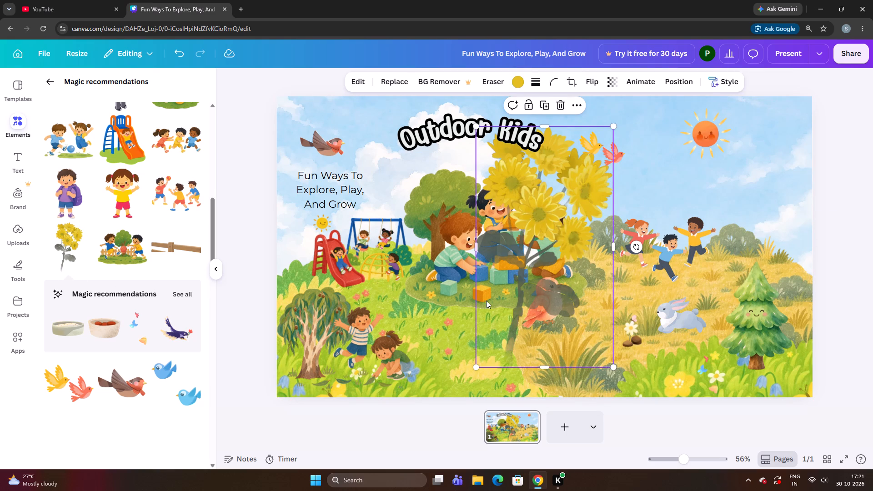
pyautogui.moveTo(491, 304); pyautogui.dragTo(568, 273)
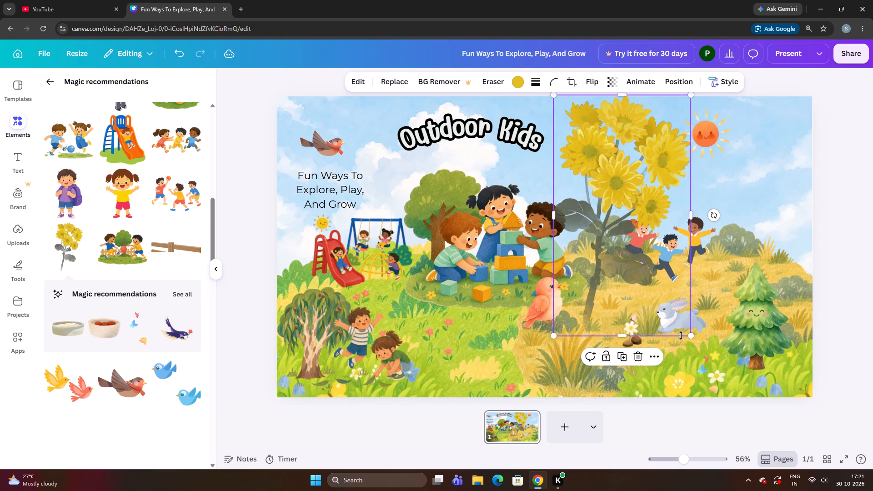
pyautogui.moveTo(690, 331); pyautogui.dragTo(579, 165)
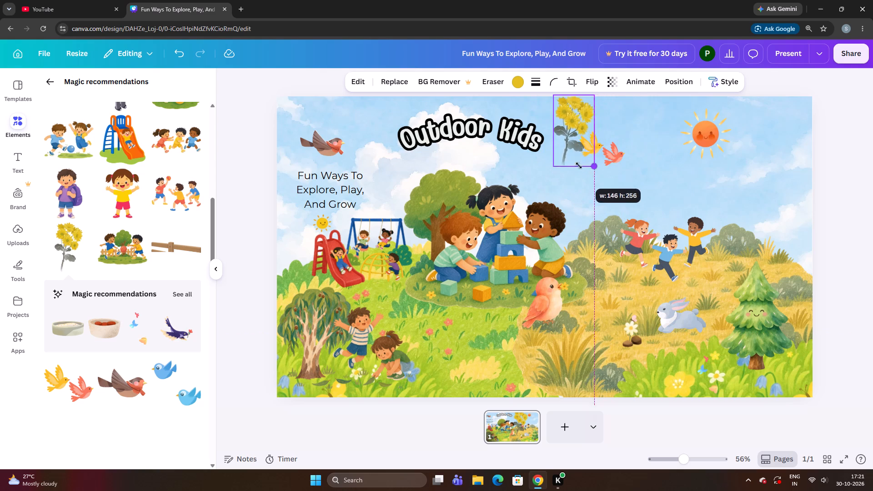
pyautogui.moveTo(579, 165); pyautogui.dragTo(576, 150)
pyautogui.moveTo(572, 129); pyautogui.dragTo(806, 321)
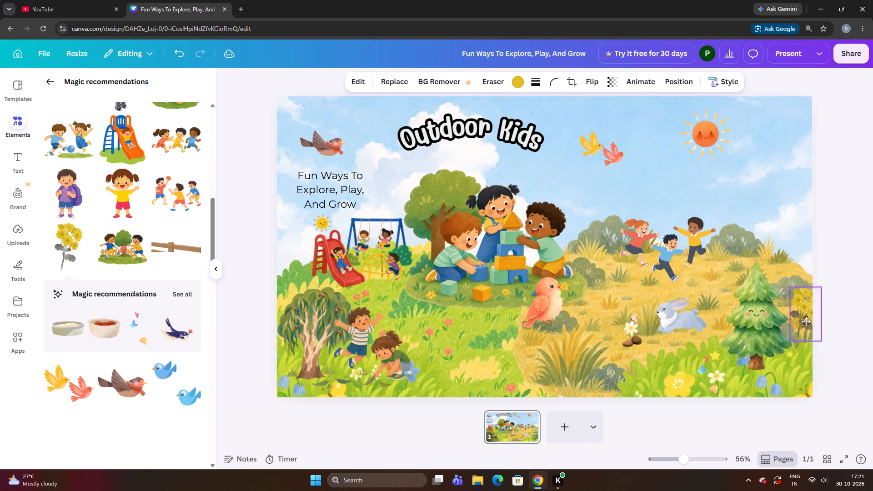
pyautogui.moveTo(806, 321); pyautogui.dragTo(804, 327)
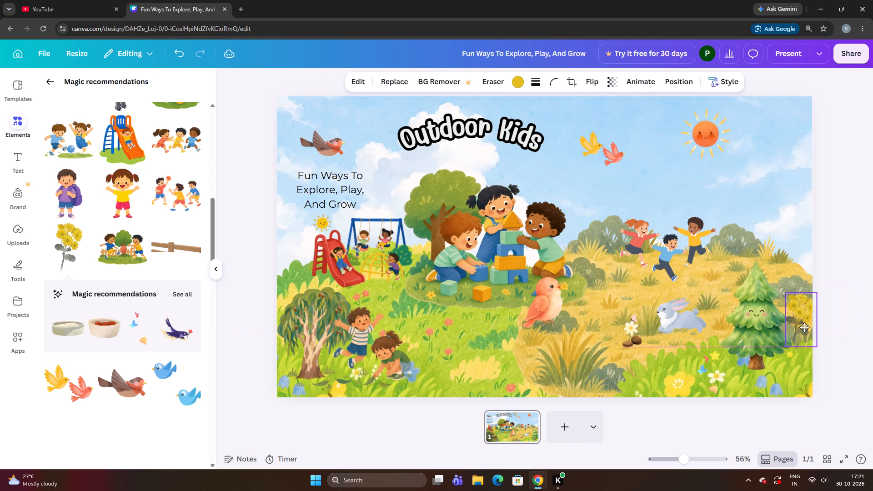
pyautogui.moveTo(804, 327); pyautogui.dragTo(800, 326)
# Shrink the new daisy stem to about 80 by 141 and settle it against the slide's right edge beside the pine tree.
pyautogui.moveTo(812, 347); pyautogui.dragTo(799, 331)
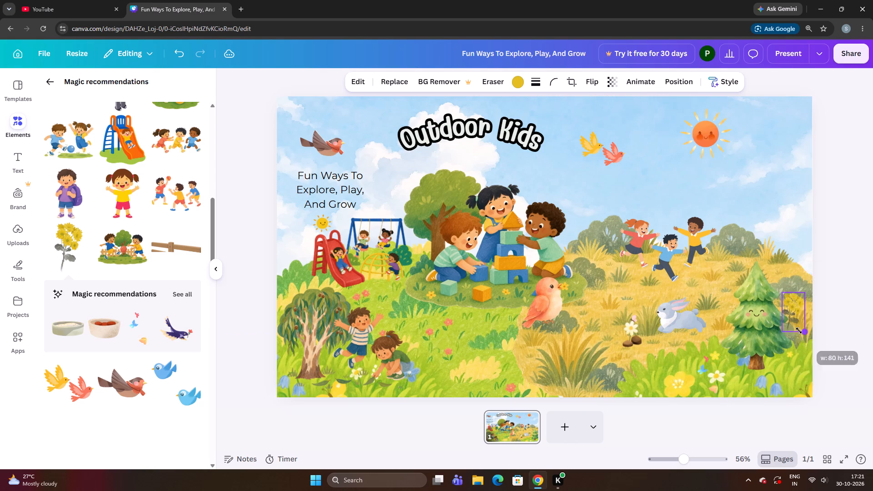
pyautogui.moveTo(799, 331); pyautogui.dragTo(799, 330)
pyautogui.moveTo(794, 314); pyautogui.dragTo(798, 337)
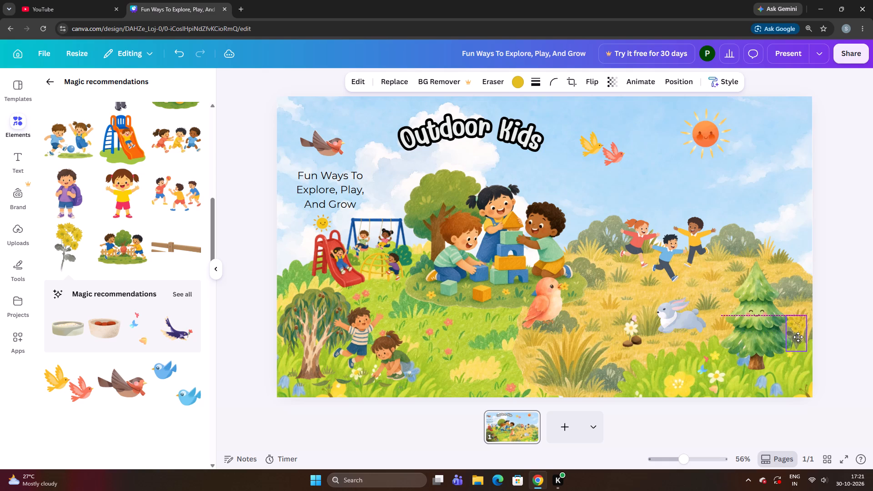
pyautogui.moveTo(798, 337); pyautogui.dragTo(803, 336)
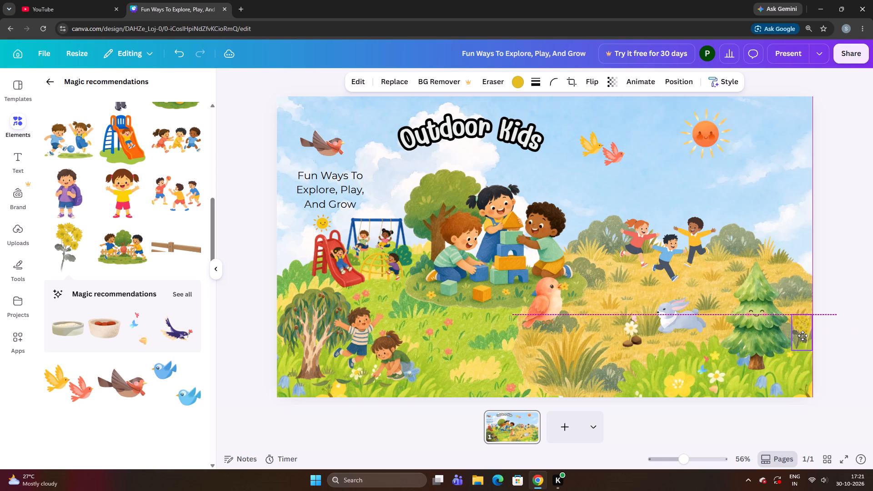
pyautogui.moveTo(803, 336); pyautogui.dragTo(802, 336)
# Move the small yellow daisy stem from beside the pine tree onto the grass just left of the red playground slide.
pyautogui.click(768, 228)
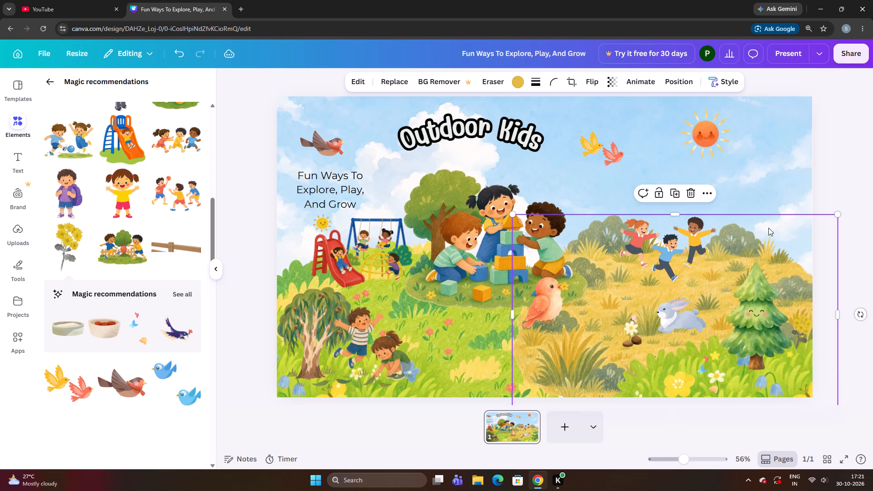
pyautogui.moveTo(801, 326); pyautogui.dragTo(765, 351)
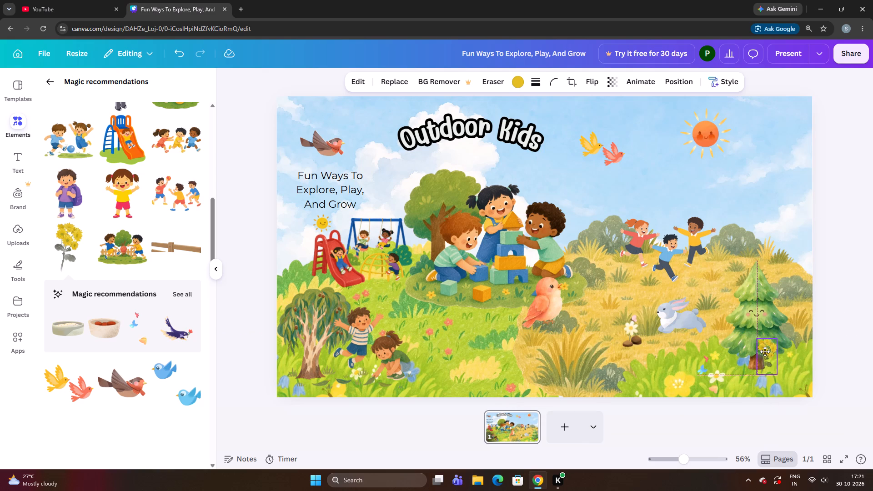
pyautogui.moveTo(765, 351); pyautogui.dragTo(314, 364)
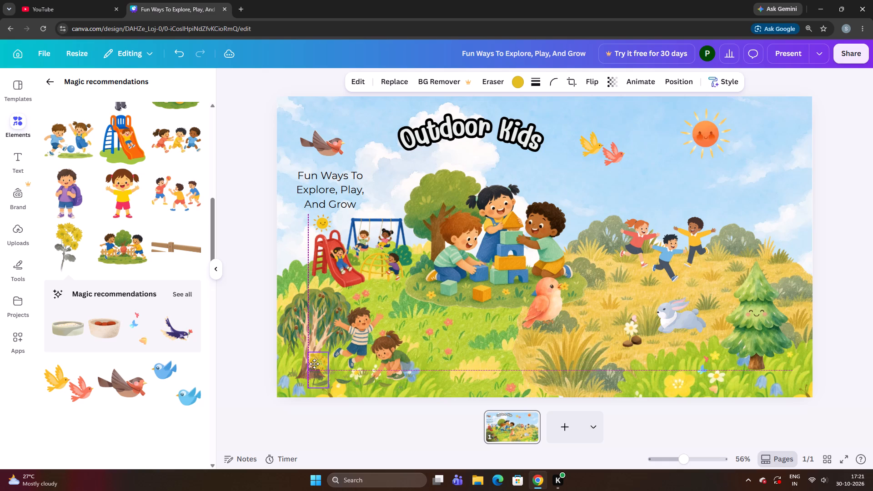
pyautogui.moveTo(314, 364); pyautogui.dragTo(314, 364)
pyautogui.moveTo(313, 364); pyautogui.dragTo(296, 261)
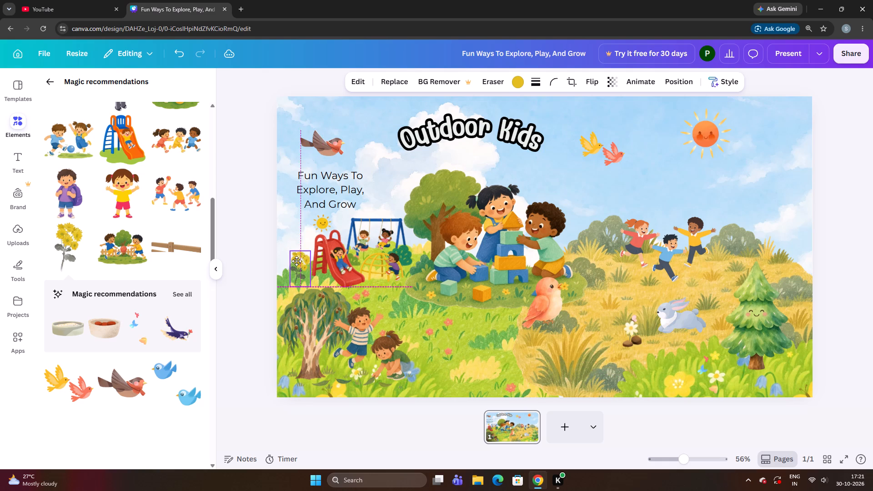
pyautogui.moveTo(296, 261); pyautogui.dragTo(301, 266)
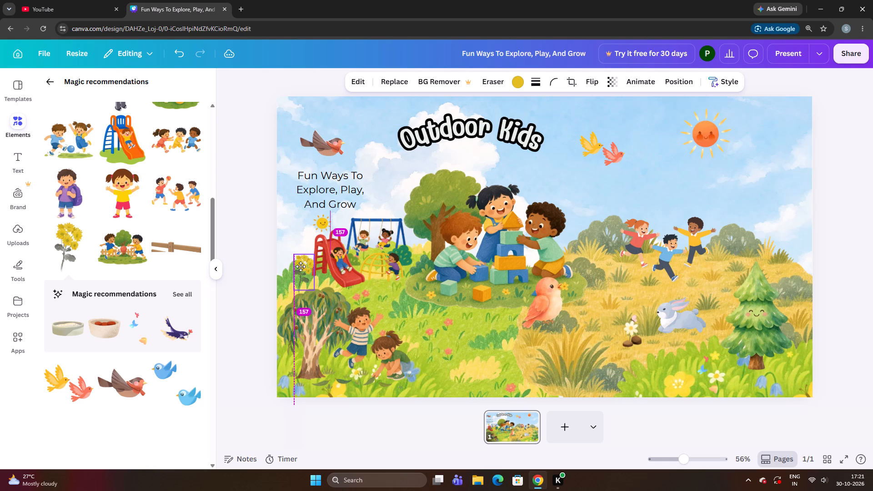
pyautogui.moveTo(301, 266); pyautogui.dragTo(297, 262)
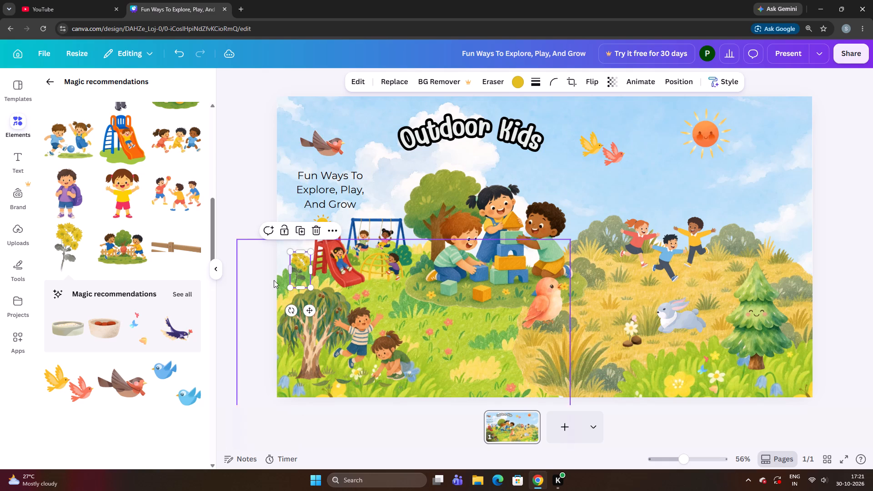
pyautogui.click(261, 286)
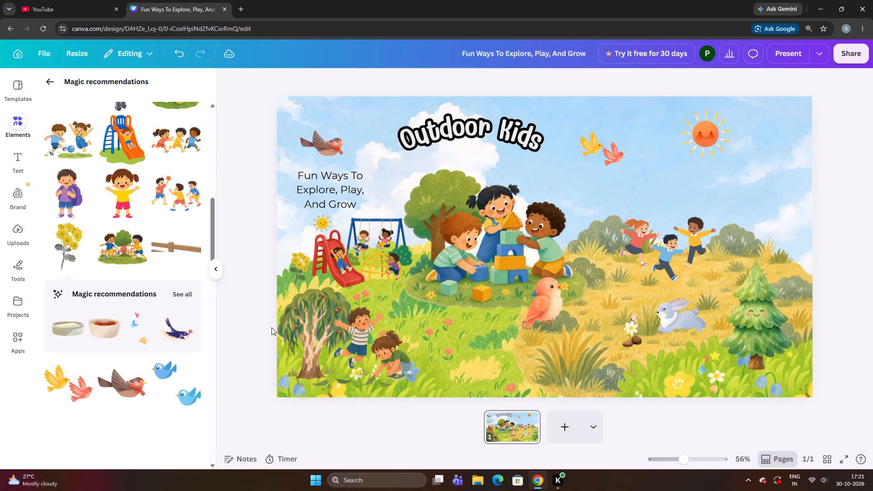
# Nudge the yellow daisy stem in small increments to fine-tune its placement beside the red playground slide.
pyautogui.click(306, 274)
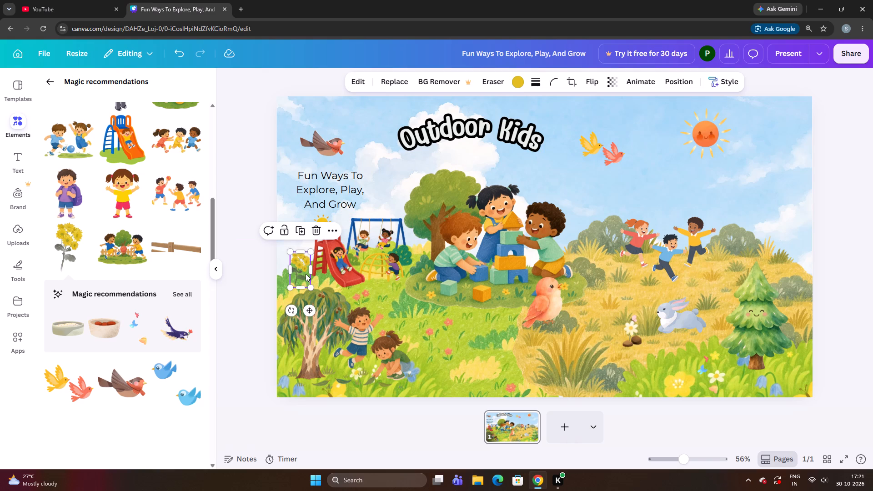
pyautogui.press('Up')
pyautogui.press('Up')
pyautogui.press('Up')
pyautogui.press('Up')
pyautogui.press('Right')
pyautogui.press('Right')
pyautogui.press('Right')
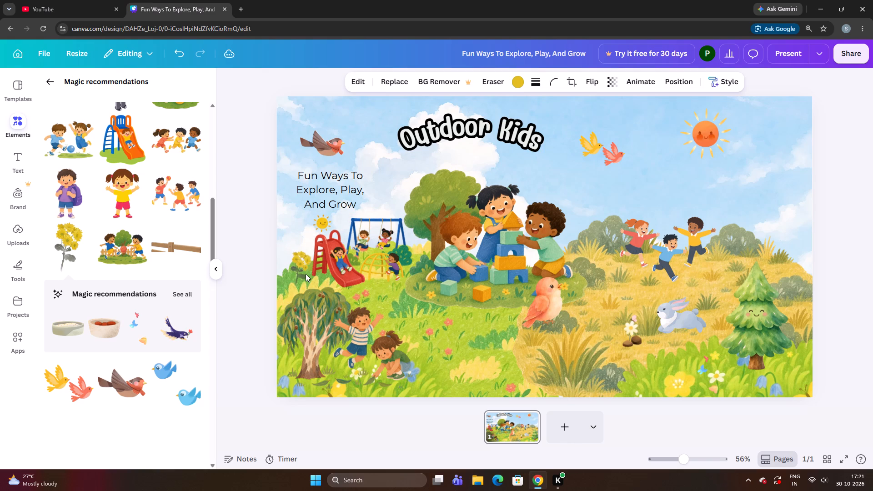
pyautogui.press('Down')
pyautogui.press('Down')
pyautogui.press('Right')
pyautogui.press('Right')
pyautogui.press('Right')
pyautogui.press('Up')
pyautogui.press('Up')
pyautogui.press('Down')
pyautogui.press('Down')
pyautogui.press('Down')
pyautogui.press('Down')
pyautogui.press('Up')
pyautogui.press('Right')
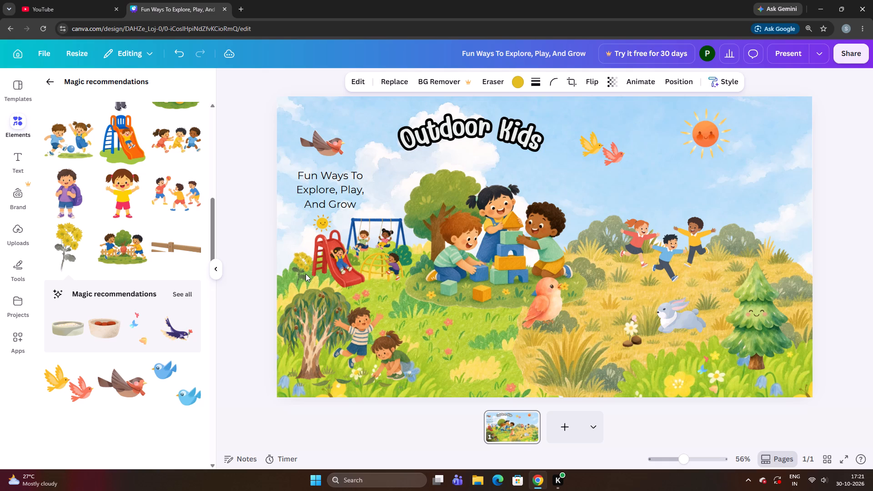
pyautogui.press('Right')
pyautogui.press('Right')
pyautogui.press('Down')
pyautogui.press('Up')
pyautogui.press('Up')
pyautogui.press('Left')
pyautogui.press('Left')
pyautogui.press('Left')
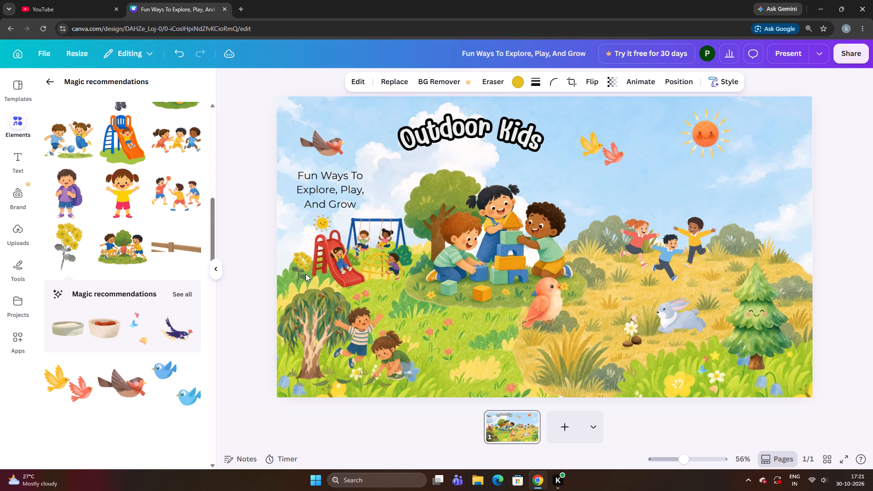
pyautogui.press('Left')
pyautogui.press('Left')
pyautogui.press('Up')
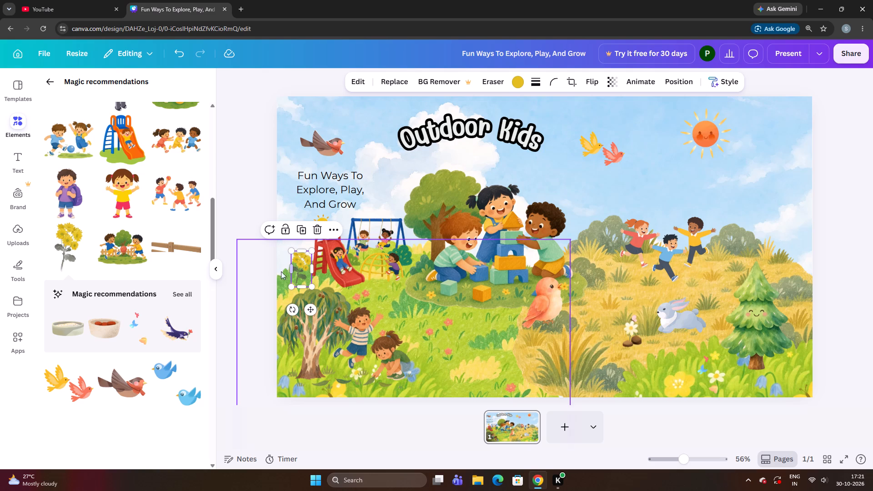
pyautogui.click(242, 270)
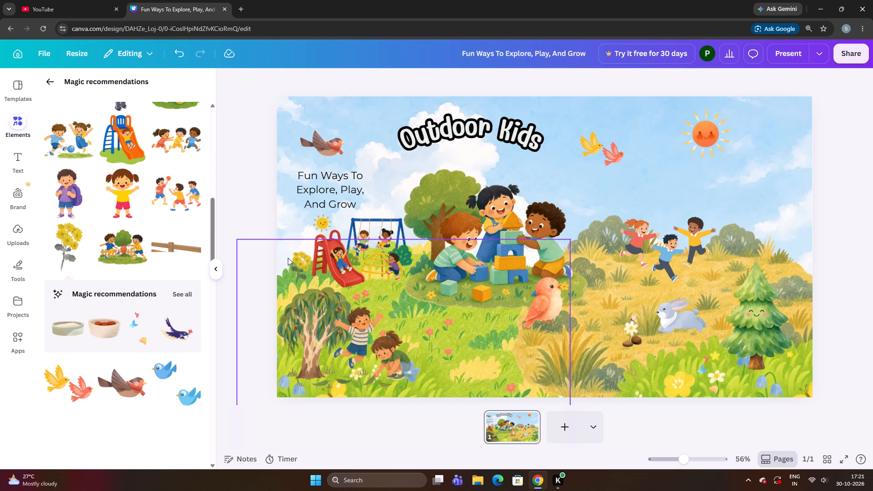
# Readjust the yellow daisy stem in fine increments so it sits on the grassy hill edge left of the playground slide.
pyautogui.click(299, 259)
pyautogui.press('Right')
pyautogui.press('Right')
pyautogui.press('Down')
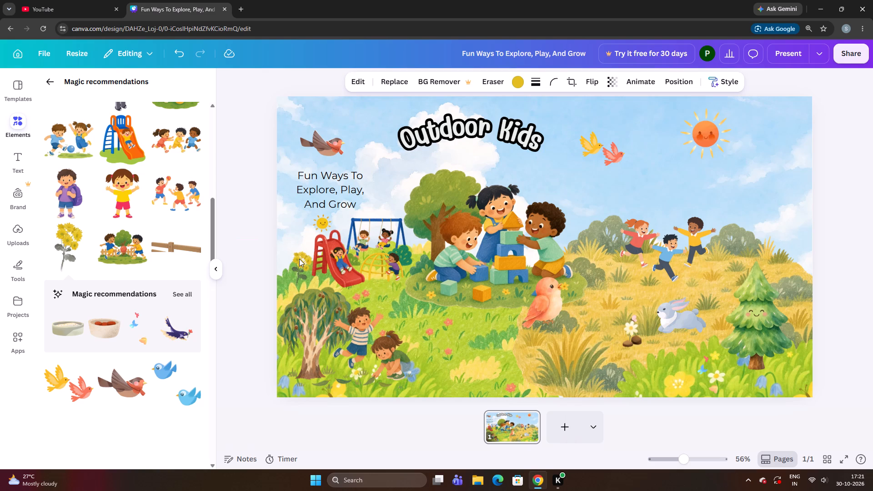
pyautogui.press('Up')
pyautogui.press('Down')
pyautogui.press('Left')
pyautogui.press('Down')
pyautogui.press('Down')
pyautogui.press('Left')
pyautogui.press('Down')
pyautogui.press('Up')
pyautogui.press('Right')
pyautogui.press('Right')
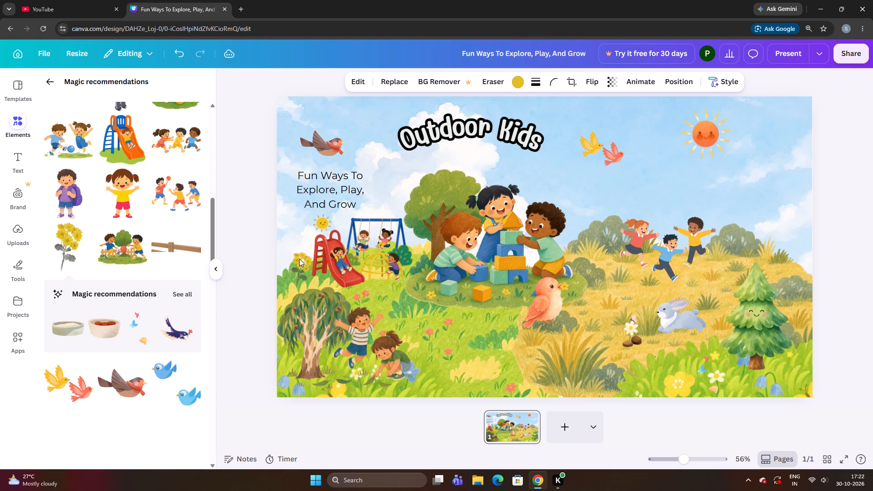
pyautogui.press('Up')
pyautogui.press('Down')
pyautogui.press('Down')
pyautogui.press('Left')
pyautogui.press('Left')
pyautogui.press('Up')
pyautogui.press('Left')
pyautogui.press('Down')
pyautogui.press('Up')
pyautogui.press('Left')
pyautogui.press('Down')
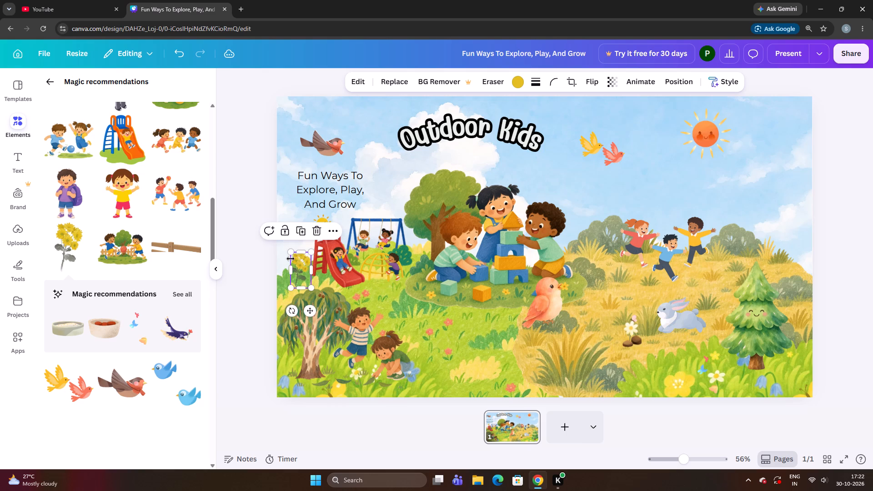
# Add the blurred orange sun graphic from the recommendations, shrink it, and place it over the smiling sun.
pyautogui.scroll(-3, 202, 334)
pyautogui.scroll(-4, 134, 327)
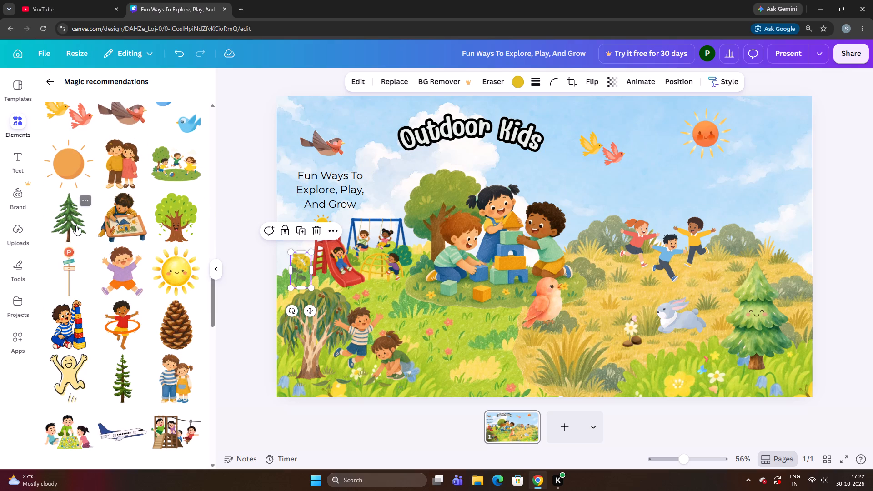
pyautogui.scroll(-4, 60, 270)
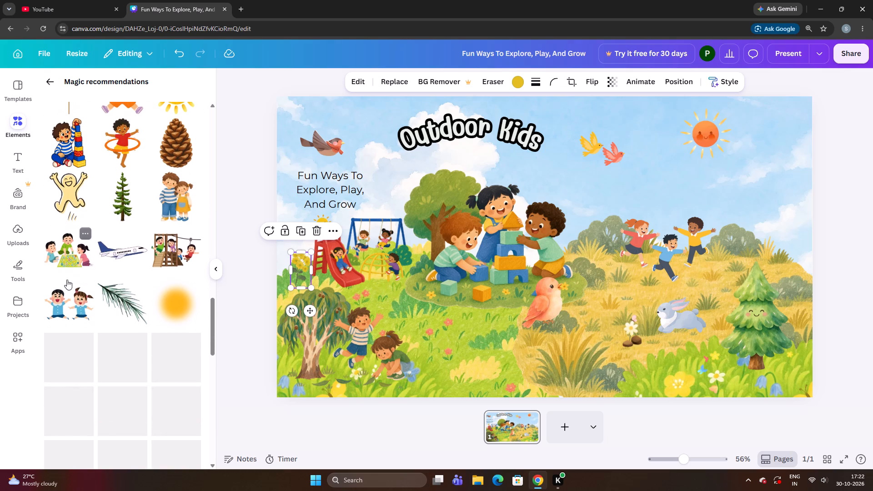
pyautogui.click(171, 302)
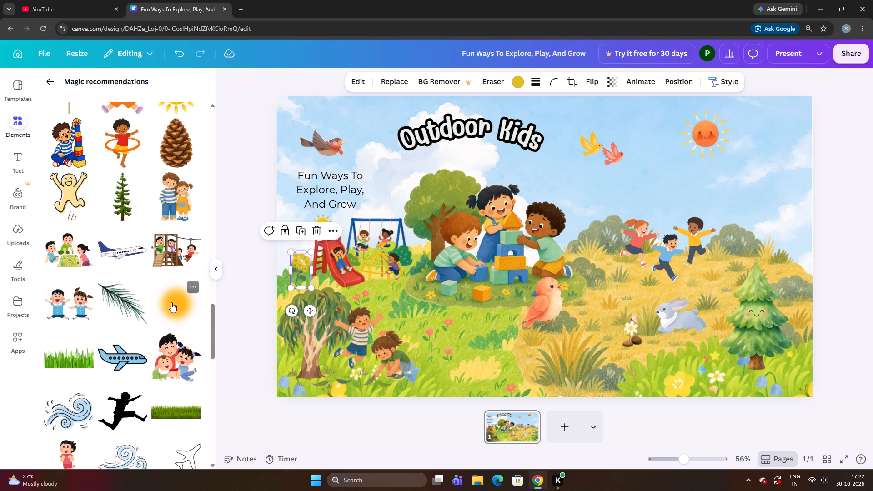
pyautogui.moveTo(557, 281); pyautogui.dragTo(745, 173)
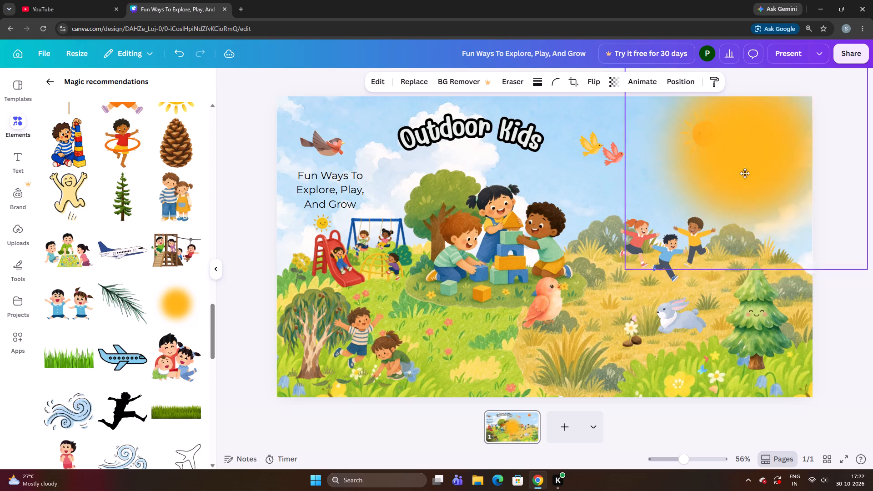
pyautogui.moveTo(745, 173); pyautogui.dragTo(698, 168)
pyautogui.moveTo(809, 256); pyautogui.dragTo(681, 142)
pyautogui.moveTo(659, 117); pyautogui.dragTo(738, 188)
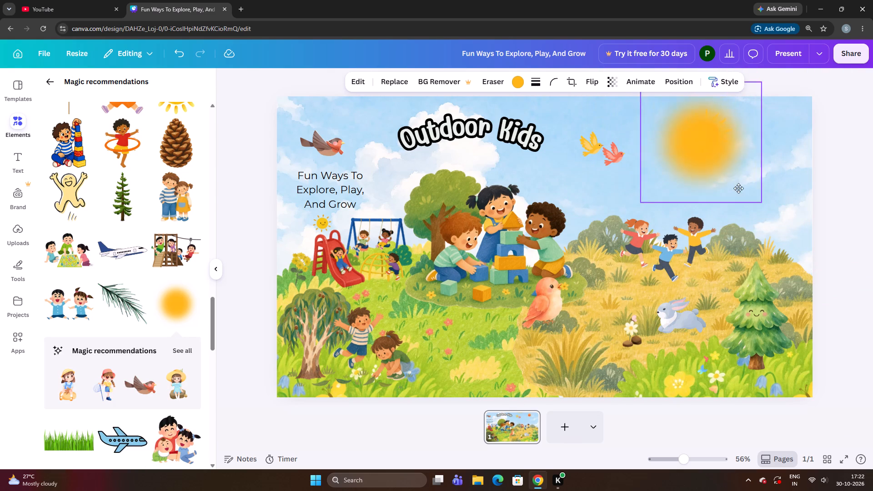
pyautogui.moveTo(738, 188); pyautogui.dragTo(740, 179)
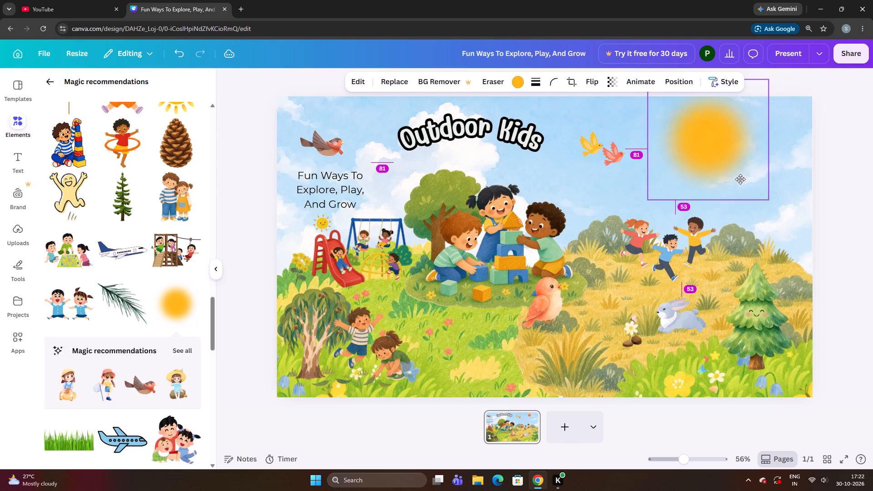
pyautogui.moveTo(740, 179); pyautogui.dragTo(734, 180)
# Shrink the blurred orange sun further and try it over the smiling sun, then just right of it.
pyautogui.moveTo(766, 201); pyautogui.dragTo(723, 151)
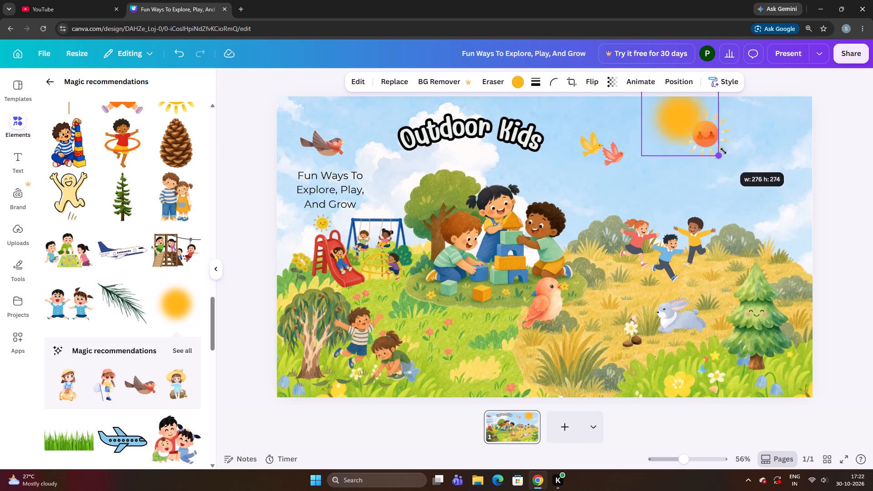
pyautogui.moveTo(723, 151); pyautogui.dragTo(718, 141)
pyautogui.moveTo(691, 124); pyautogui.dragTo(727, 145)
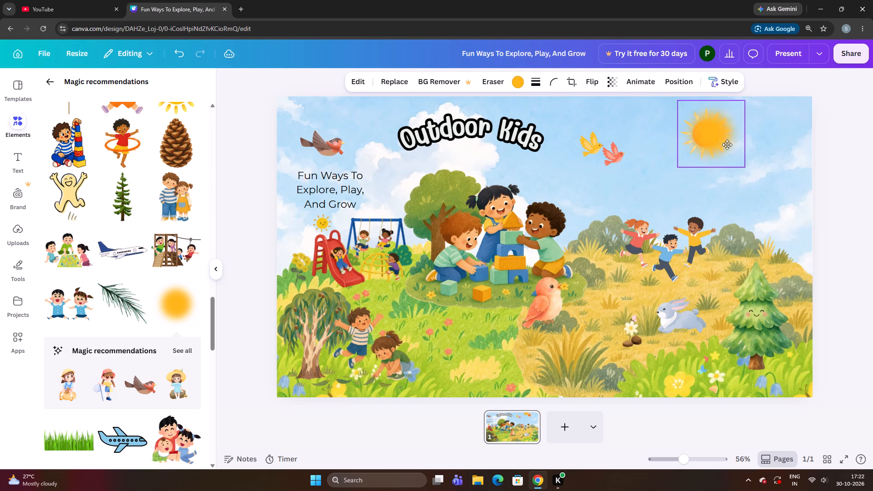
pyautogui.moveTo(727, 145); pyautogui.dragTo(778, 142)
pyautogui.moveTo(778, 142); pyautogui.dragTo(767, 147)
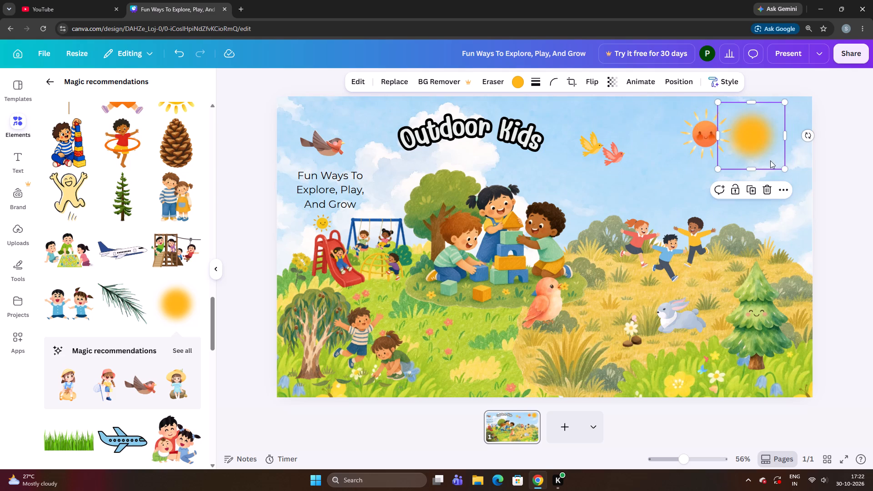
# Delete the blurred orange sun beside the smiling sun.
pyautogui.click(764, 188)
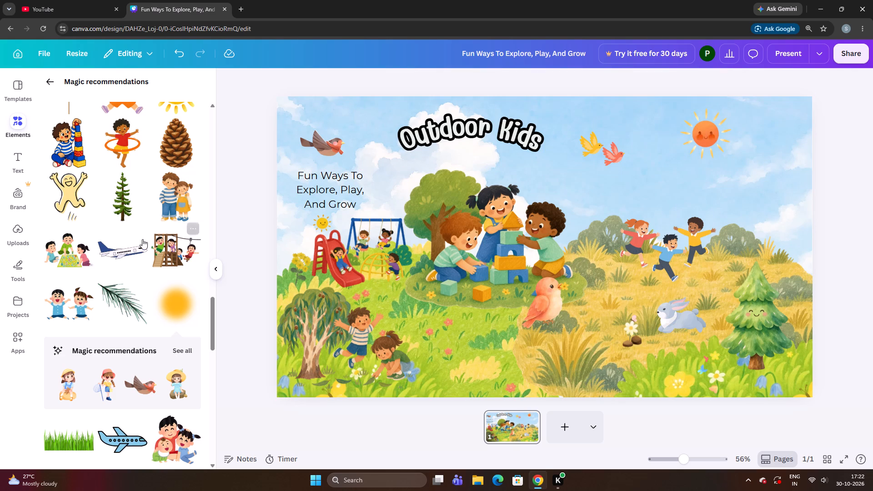
# Add the wooden play tower with zip-line children from the recommendations, shrink it, and place it on the hill above the smiling pine tree.
pyautogui.click(175, 255)
pyautogui.moveTo(409, 293); pyautogui.dragTo(525, 303)
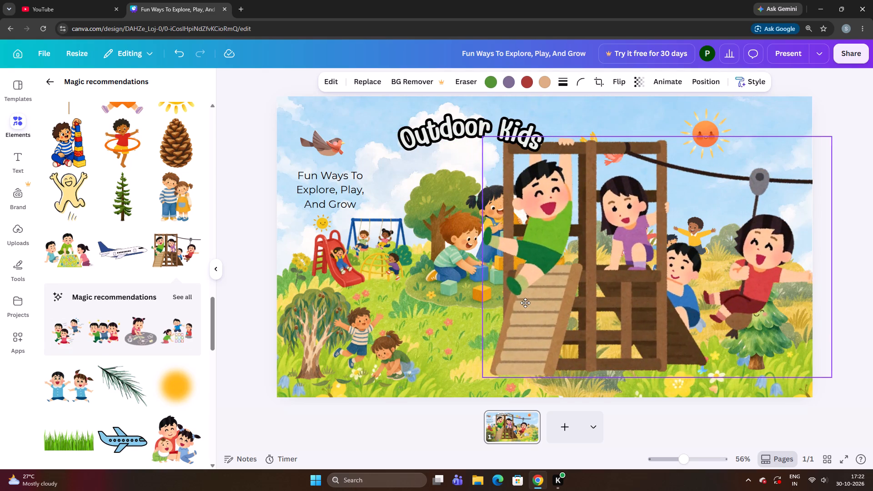
pyautogui.moveTo(525, 303); pyautogui.dragTo(522, 303)
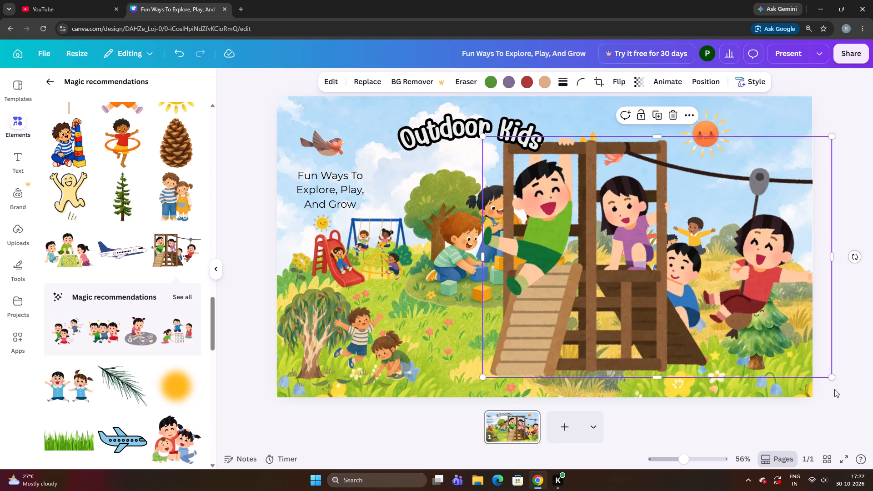
pyautogui.moveTo(833, 380); pyautogui.dragTo(697, 232)
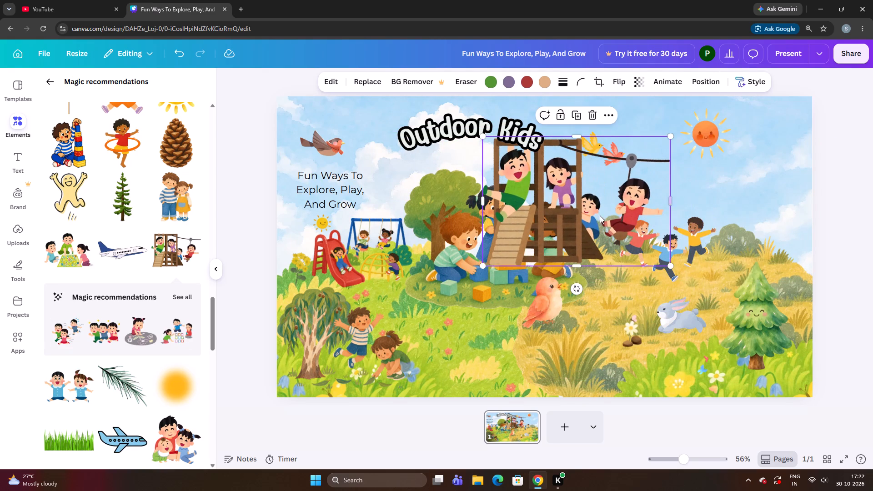
pyautogui.moveTo(558, 214); pyautogui.dragTo(709, 235)
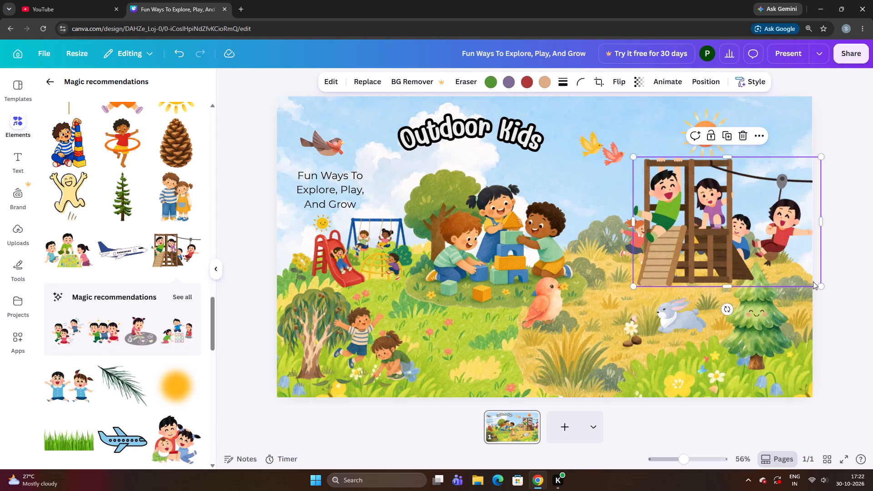
pyautogui.moveTo(820, 283); pyautogui.dragTo(776, 220)
pyautogui.moveTo(702, 210); pyautogui.dragTo(742, 224)
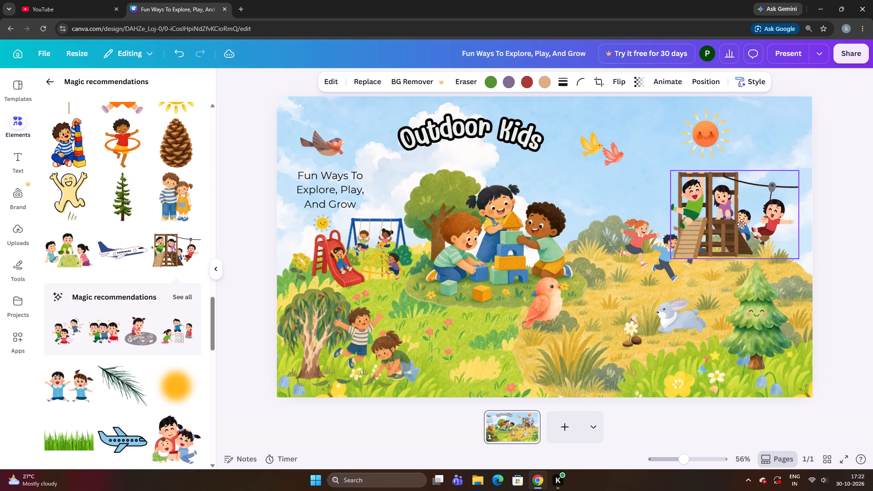
pyautogui.moveTo(742, 224); pyautogui.dragTo(768, 235)
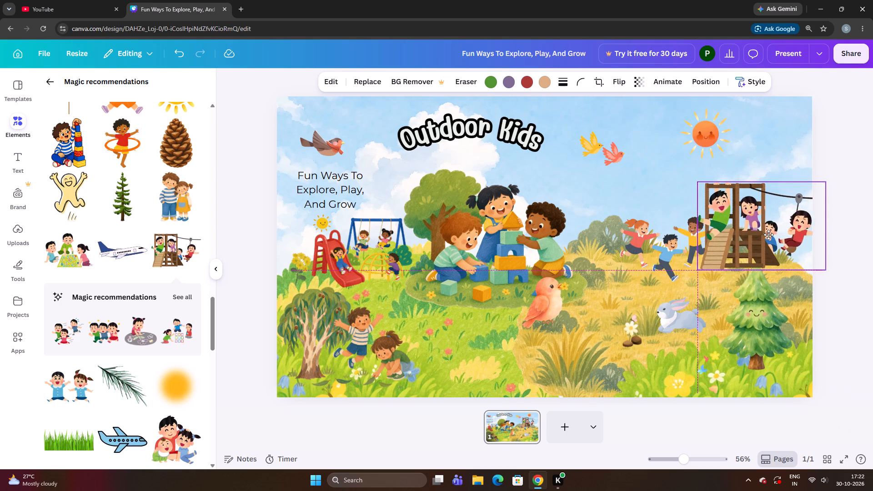
pyautogui.moveTo(768, 235); pyautogui.dragTo(783, 236)
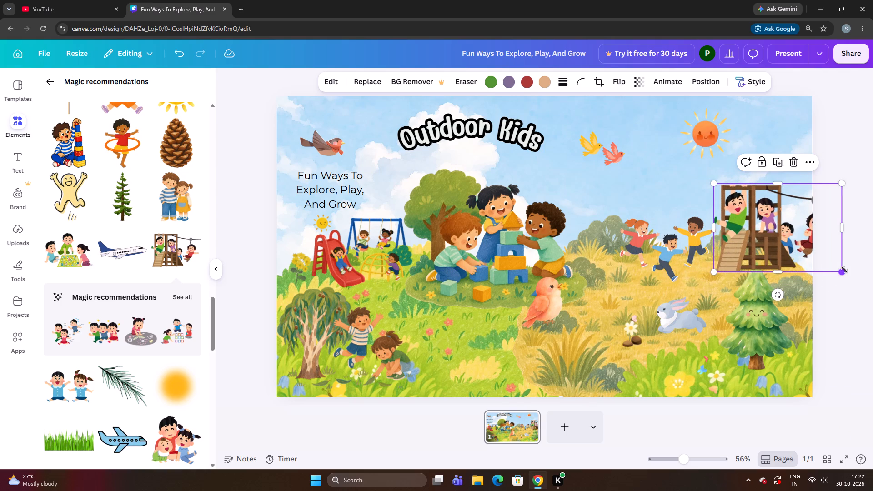
pyautogui.moveTo(844, 270); pyautogui.dragTo(818, 239)
pyautogui.moveTo(777, 230); pyautogui.dragTo(778, 244)
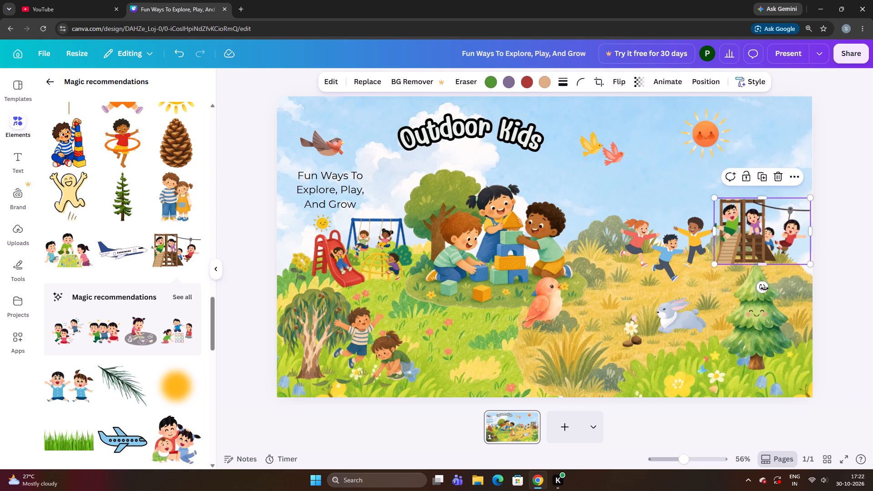
# Lower the play tower graphic slightly toward the pine tree's tip and send it backward in the layer order.
pyautogui.rightClick(765, 251)
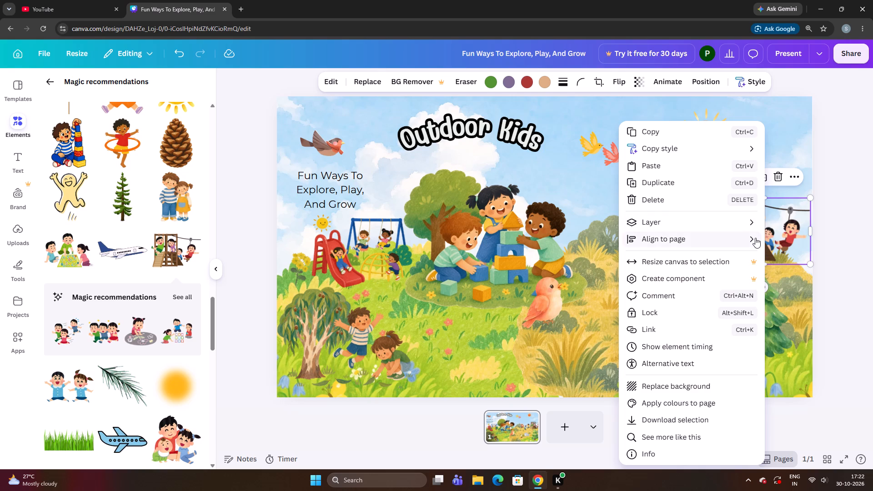
pyautogui.click(755, 238)
pyautogui.click(750, 224)
pyautogui.click(692, 229)
pyautogui.click(551, 257)
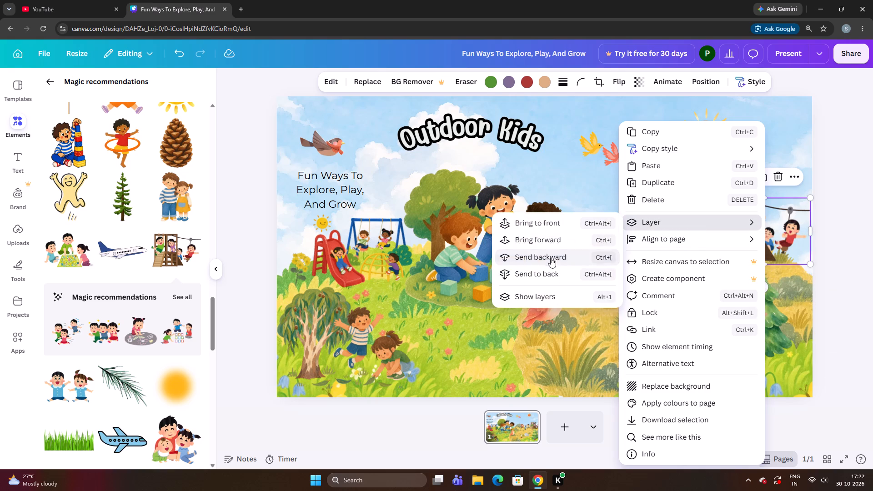
pyautogui.click(839, 308)
pyautogui.moveTo(779, 245); pyautogui.dragTo(783, 254)
pyautogui.rightClick(783, 254)
pyautogui.click(750, 227)
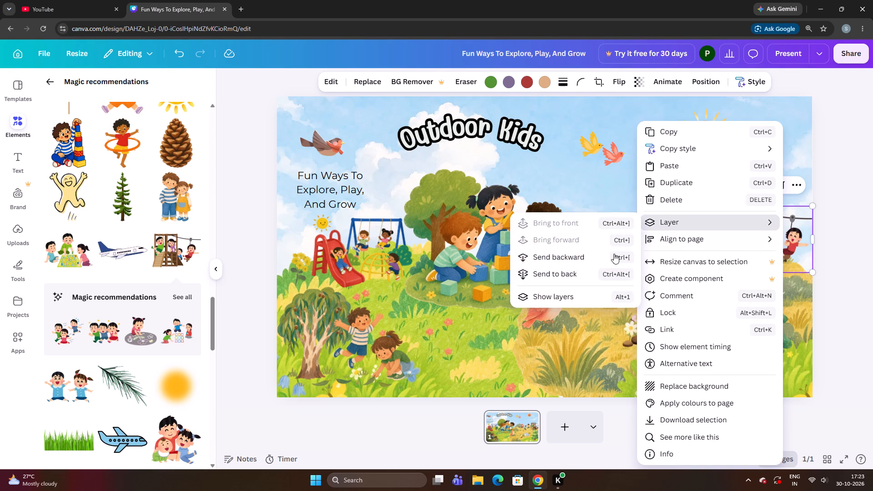
pyautogui.click(571, 258)
pyautogui.click(872, 295)
# Enlarge the play tower slightly and reposition it on the hill just above the pine tree.
pyautogui.moveTo(768, 253); pyautogui.dragTo(768, 252)
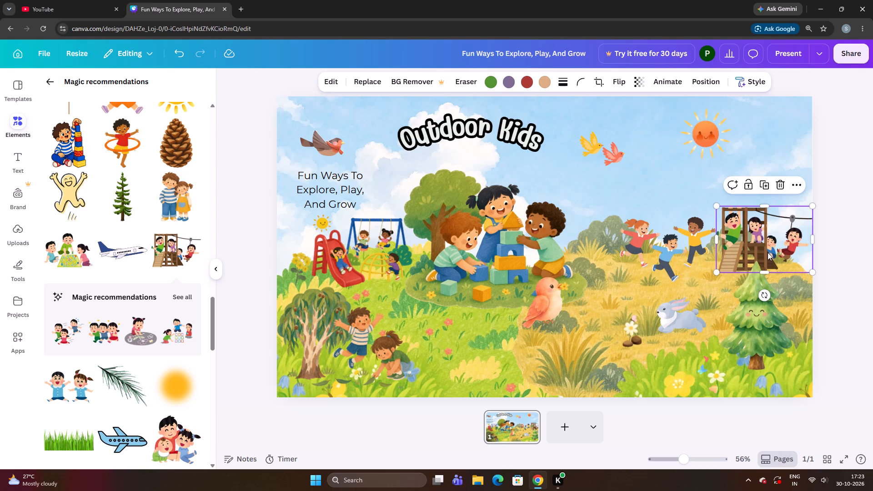
pyautogui.moveTo(768, 252); pyautogui.dragTo(777, 251)
pyautogui.moveTo(777, 251); pyautogui.dragTo(772, 252)
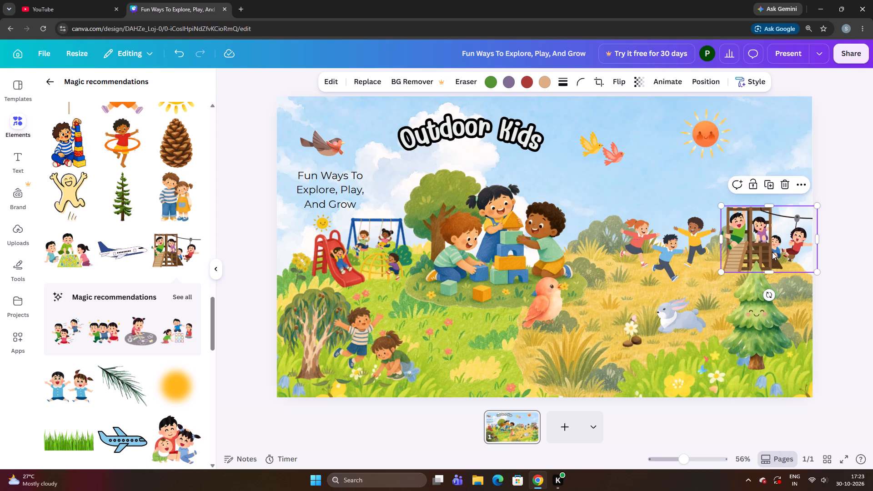
pyautogui.moveTo(818, 271); pyautogui.dragTo(835, 283)
pyautogui.moveTo(807, 257); pyautogui.dragTo(803, 247)
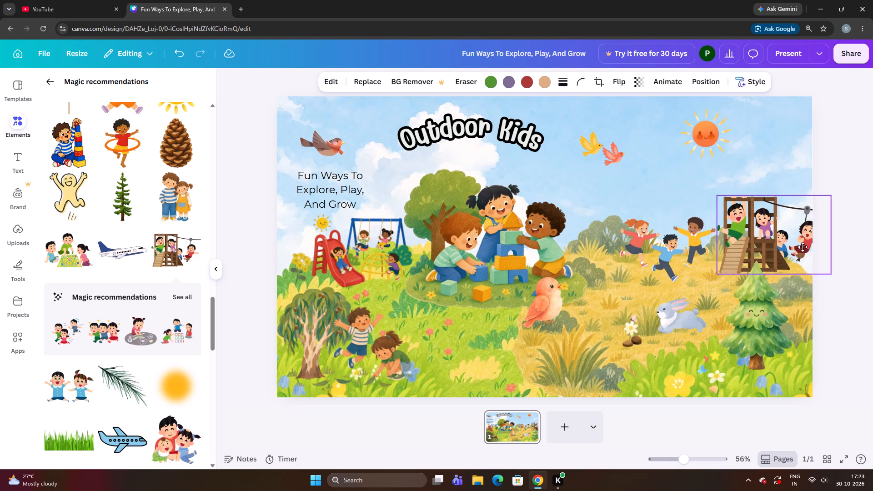
pyautogui.moveTo(803, 247); pyautogui.dragTo(798, 234)
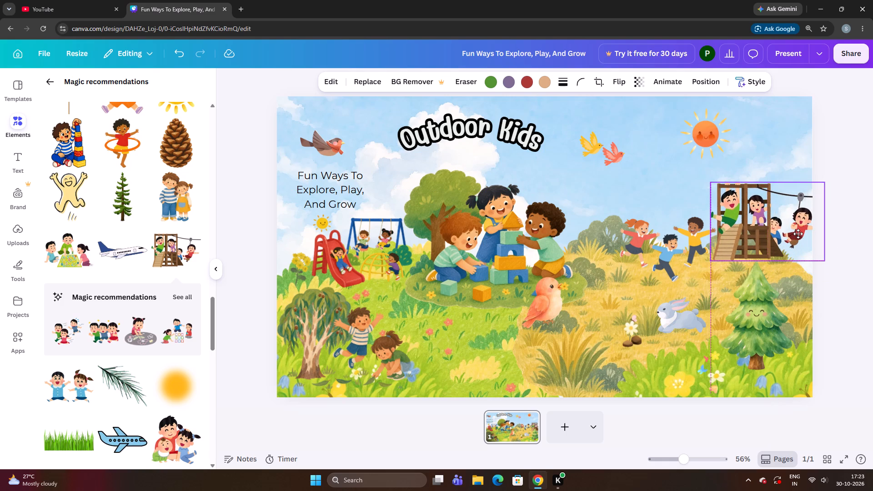
pyautogui.moveTo(798, 234); pyautogui.dragTo(798, 240)
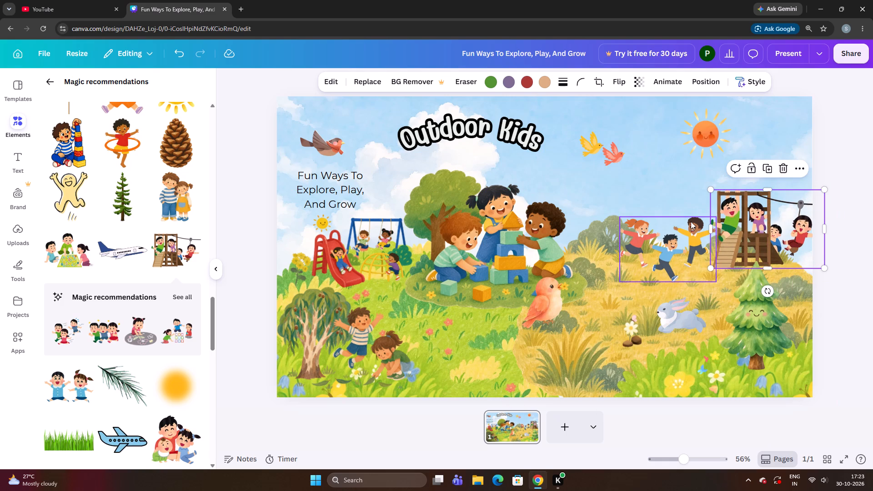
# Shift the three running children slightly away from the play tower so the two graphics no longer overlap.
pyautogui.moveTo(682, 240); pyautogui.dragTo(674, 241)
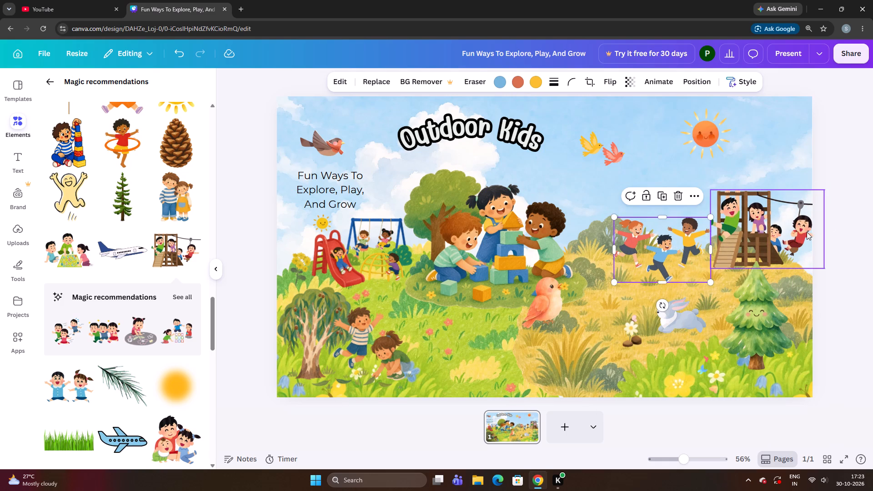
pyautogui.click(820, 301)
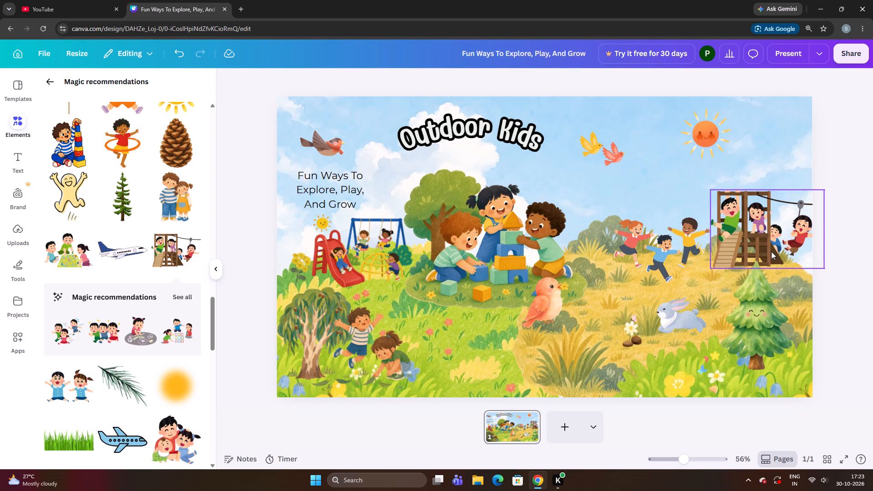
# Nudge the play tower in fine increments toward the running children and slightly down onto the grassy hill.
pyautogui.click(771, 251)
pyautogui.press('Right')
pyautogui.press('Right')
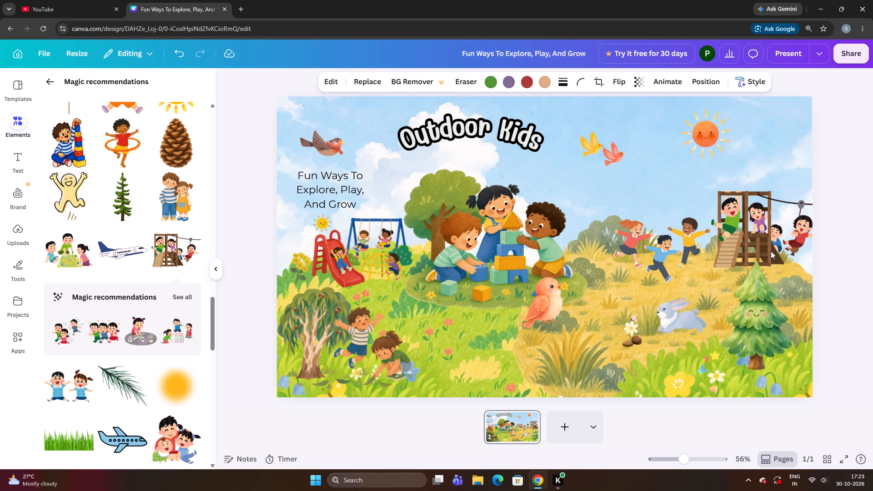
pyautogui.press('Down')
pyautogui.press('Left')
pyautogui.press('Left')
pyautogui.press('Left')
pyautogui.press('Left')
pyautogui.press('Left')
pyautogui.press('Left')
pyautogui.press('Left')
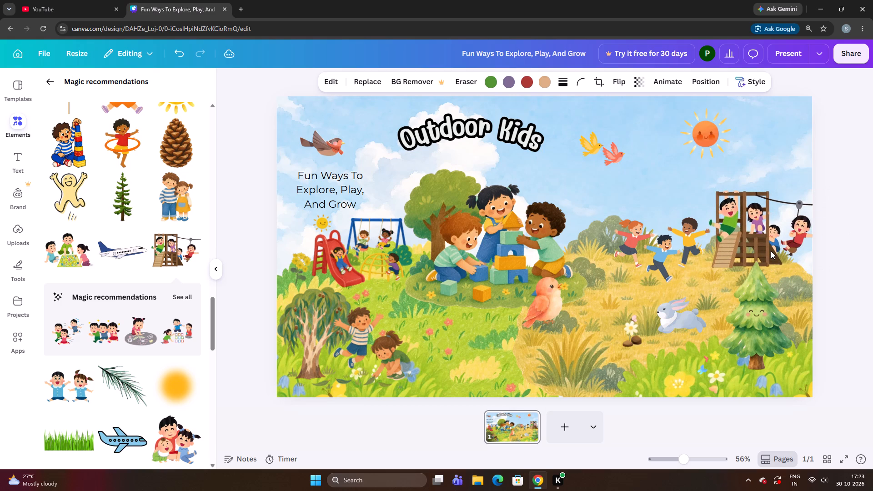
pyautogui.press('Left')
pyautogui.press('Left')
pyautogui.press('Left')
pyautogui.press('Left')
pyautogui.press('Left')
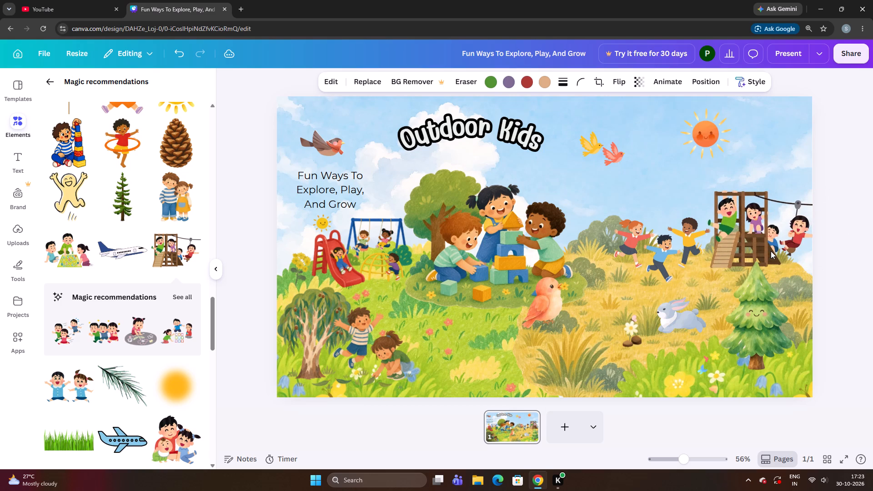
pyautogui.press('Left')
pyautogui.press('Left')
pyautogui.press('Left')
pyautogui.press('Left')
pyautogui.press('Left')
pyautogui.press('Left')
pyautogui.press('Left')
pyautogui.press('Left')
pyautogui.press('Left')
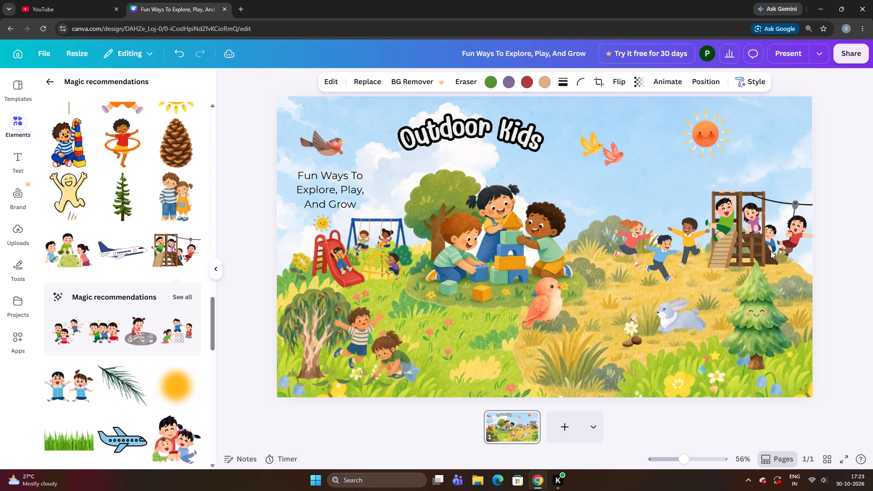
pyautogui.press('Left')
pyautogui.press('Left')
pyautogui.press('Left')
pyautogui.press('Left')
pyautogui.press('Left')
pyautogui.press('Left')
pyautogui.press('Down')
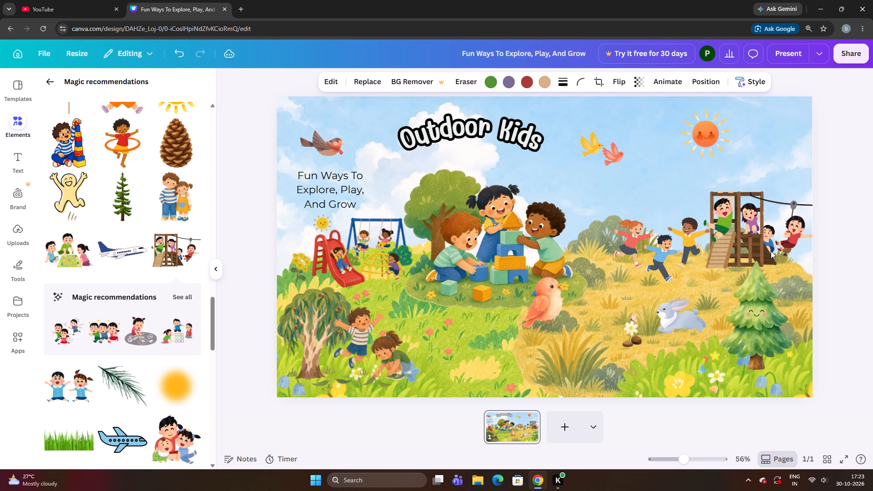
pyautogui.press('Down')
pyautogui.press('Down')
pyautogui.press('Down')
pyautogui.press('Down')
pyautogui.press('Down')
pyautogui.press('Down')
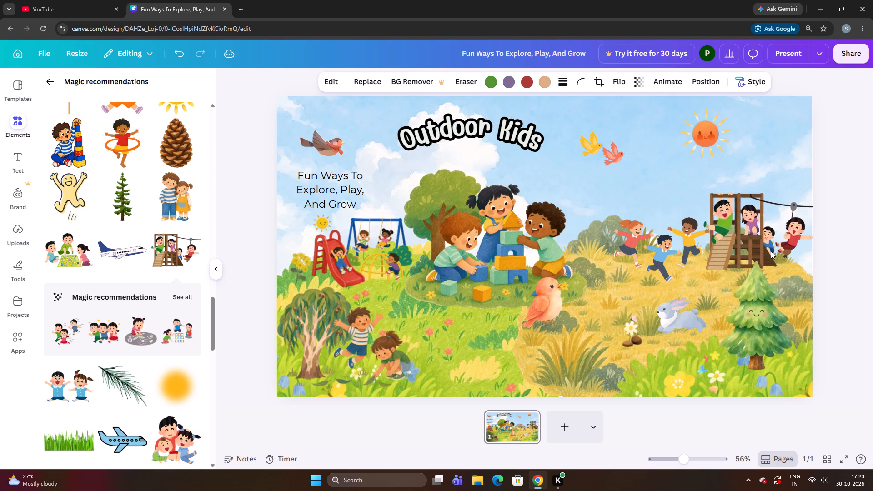
# Nudge the play tower further toward the running children until its whole zip line fits inside the slide.
pyautogui.press('Left')
pyautogui.press('Left')
pyautogui.press('Left')
pyautogui.press('Left')
pyautogui.press('Left')
pyautogui.press('Left')
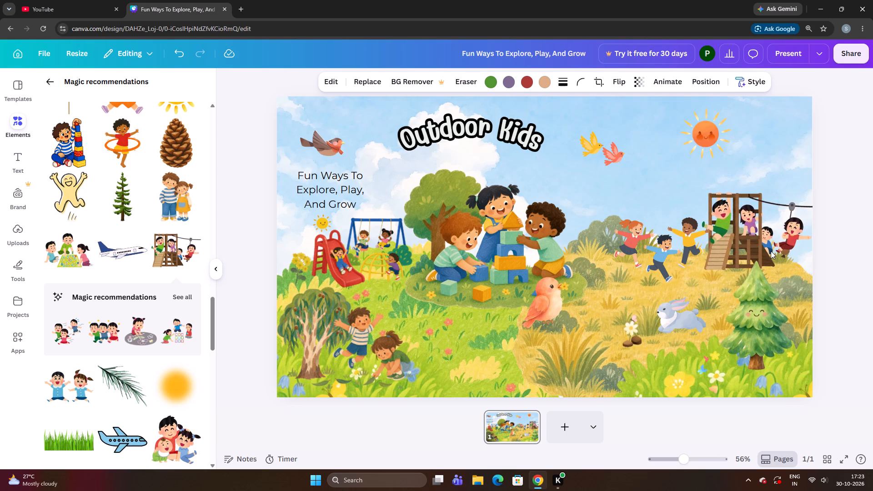
pyautogui.press('Left')
pyautogui.press('Left')
pyautogui.press('Left')
pyautogui.press('Left')
pyautogui.press('Left')
pyautogui.press('Left')
pyautogui.press('Left')
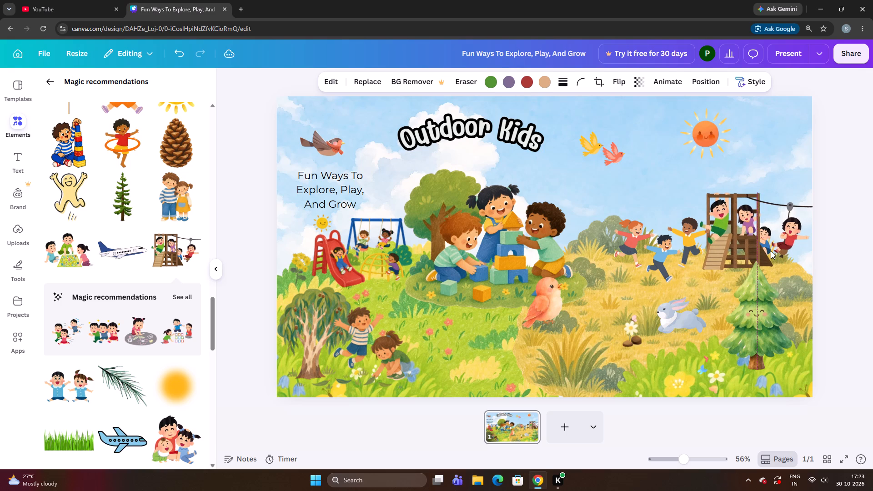
pyautogui.press('Left')
pyautogui.press('Down')
pyautogui.press('Down')
pyautogui.press('Left')
pyautogui.press('Left')
pyautogui.press('Left')
pyautogui.press('Left')
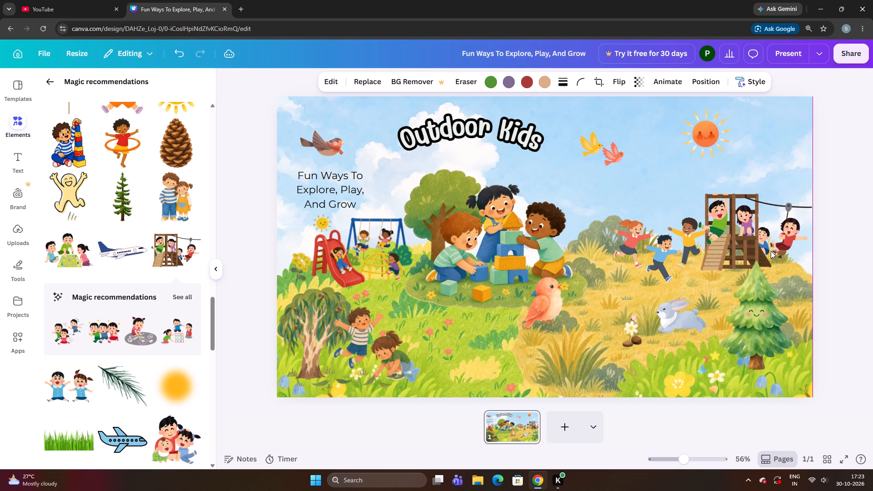
pyautogui.press('Left')
pyautogui.press('Left')
pyautogui.press('Left')
pyautogui.press('Left')
pyautogui.press('Left')
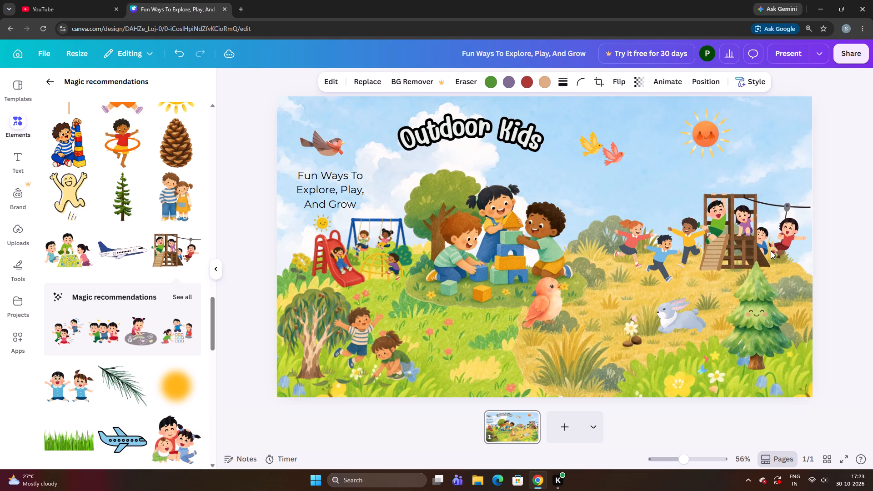
pyautogui.press('Left')
pyautogui.press('Left')
pyautogui.press('Left')
pyautogui.press('Left')
pyautogui.press('Left')
pyautogui.press('Left')
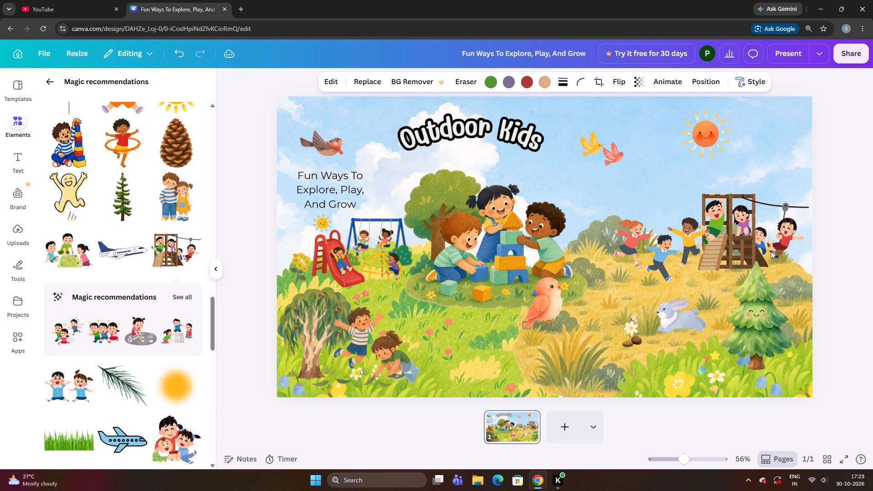
# Nudge the play tower back away from the running children so its zip line reaches the slide's edge.
pyautogui.press('Right')
pyautogui.press('Right')
pyautogui.press('Right')
pyautogui.press('Right')
pyautogui.press('Right')
pyautogui.press('Right')
pyautogui.press('Right')
pyautogui.press('Right')
pyautogui.press('Right')
pyautogui.press('Right')
pyautogui.press('Right')
pyautogui.press('Right')
pyautogui.press('Right')
pyautogui.press('Right')
pyautogui.press('Right')
pyautogui.press('Right')
pyautogui.press('Right')
pyautogui.press('Right')
pyautogui.press('Right')
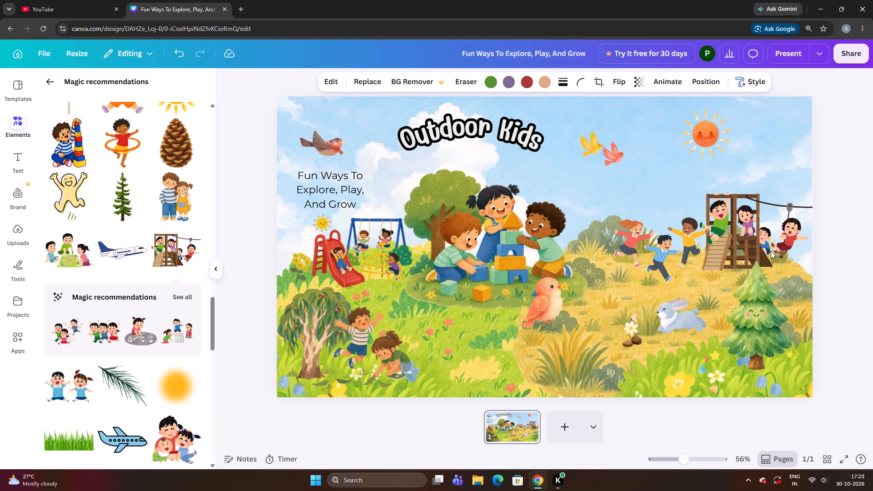
pyautogui.press('Down')
pyautogui.press('Down')
pyautogui.press('Right')
pyautogui.press('Right')
pyautogui.press('Up')
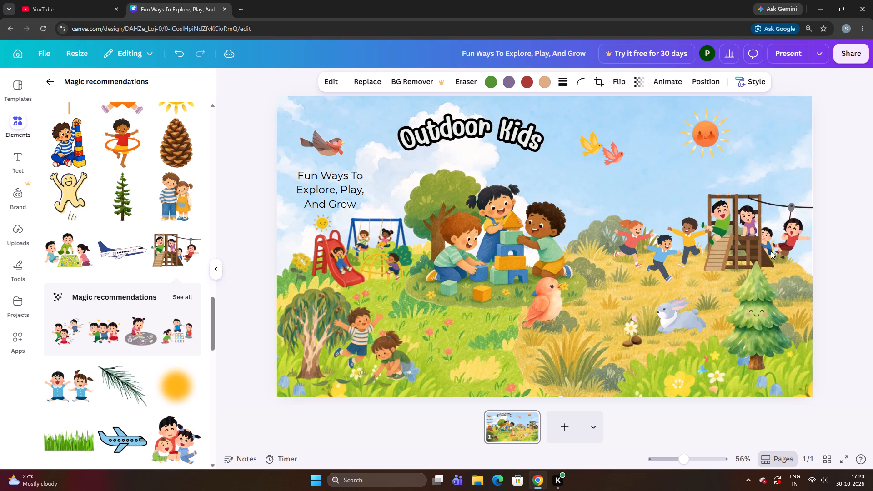
pyautogui.press('Right')
pyautogui.press('Right')
pyautogui.press('Right')
pyautogui.press('Right')
pyautogui.press('Right')
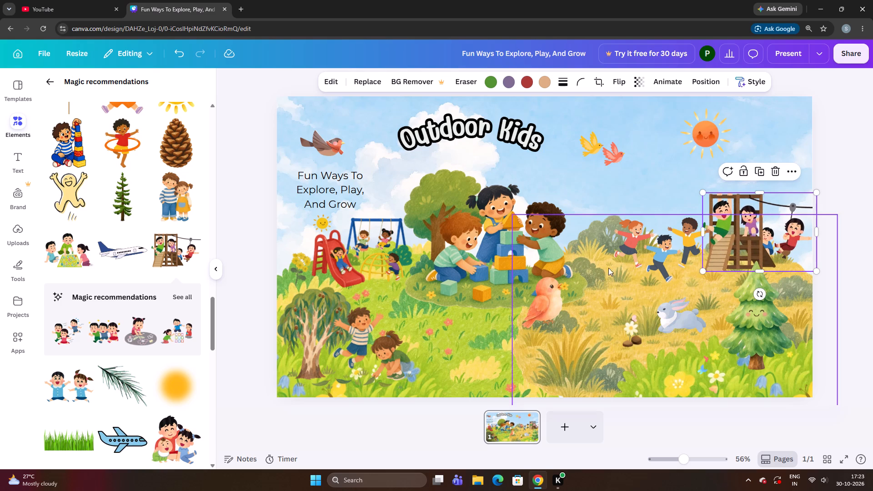
# Move the three running children further from the play tower, leaving a clear gap between them.
pyautogui.moveTo(654, 239); pyautogui.dragTo(636, 240)
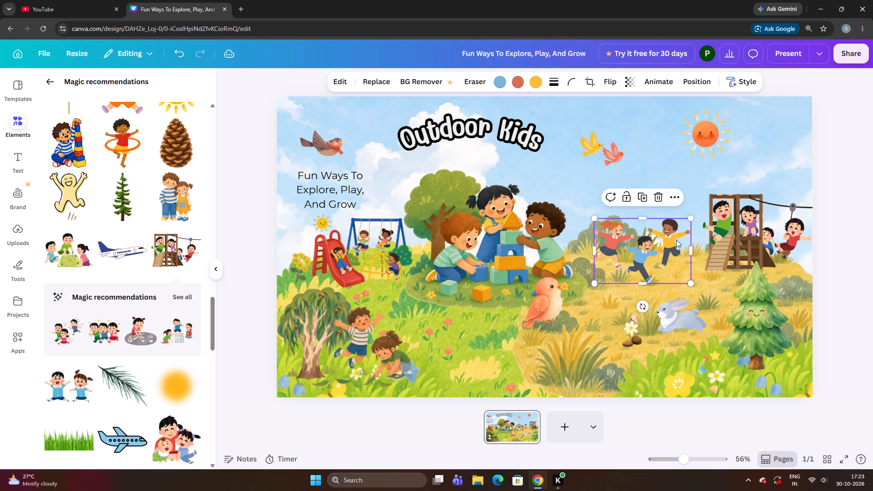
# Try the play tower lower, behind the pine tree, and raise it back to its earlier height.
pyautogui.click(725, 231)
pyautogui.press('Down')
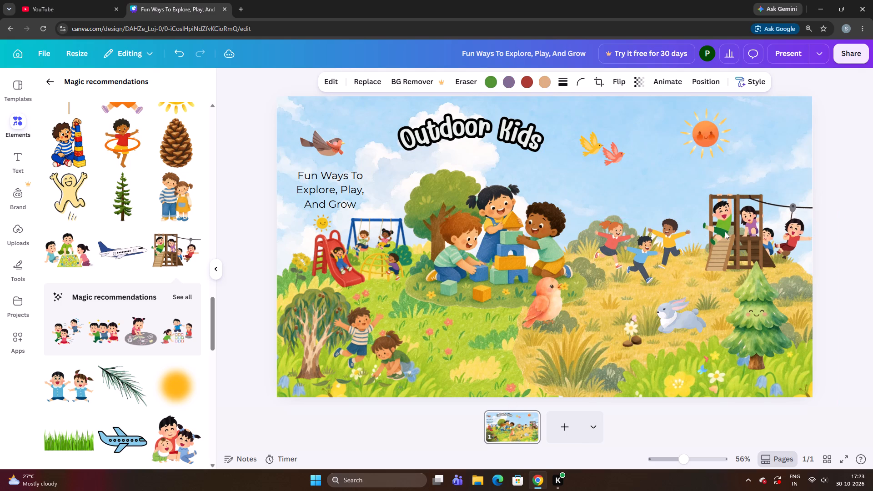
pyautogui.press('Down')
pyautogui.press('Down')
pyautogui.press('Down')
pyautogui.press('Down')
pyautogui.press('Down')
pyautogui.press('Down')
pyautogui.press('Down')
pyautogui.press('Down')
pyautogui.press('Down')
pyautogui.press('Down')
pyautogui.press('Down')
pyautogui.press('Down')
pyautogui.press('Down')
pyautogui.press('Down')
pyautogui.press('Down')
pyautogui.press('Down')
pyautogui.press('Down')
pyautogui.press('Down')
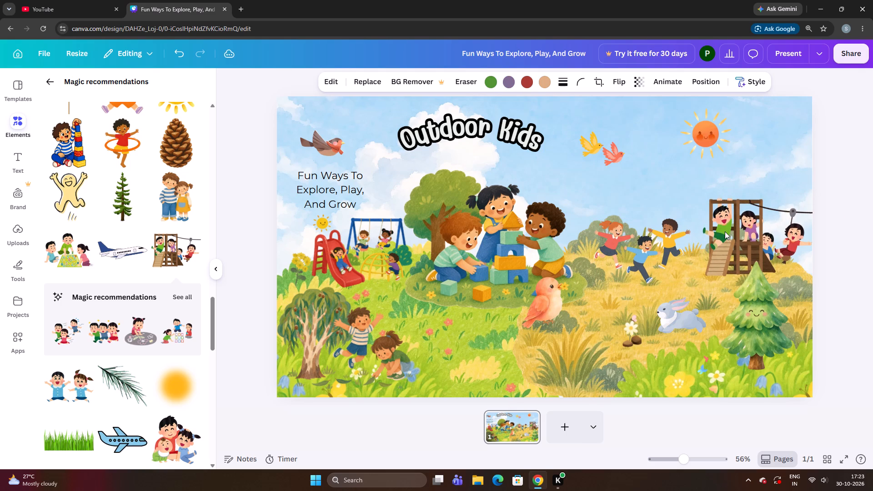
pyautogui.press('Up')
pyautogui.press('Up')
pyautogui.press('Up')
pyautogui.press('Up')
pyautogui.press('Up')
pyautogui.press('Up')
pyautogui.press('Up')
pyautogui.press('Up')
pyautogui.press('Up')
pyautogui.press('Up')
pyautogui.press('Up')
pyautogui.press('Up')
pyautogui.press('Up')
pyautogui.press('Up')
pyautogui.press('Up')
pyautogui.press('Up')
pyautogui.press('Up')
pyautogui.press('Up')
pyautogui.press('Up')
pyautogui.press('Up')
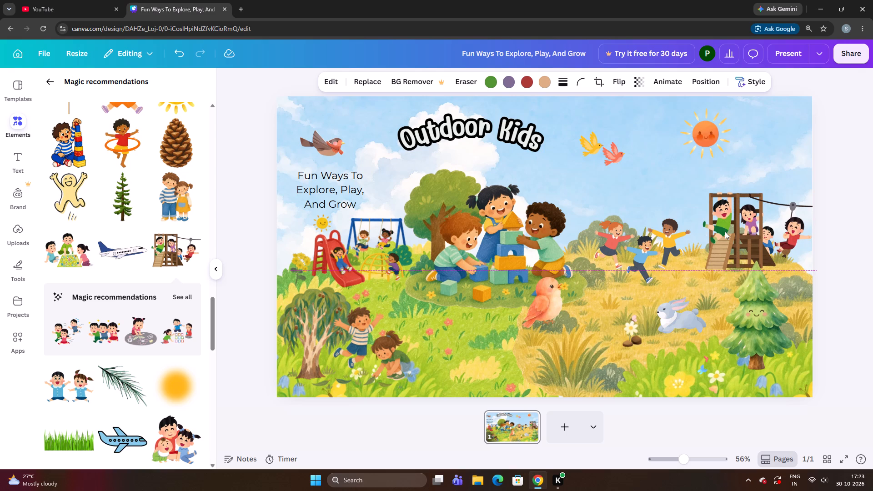
# Fine-tune the play tower's position, shifting it slightly up and toward the running children, just above the pine tree.
pyautogui.press('Right')
pyautogui.press('Right')
pyautogui.press('Right')
pyautogui.press('Right')
pyautogui.press('Right')
pyautogui.press('Right')
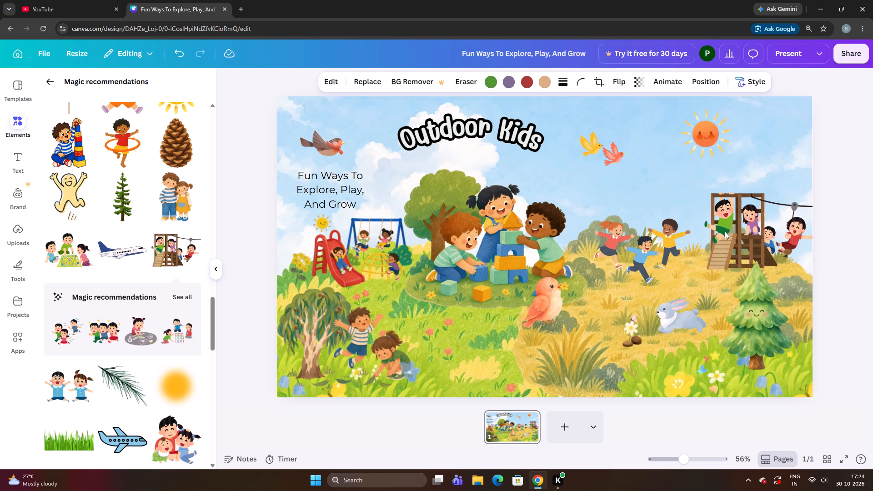
pyautogui.press('Right')
pyautogui.press('Right')
pyautogui.press('Right')
pyautogui.press('Right')
pyautogui.press('Up')
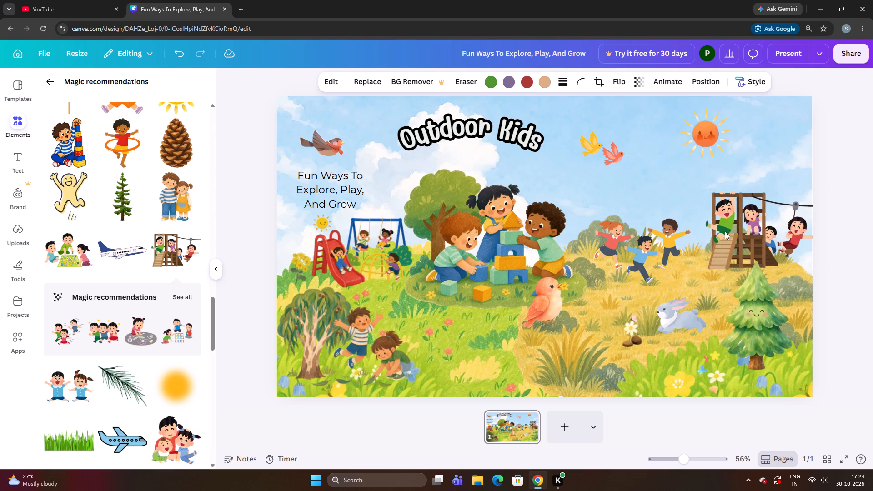
pyautogui.press('Left')
pyautogui.press('Left')
pyautogui.press('Left')
pyautogui.press('Left')
pyautogui.press('Down')
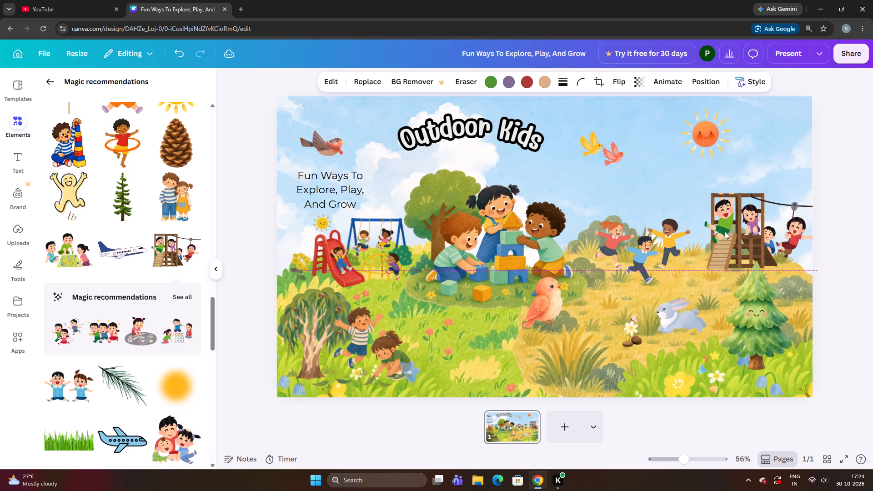
pyautogui.press('Down')
pyautogui.press('Up')
pyautogui.press('Up')
pyautogui.press('Left')
pyautogui.press('Left')
pyautogui.press('Left')
pyautogui.press('Left')
pyautogui.press('Left')
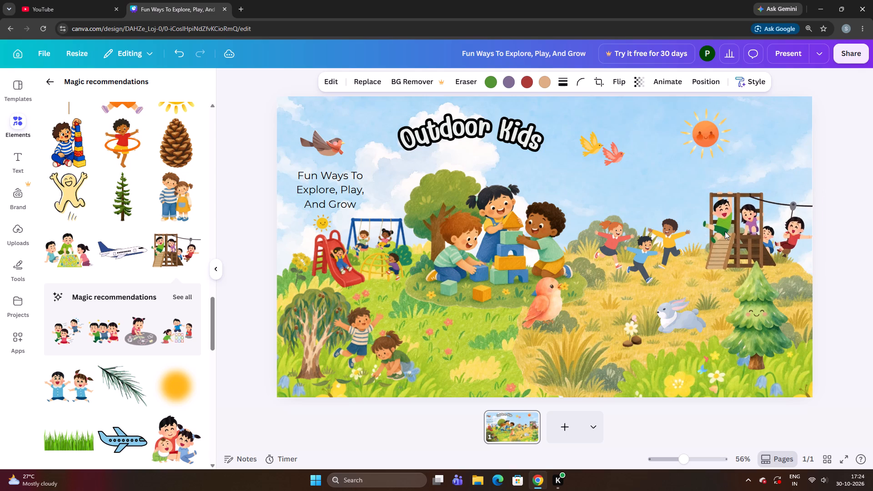
pyautogui.press('Up')
pyautogui.press('Up')
pyautogui.press('Up')
pyautogui.press('Left')
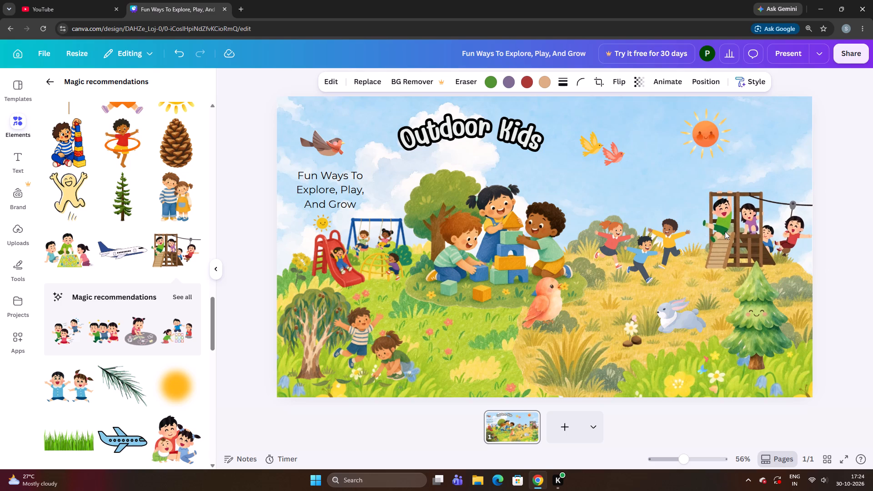
pyautogui.press('Left')
pyautogui.press('Left')
pyautogui.press('Left')
pyautogui.press('Down')
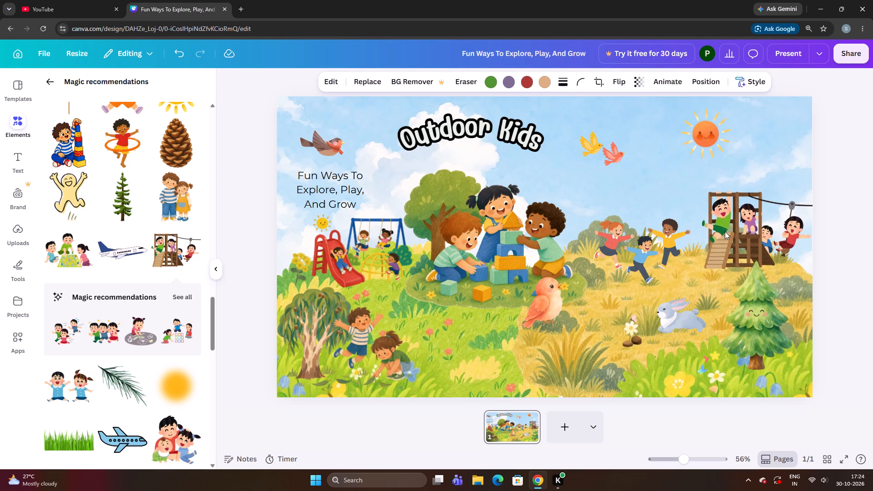
pyautogui.press('Up')
pyautogui.press('Up')
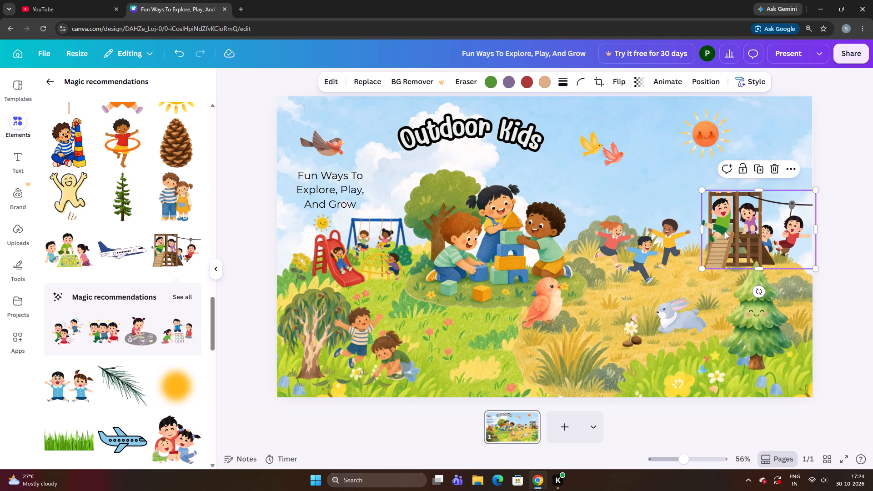
# Nudge the picture of the drooping tree with two children upward, closer to the playground.
pyautogui.click(389, 348)
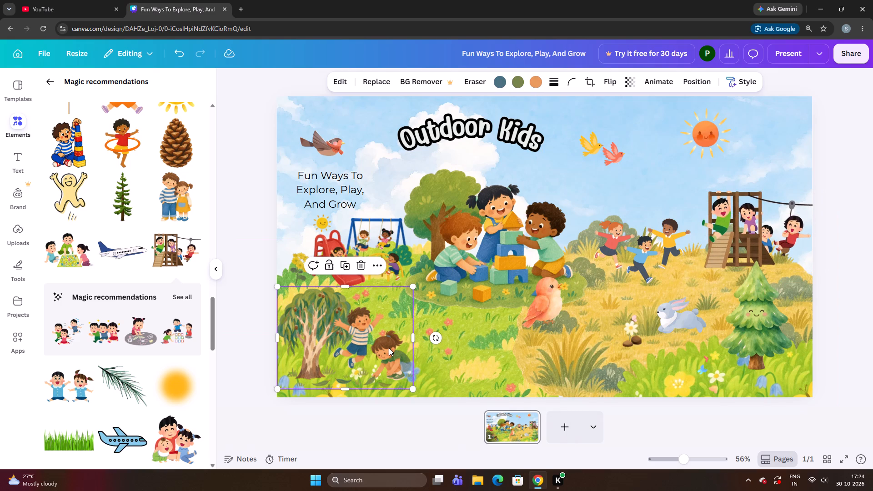
pyautogui.press('Right')
pyautogui.press('Right')
pyautogui.press('Up')
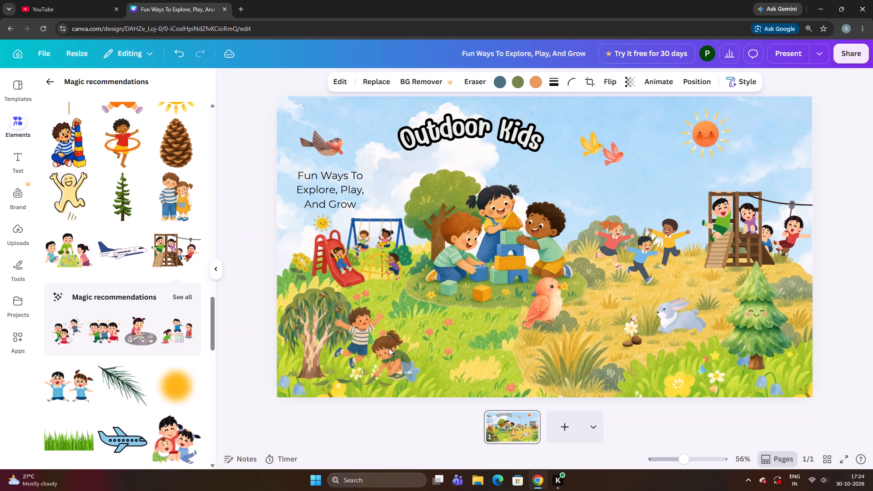
pyautogui.press('Up')
pyautogui.press('Up')
pyautogui.press('Up')
pyautogui.press('Up')
pyautogui.press('Up')
pyautogui.press('Up')
pyautogui.press('Up')
pyautogui.press('Up')
pyautogui.press('Up')
pyautogui.press('Up')
pyautogui.press('Up')
pyautogui.press('Up')
pyautogui.press('Up')
pyautogui.press('Up')
pyautogui.press('Up')
pyautogui.press('Up')
pyautogui.press('Up')
pyautogui.press('Up')
pyautogui.press('Up')
pyautogui.press('Up')
pyautogui.press('Up')
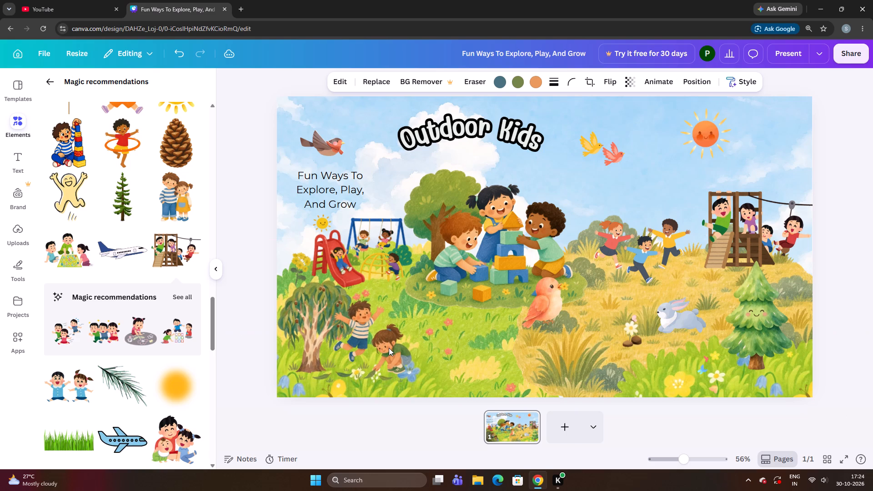
# Enlarge the drooping tree and children picture slightly and place it against the slide's edge, just below the playground.
pyautogui.moveTo(413, 382); pyautogui.dragTo(429, 393)
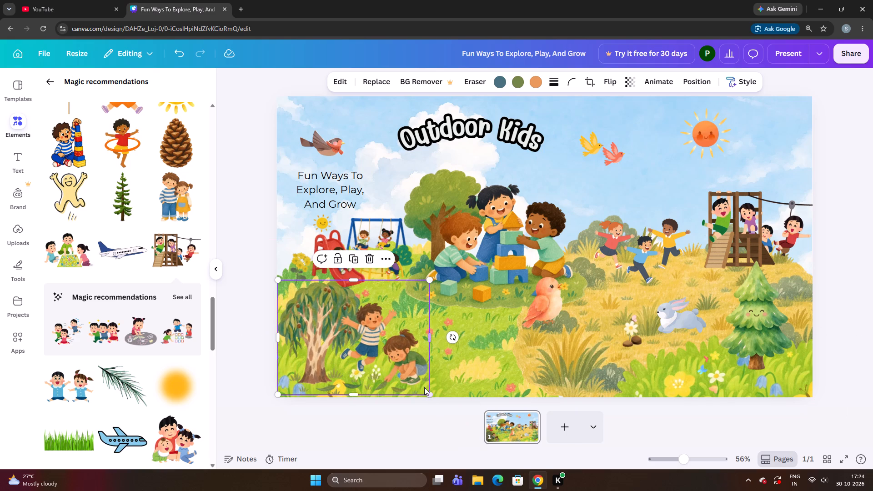
pyautogui.moveTo(412, 380); pyautogui.dragTo(406, 376)
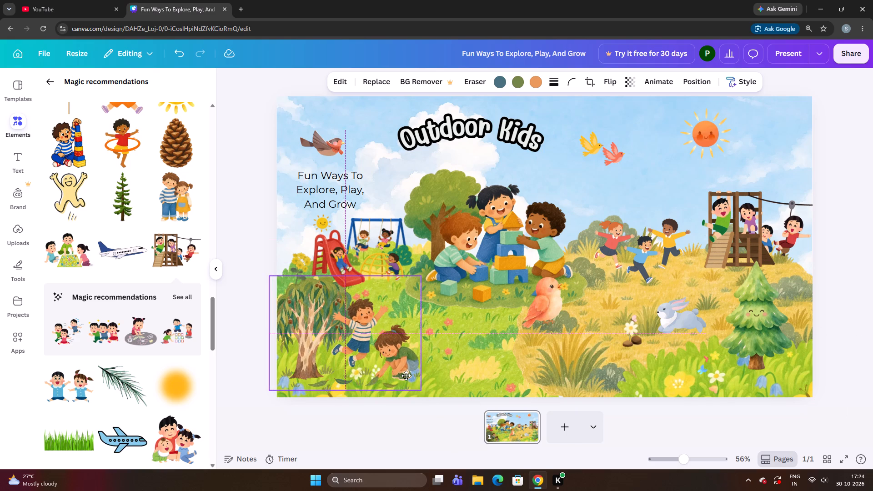
pyautogui.moveTo(406, 376); pyautogui.dragTo(413, 373)
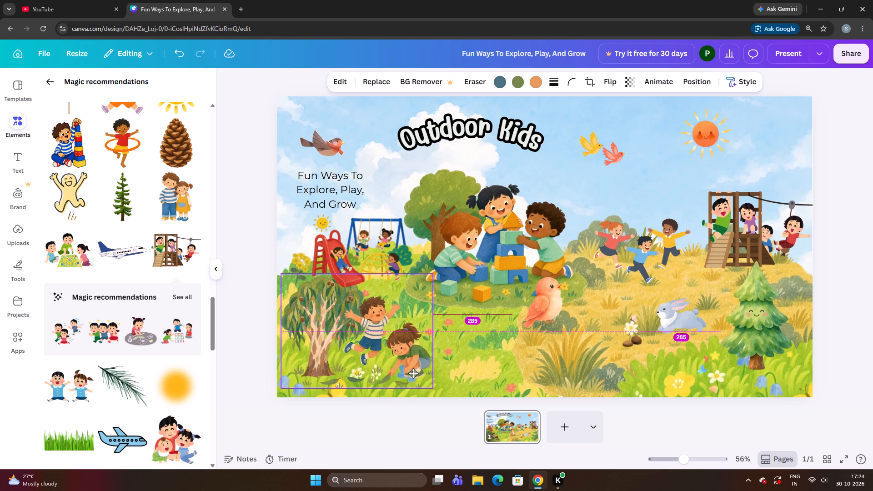
pyautogui.moveTo(413, 373); pyautogui.dragTo(410, 372)
# Bring the drooping tree and children picture one layer forward.
pyautogui.rightClick(337, 321)
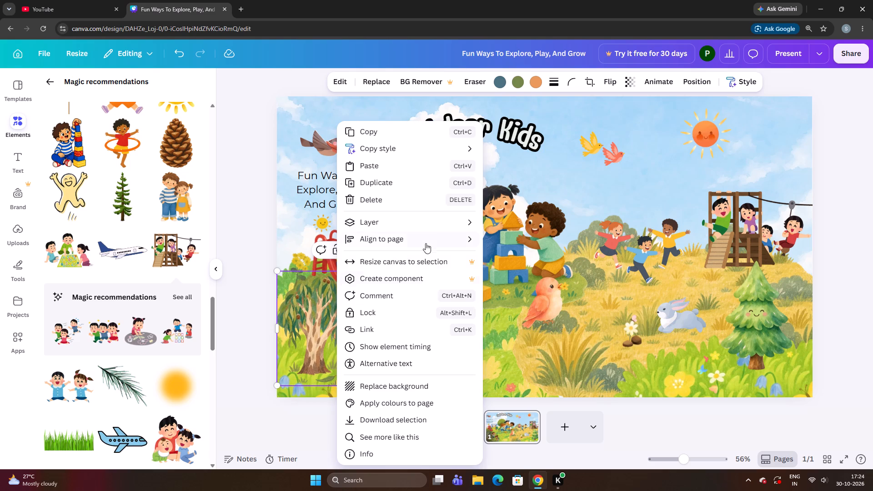
pyautogui.click(436, 228)
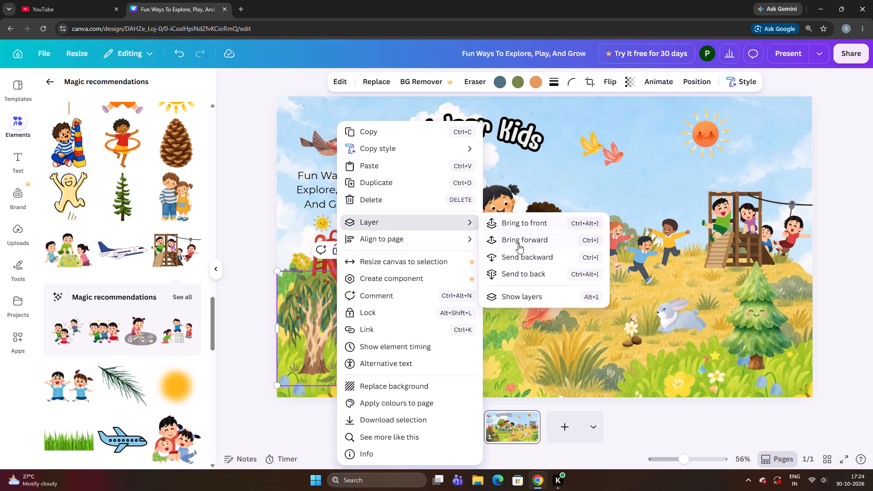
pyautogui.click(518, 244)
pyautogui.click(230, 314)
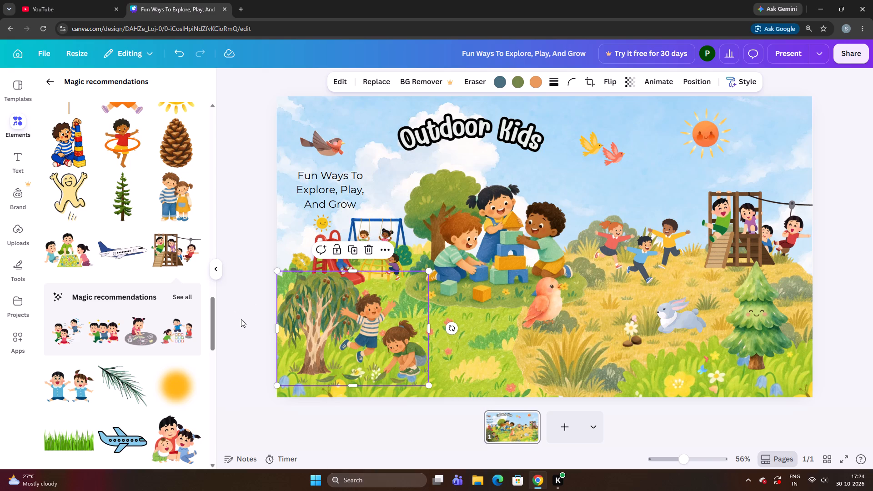
pyautogui.click(251, 324)
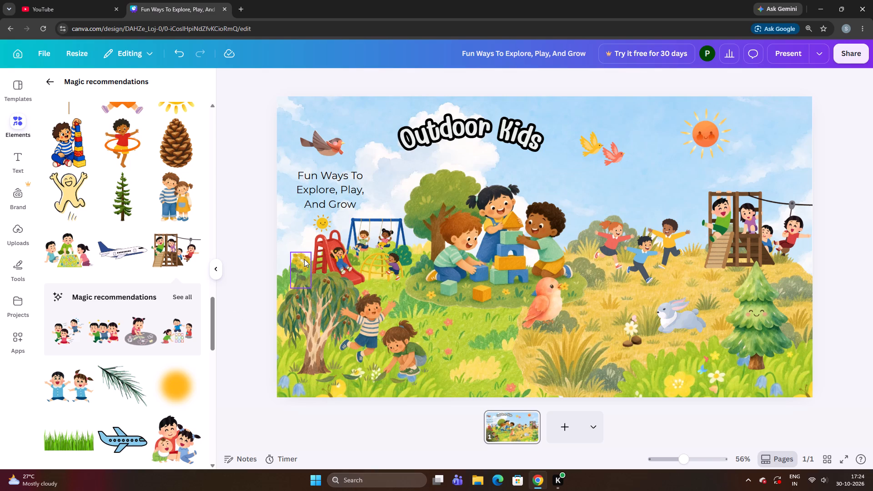
# Move the yellow flowers from beside the red slide to the tree trunk near the swings and shrink them slightly.
pyautogui.moveTo(304, 259); pyautogui.dragTo(425, 240)
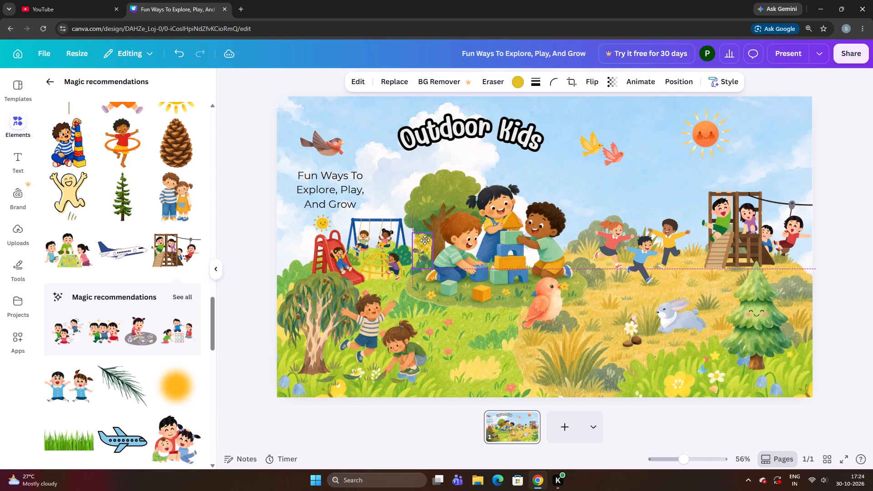
pyautogui.moveTo(425, 240); pyautogui.dragTo(421, 240)
pyautogui.moveTo(429, 268); pyautogui.dragTo(423, 261)
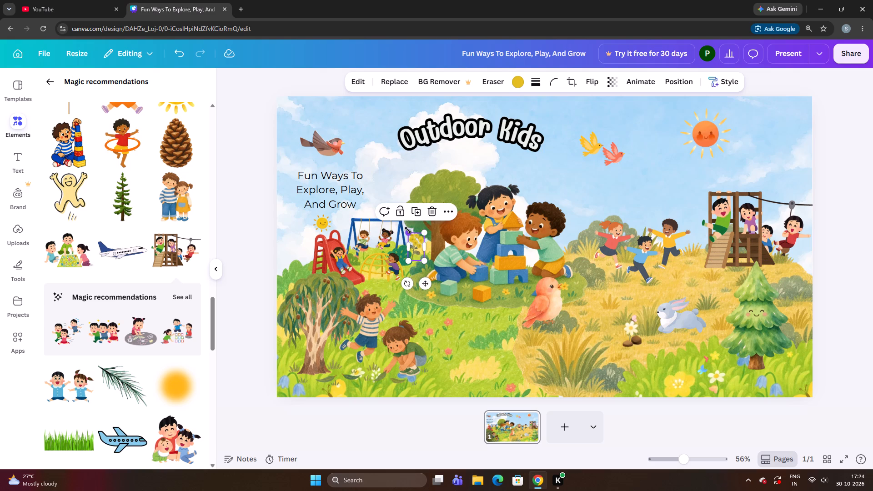
# Nudge the yellow flowers away from the swings toward the children building with blocks.
pyautogui.press('Right')
pyautogui.press('Right')
pyautogui.press('Right')
pyautogui.press('Right')
pyautogui.press('Right')
pyautogui.press('Right')
pyautogui.press('Right')
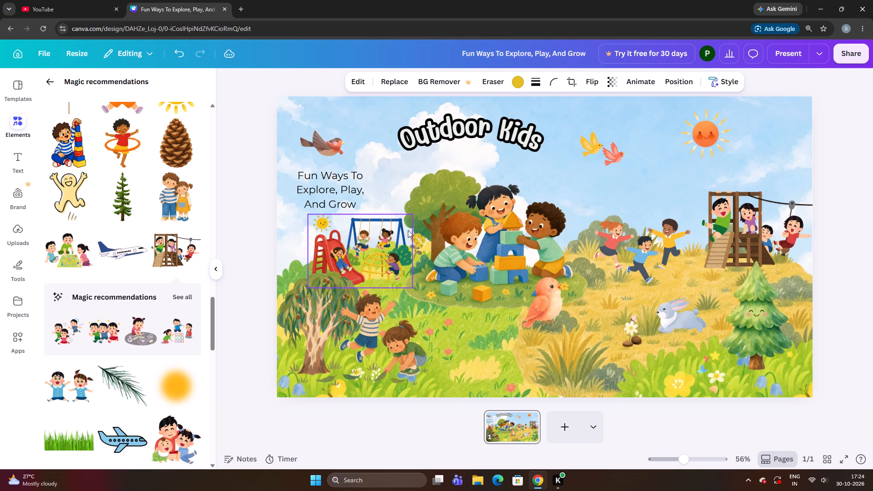
pyautogui.press('Right')
pyautogui.press('Right')
pyautogui.press('Right')
pyautogui.press('Right')
pyautogui.press('Right')
pyautogui.press('Right')
# Lower the yellow flowers in fine increments toward the grass and ease them slightly back toward the swings.
pyautogui.press('Down')
pyautogui.press('Down')
pyautogui.press('Down')
pyautogui.press('Down')
pyautogui.press('Down')
pyautogui.press('Down')
pyautogui.press('Down')
pyautogui.press('Down')
pyautogui.press('Down')
pyautogui.press('Down')
pyautogui.press('Down')
pyautogui.press('Down')
pyautogui.press('Down')
pyautogui.press('Down')
pyautogui.press('Down')
pyautogui.press('Left')
pyautogui.press('Left')
pyautogui.press('Down')
pyautogui.press('Down')
pyautogui.press('Down')
pyautogui.press('Down')
pyautogui.press('Up')
pyautogui.press('Up')
pyautogui.press('Left')
pyautogui.press('Left')
pyautogui.press('Down')
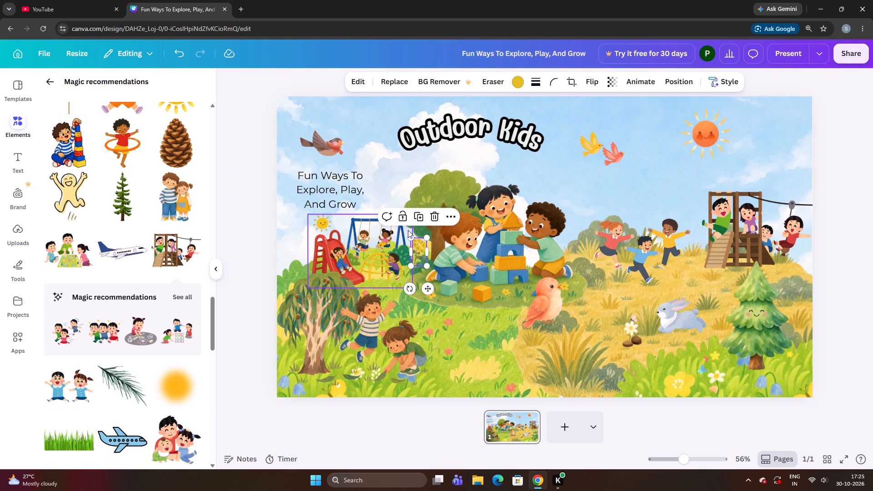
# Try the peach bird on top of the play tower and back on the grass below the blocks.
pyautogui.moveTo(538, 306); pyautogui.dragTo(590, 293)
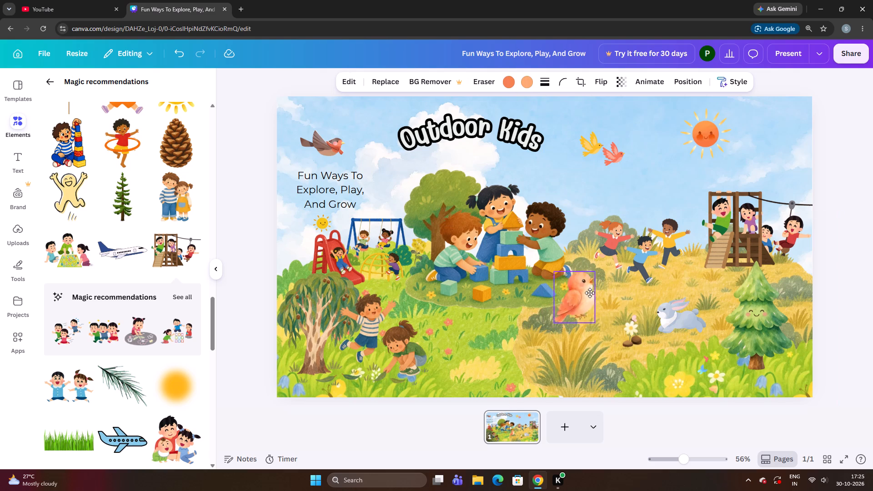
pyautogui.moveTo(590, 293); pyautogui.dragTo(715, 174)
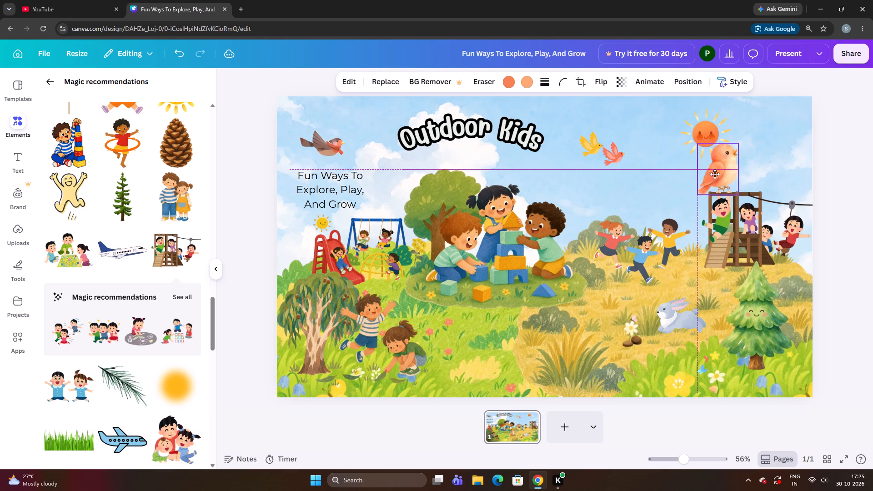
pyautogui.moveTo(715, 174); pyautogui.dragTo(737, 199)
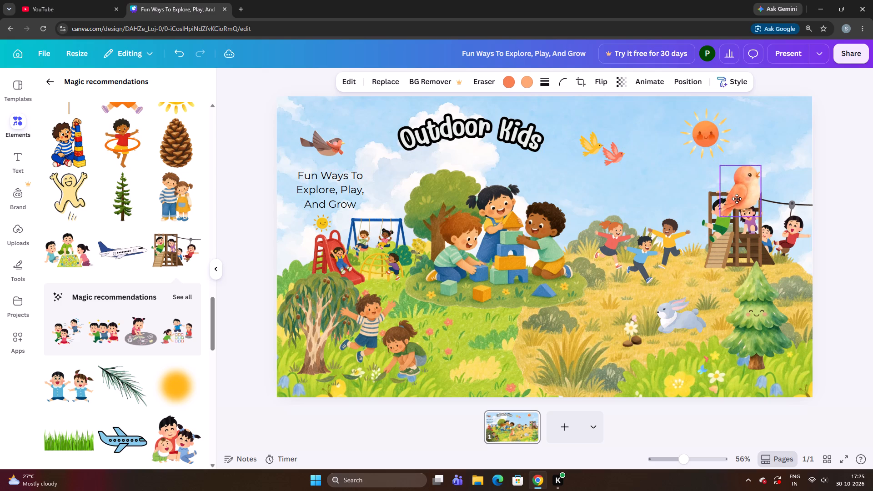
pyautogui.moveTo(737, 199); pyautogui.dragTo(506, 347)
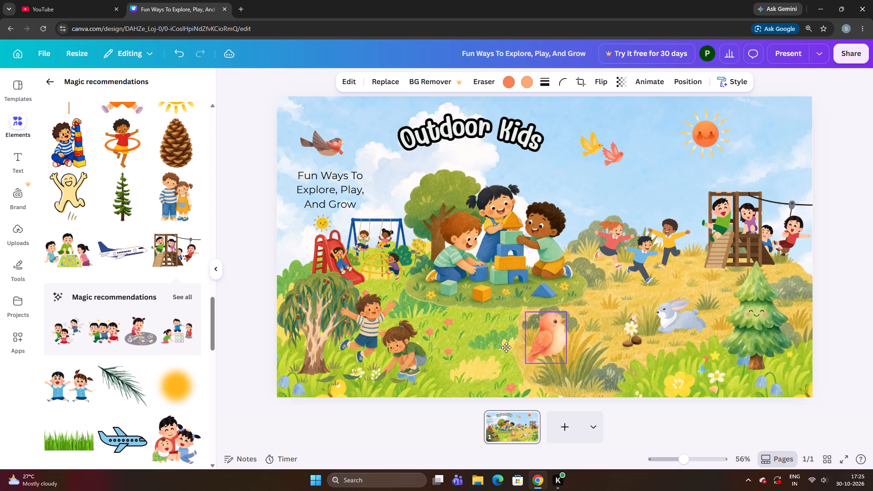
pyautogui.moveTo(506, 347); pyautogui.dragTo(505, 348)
# Delete the peach bird from the slide.
pyautogui.click(522, 299)
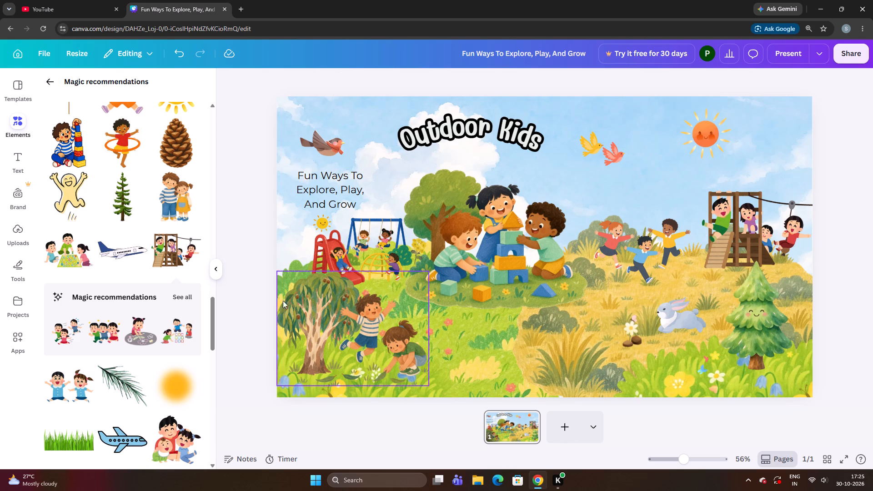
pyautogui.click(251, 255)
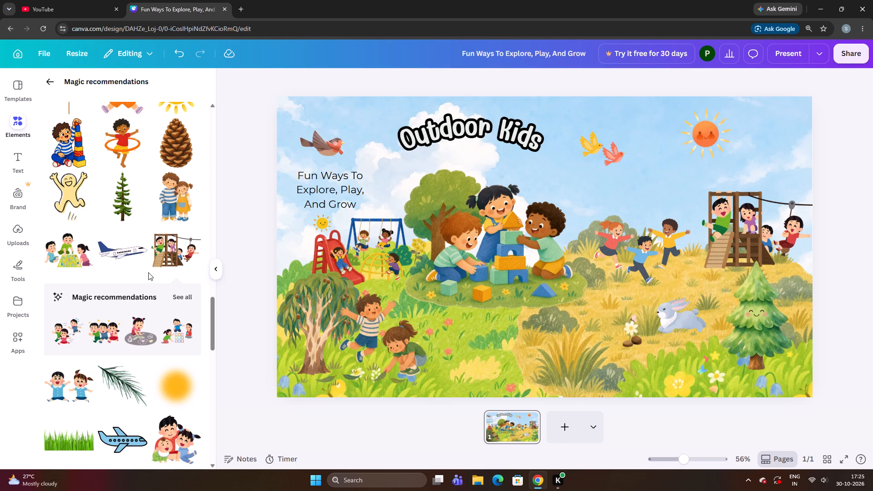
# Look through the recommended and recently used graphics for more elements that suit the outdoor scene.
pyautogui.scroll(-2, 140, 256)
pyautogui.scroll(2, 140, 256)
pyautogui.scroll(-1, 80, 253)
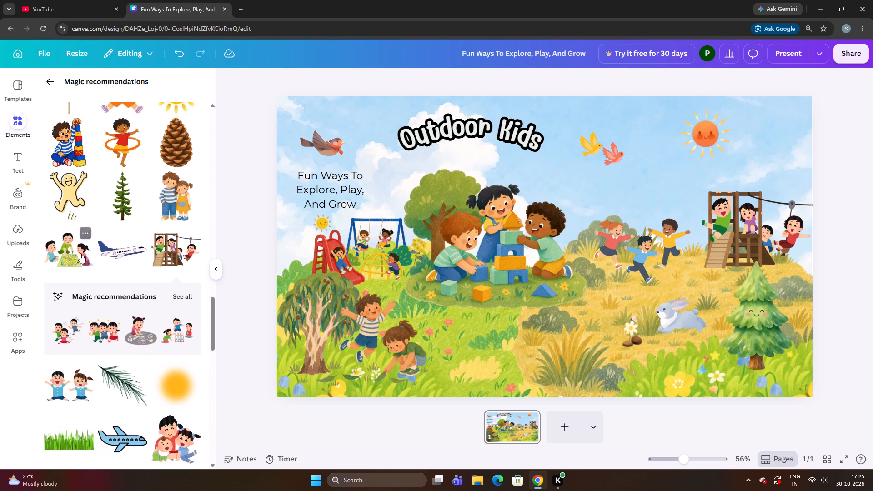
pyautogui.scroll(-1, 80, 253)
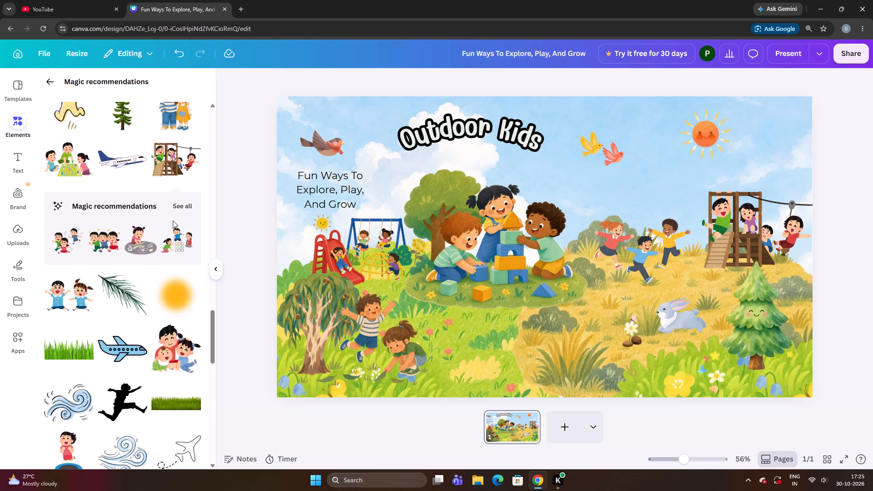
pyautogui.scroll(-5, 173, 220)
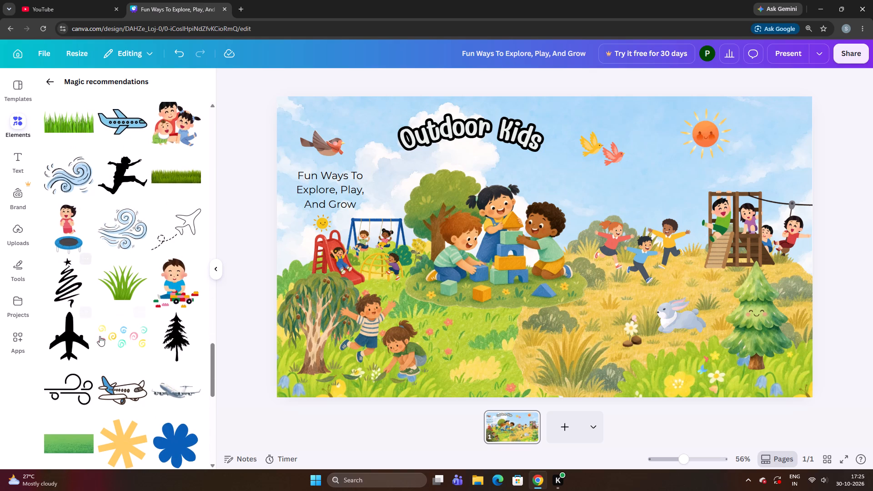
pyautogui.scroll(-5, 100, 336)
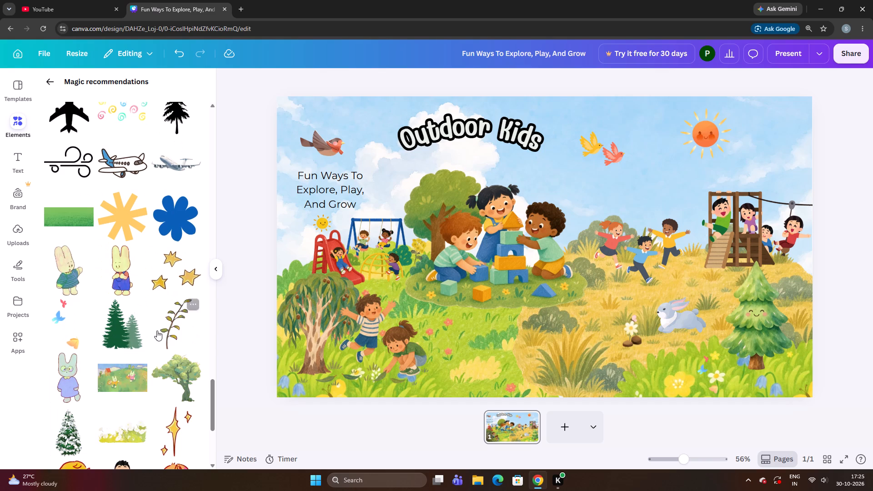
pyautogui.scroll(-7, 157, 331)
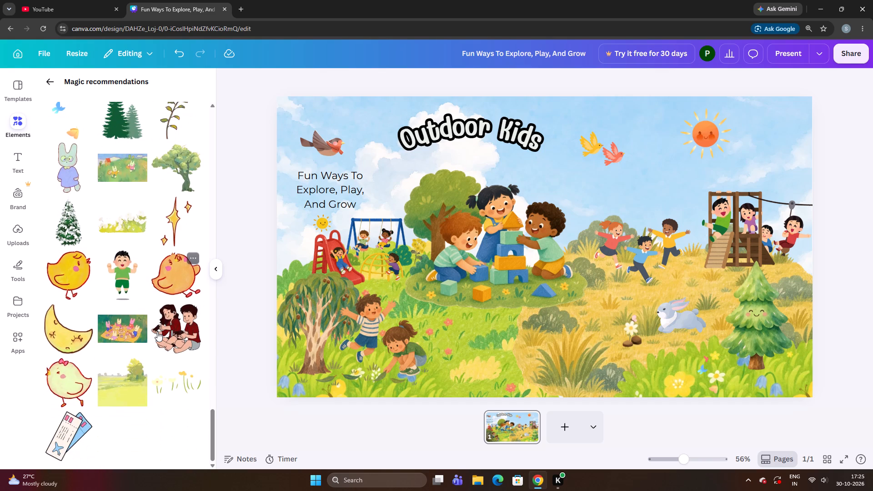
pyautogui.scroll(-3, 157, 331)
pyautogui.scroll(16, 157, 331)
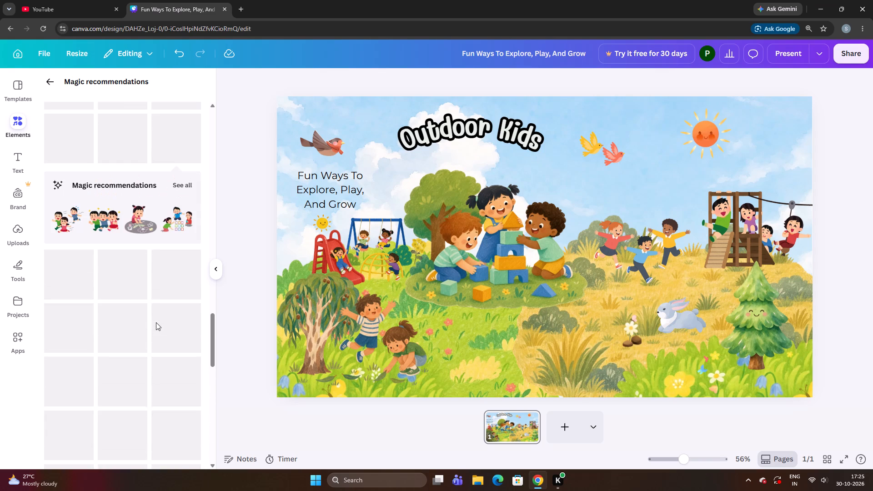
pyautogui.scroll(10, 132, 283)
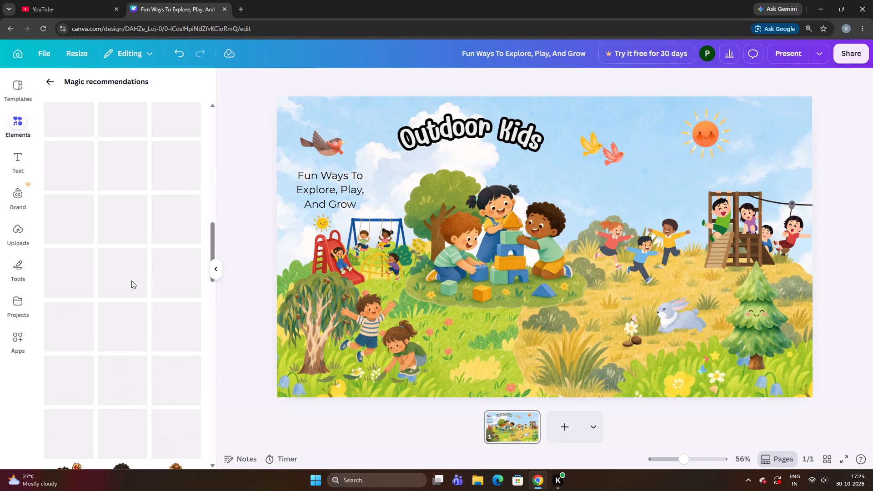
pyautogui.scroll(14, 131, 280)
pyautogui.scroll(12, 133, 280)
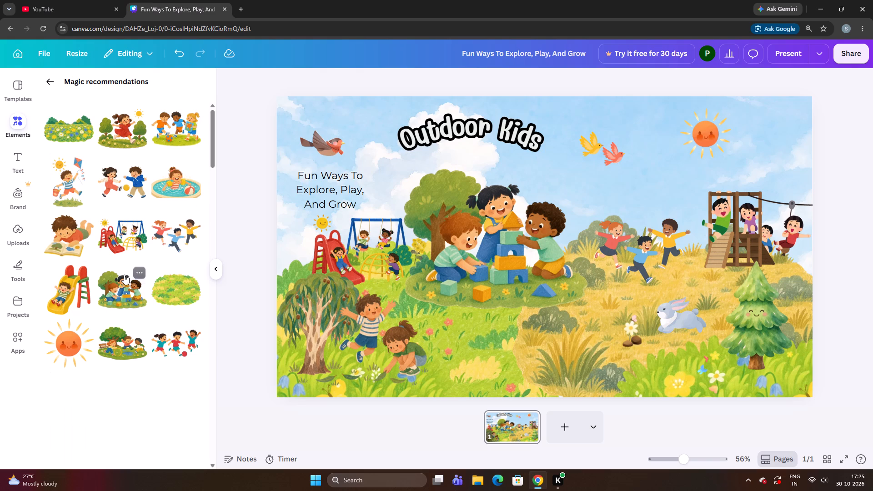
pyautogui.click(51, 82)
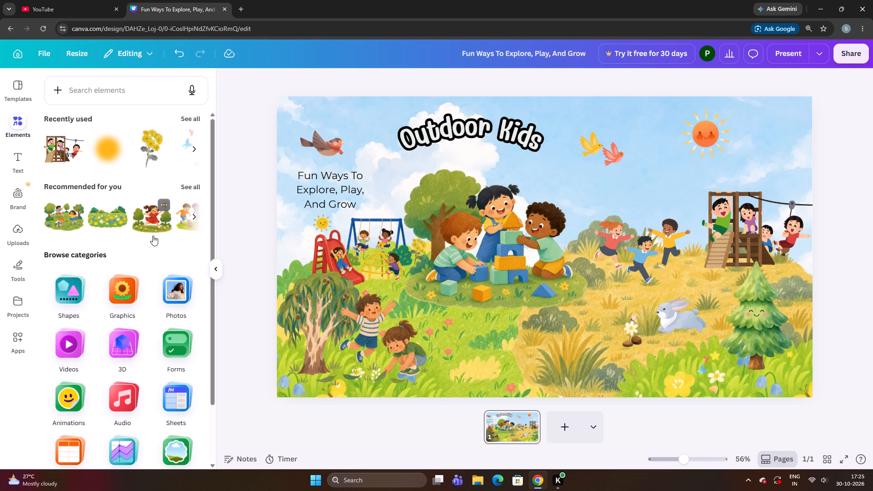
pyautogui.click(191, 120)
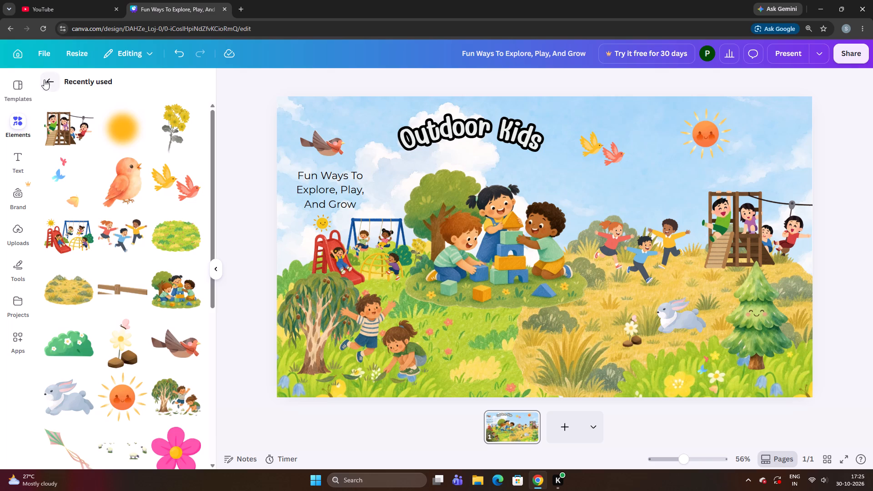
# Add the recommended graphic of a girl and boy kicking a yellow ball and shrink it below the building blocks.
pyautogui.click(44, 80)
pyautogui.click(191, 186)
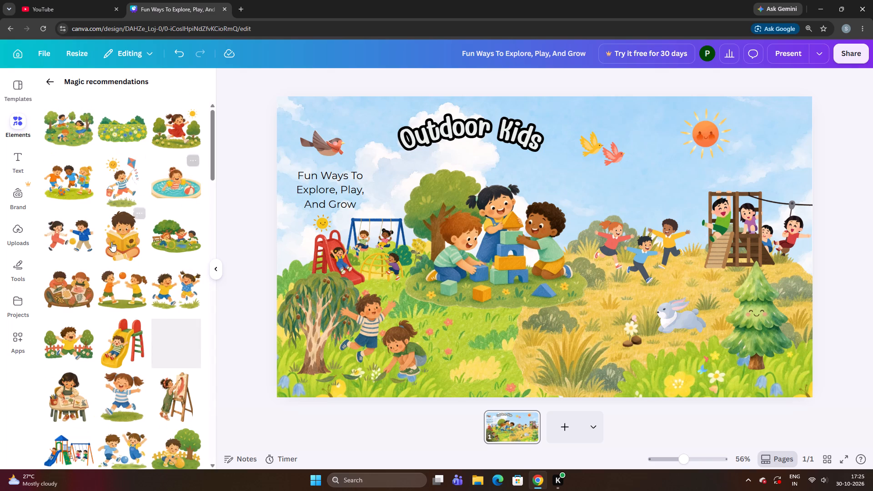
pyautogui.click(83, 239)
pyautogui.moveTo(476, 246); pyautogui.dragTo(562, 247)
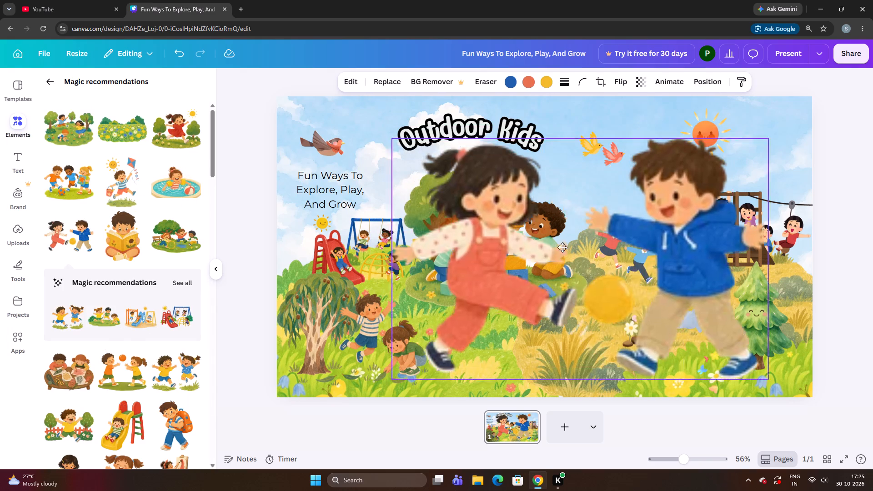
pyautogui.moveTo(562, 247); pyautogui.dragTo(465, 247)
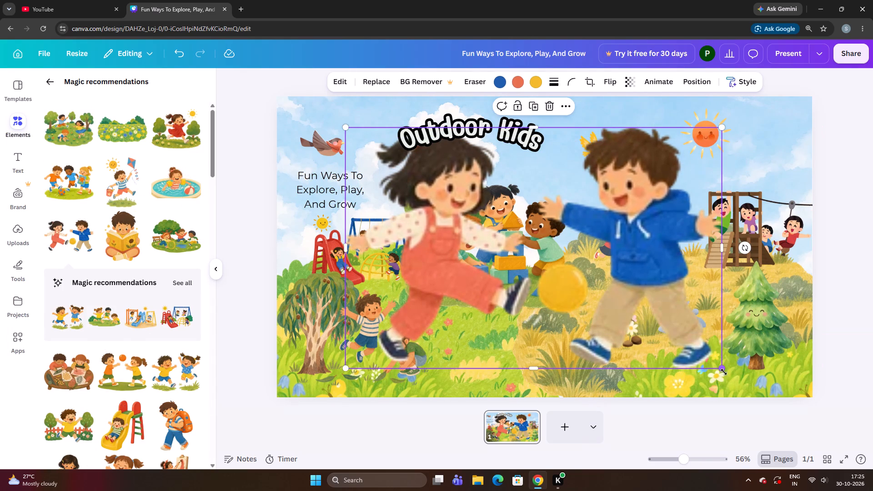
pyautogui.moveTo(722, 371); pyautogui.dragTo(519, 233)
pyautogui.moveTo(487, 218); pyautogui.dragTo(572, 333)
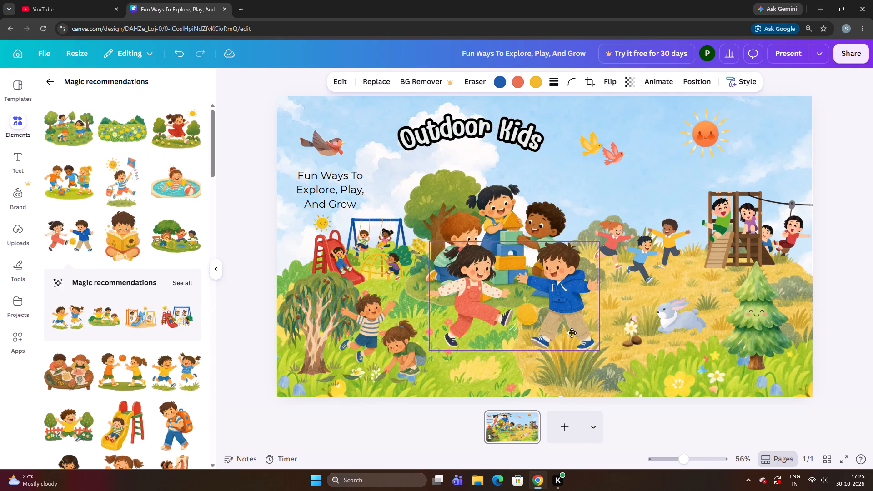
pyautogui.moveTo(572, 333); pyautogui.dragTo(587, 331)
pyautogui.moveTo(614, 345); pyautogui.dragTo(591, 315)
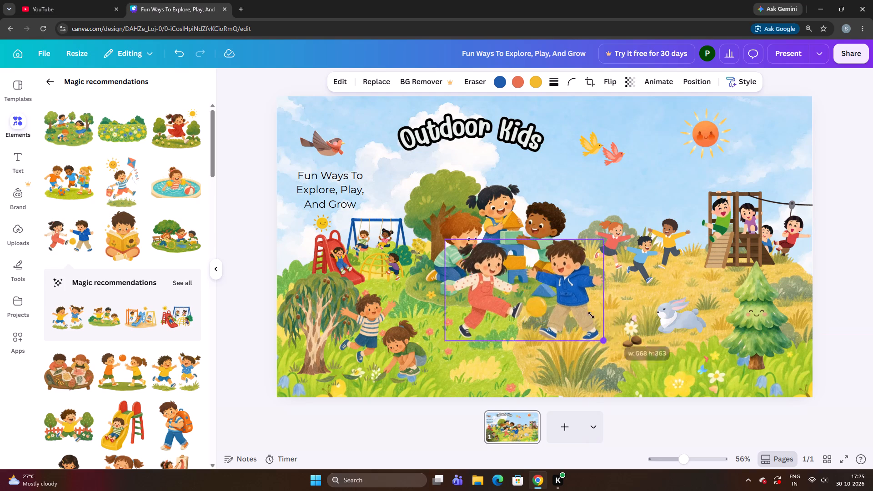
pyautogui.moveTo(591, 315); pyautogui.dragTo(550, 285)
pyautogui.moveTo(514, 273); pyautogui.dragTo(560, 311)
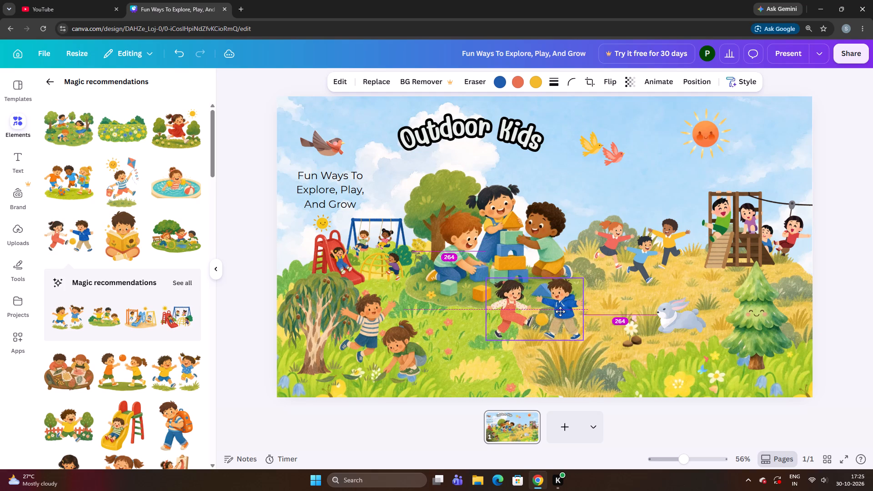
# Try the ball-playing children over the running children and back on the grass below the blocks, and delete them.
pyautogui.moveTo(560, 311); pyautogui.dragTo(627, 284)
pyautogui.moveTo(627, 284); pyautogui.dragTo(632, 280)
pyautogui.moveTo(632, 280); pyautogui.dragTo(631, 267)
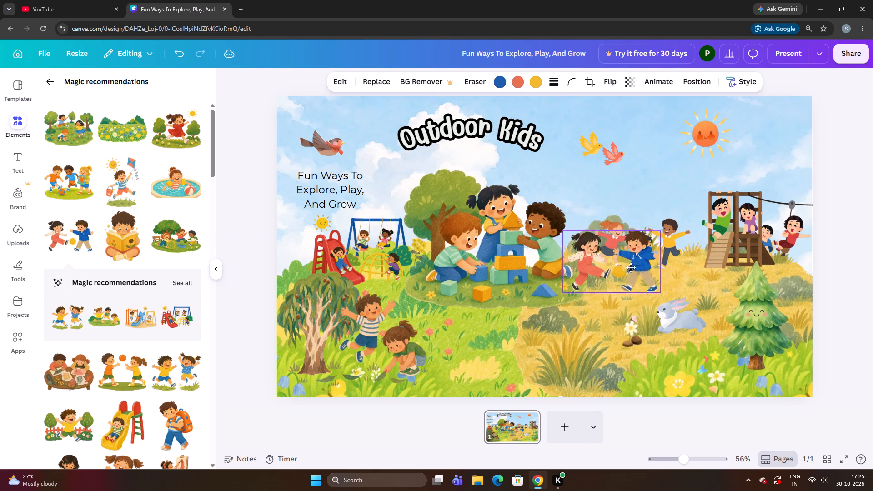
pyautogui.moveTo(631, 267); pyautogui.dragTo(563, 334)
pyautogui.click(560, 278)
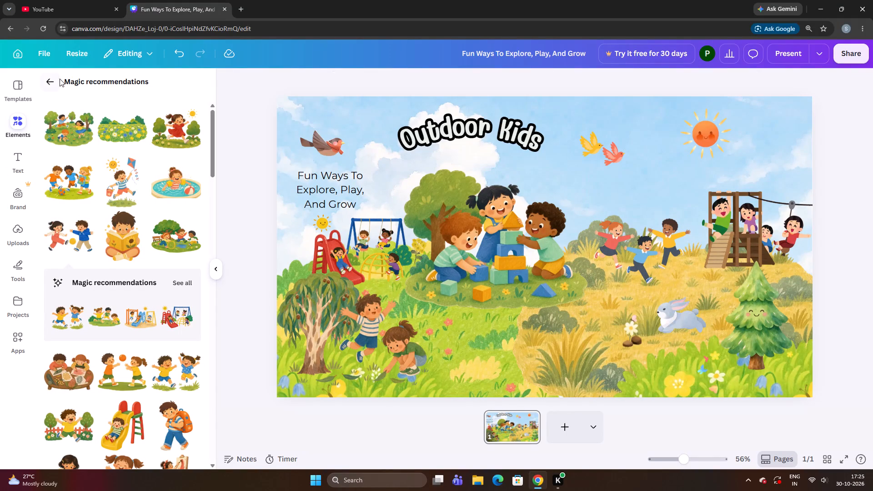
# Search the elements for cloude, look through the graphics, shapes and frames offered, and clear the search.
pyautogui.click(60, 79)
pyautogui.click(43, 83)
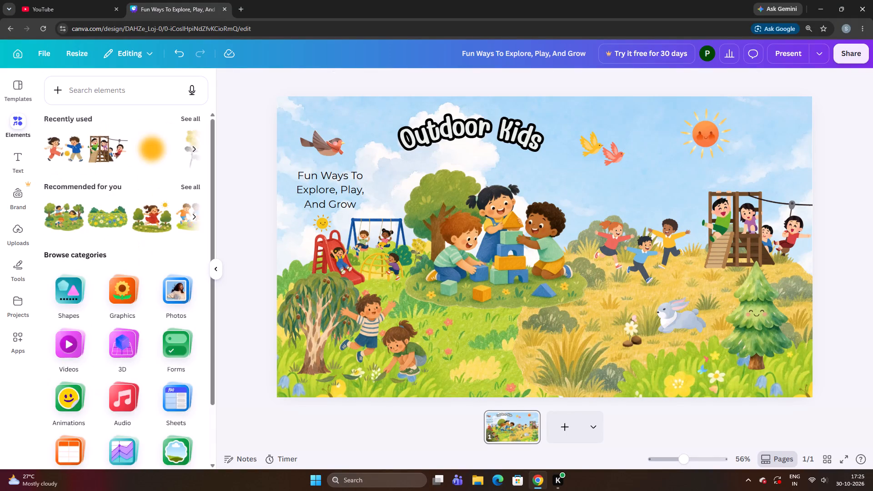
pyautogui.click(90, 95)
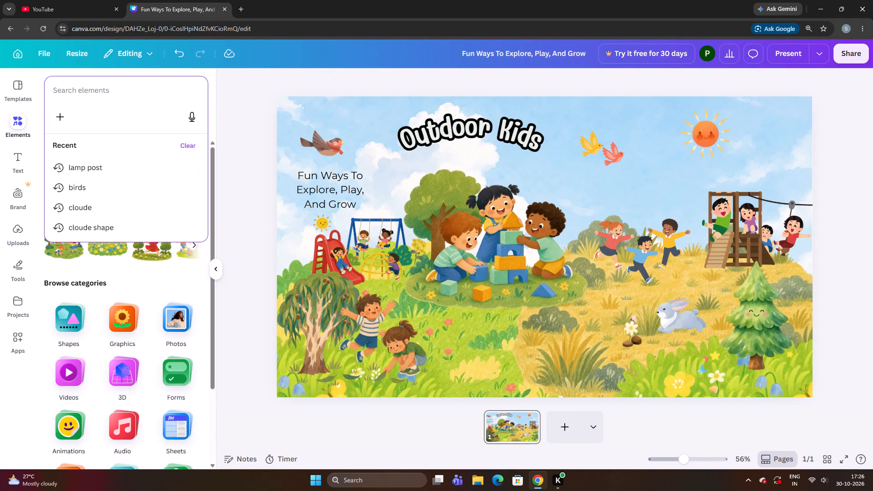
pyautogui.click(111, 206)
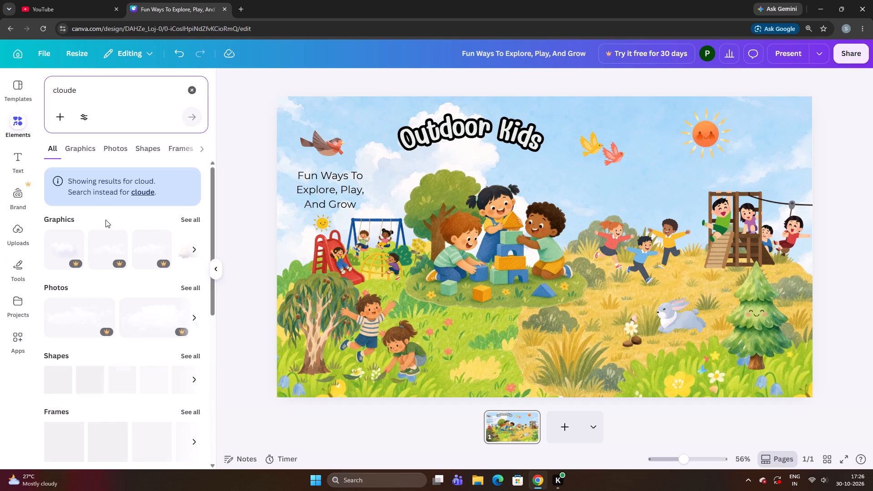
pyautogui.scroll(-1, 111, 320)
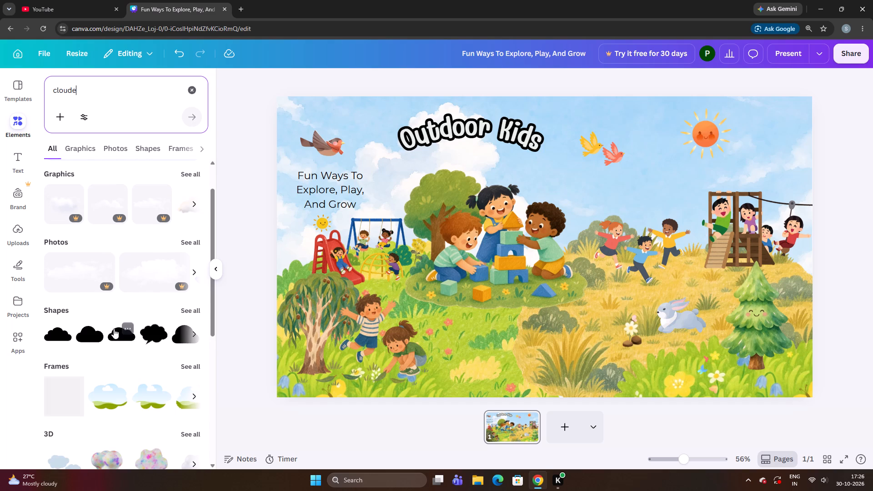
pyautogui.scroll(-2, 114, 331)
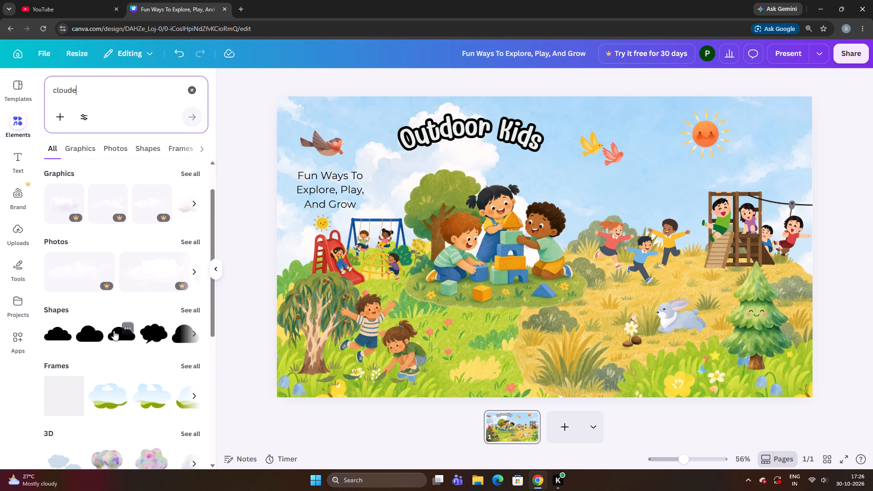
pyautogui.scroll(-5, 114, 349)
pyautogui.scroll(7, 112, 349)
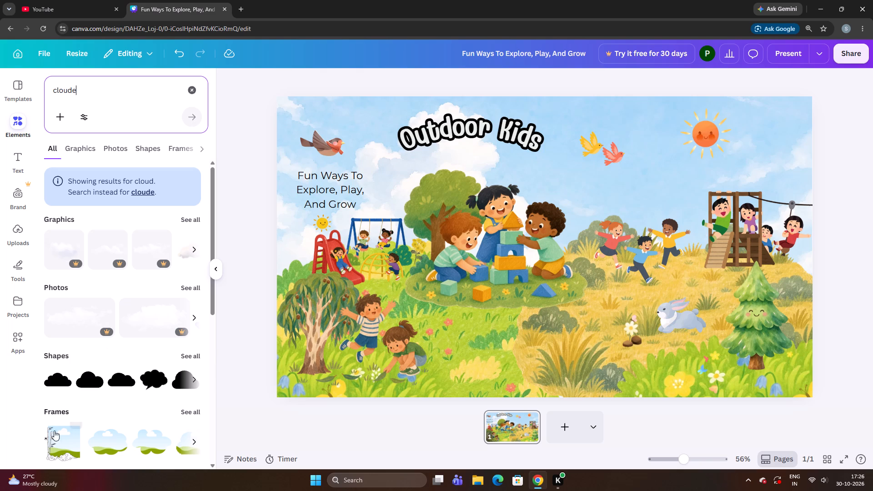
pyautogui.scroll(3, 86, 341)
pyautogui.click(189, 86)
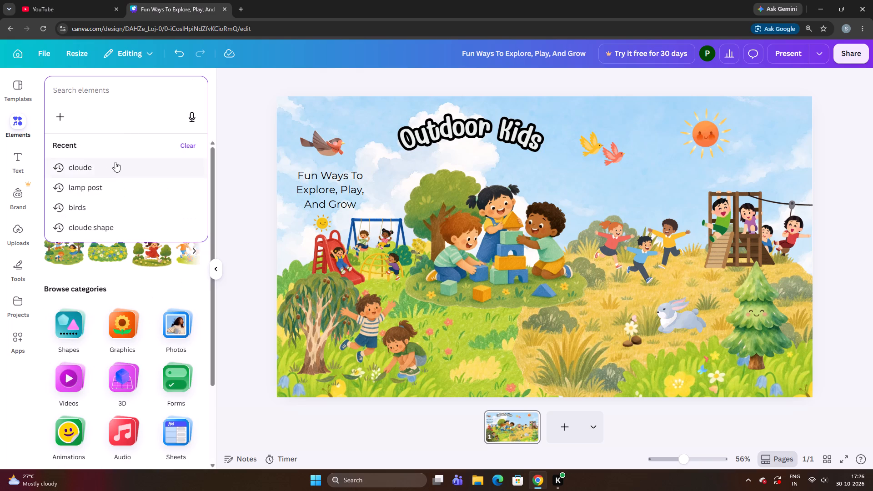
pyautogui.click(122, 273)
pyautogui.scroll(1, 124, 228)
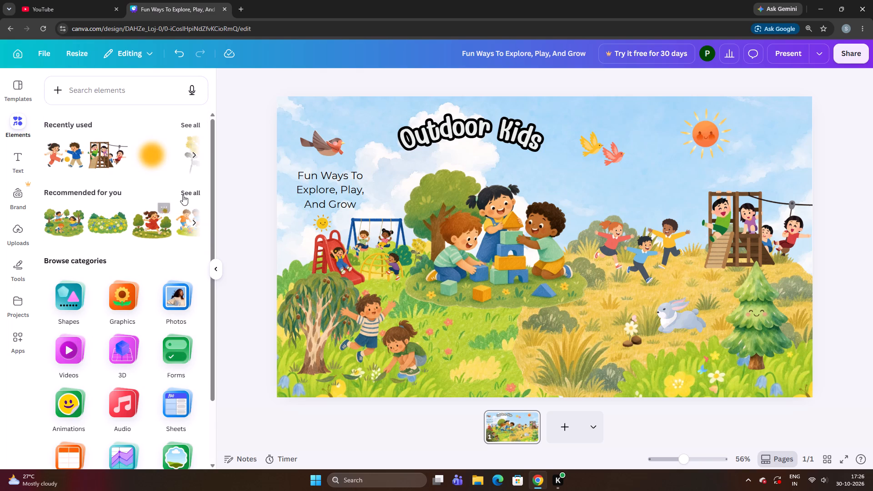
# Add the recommended graphic of a girl in a red polka-dot dress and a boy in a white shirt to the slide.
pyautogui.click(193, 195)
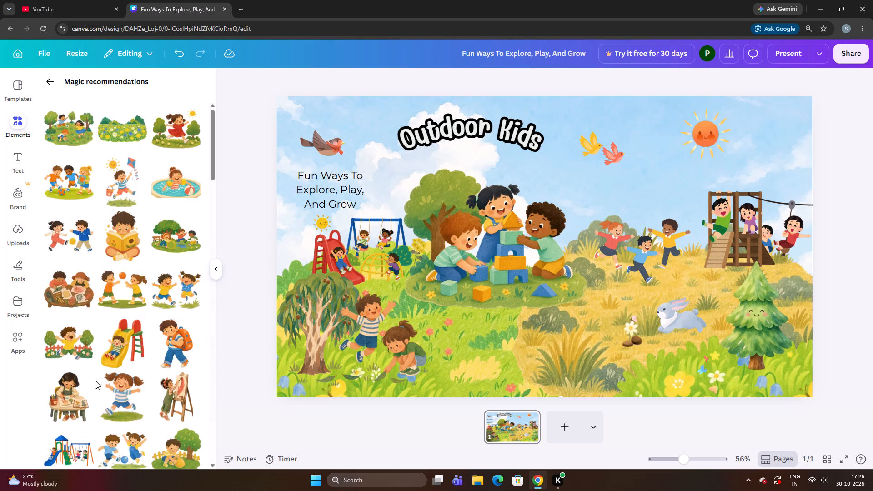
pyautogui.scroll(-6, 95, 380)
pyautogui.scroll(1, 90, 360)
pyautogui.scroll(-5, 90, 352)
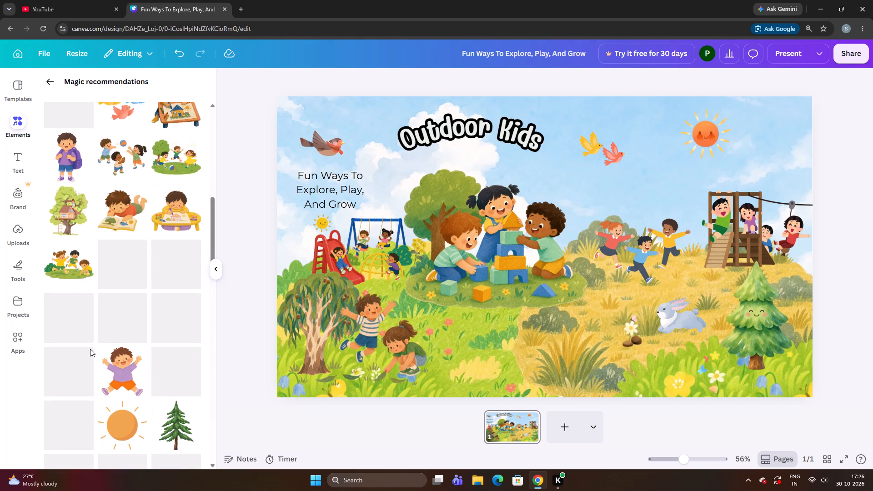
pyautogui.scroll(-2, 96, 337)
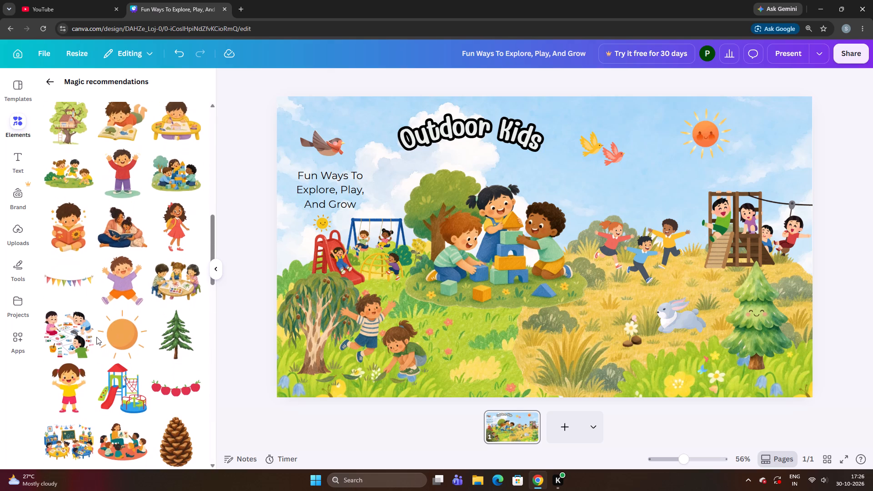
pyautogui.scroll(-5, 96, 337)
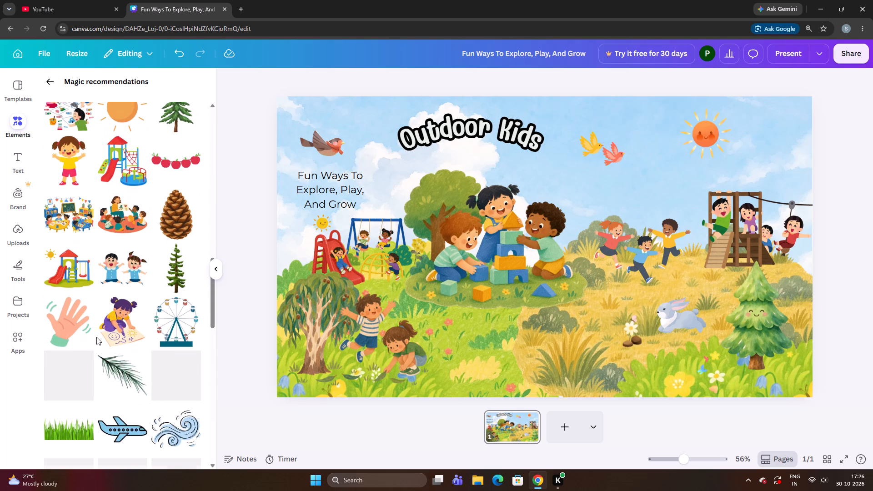
pyautogui.scroll(-5, 96, 337)
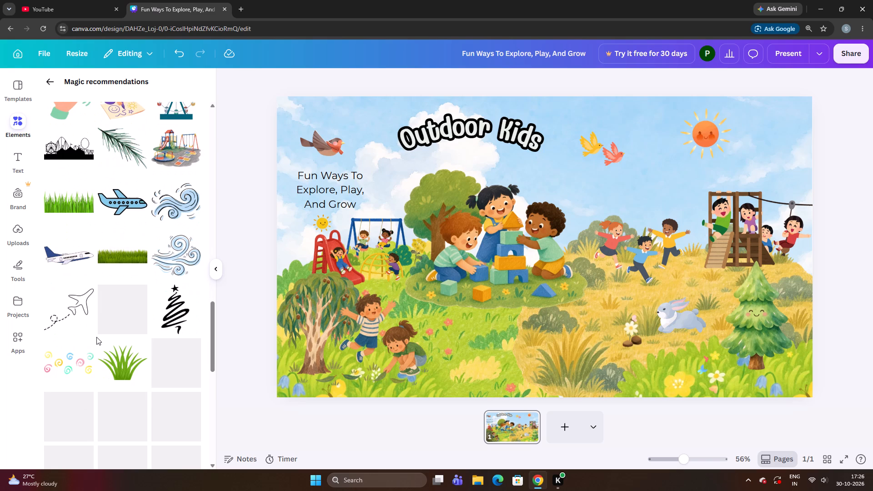
pyautogui.scroll(-1, 96, 337)
pyautogui.scroll(-4, 137, 291)
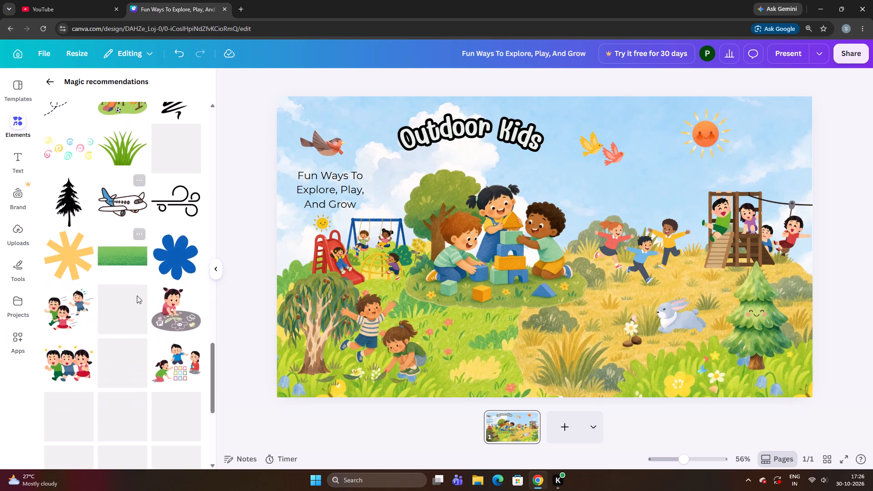
pyautogui.scroll(-4, 137, 296)
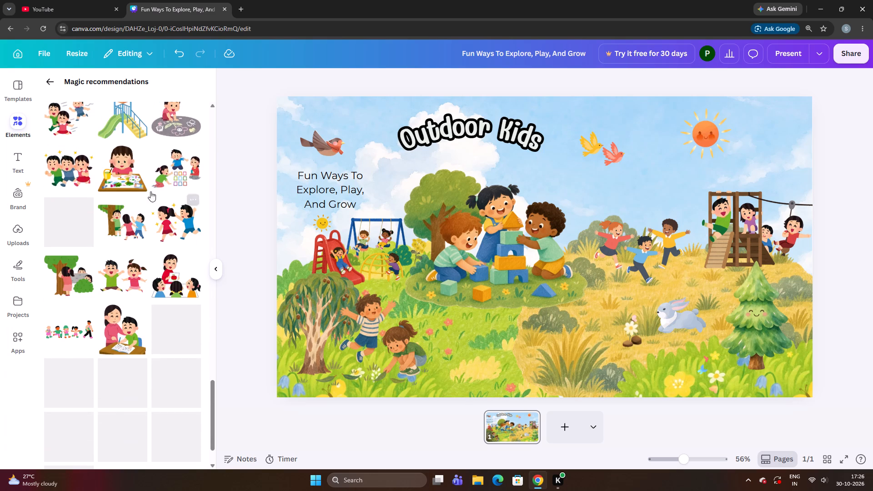
pyautogui.click(166, 322)
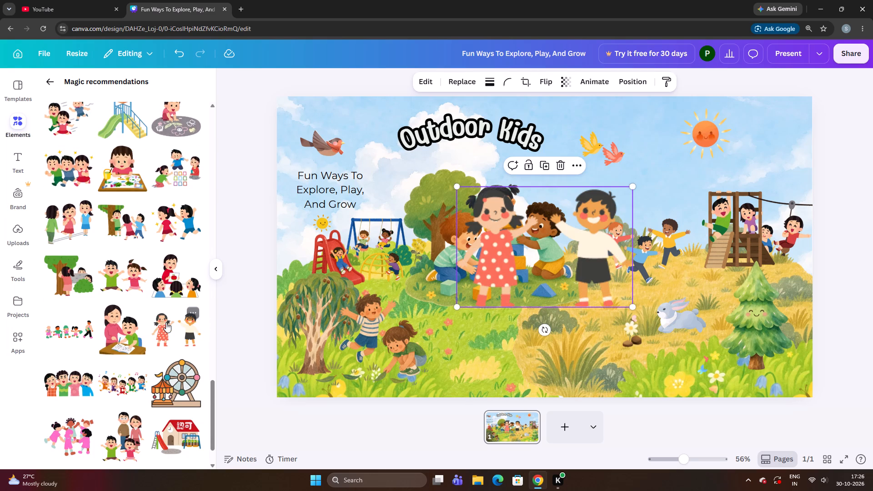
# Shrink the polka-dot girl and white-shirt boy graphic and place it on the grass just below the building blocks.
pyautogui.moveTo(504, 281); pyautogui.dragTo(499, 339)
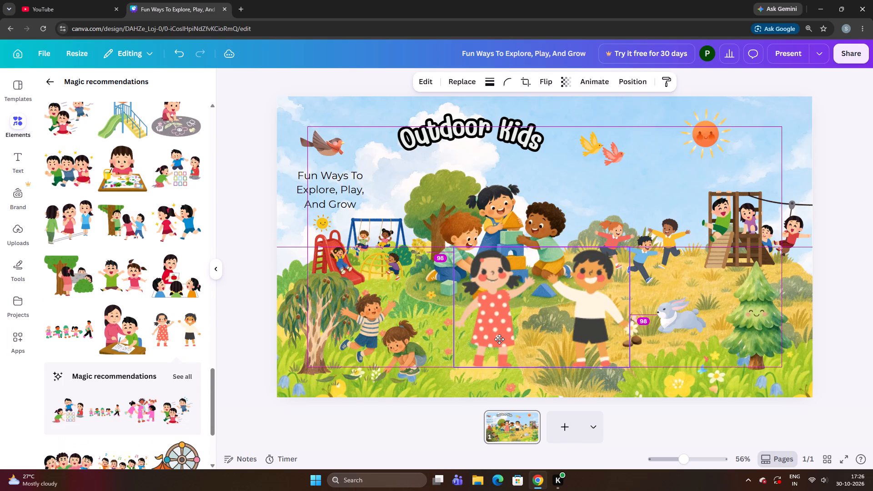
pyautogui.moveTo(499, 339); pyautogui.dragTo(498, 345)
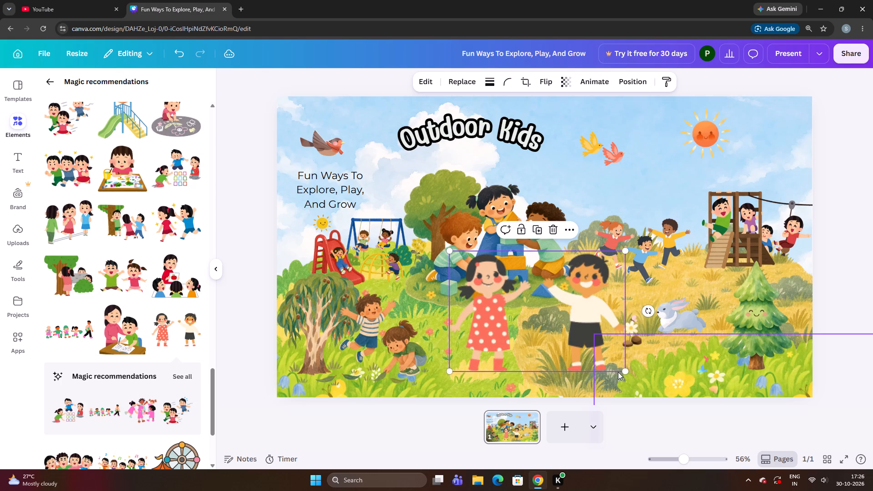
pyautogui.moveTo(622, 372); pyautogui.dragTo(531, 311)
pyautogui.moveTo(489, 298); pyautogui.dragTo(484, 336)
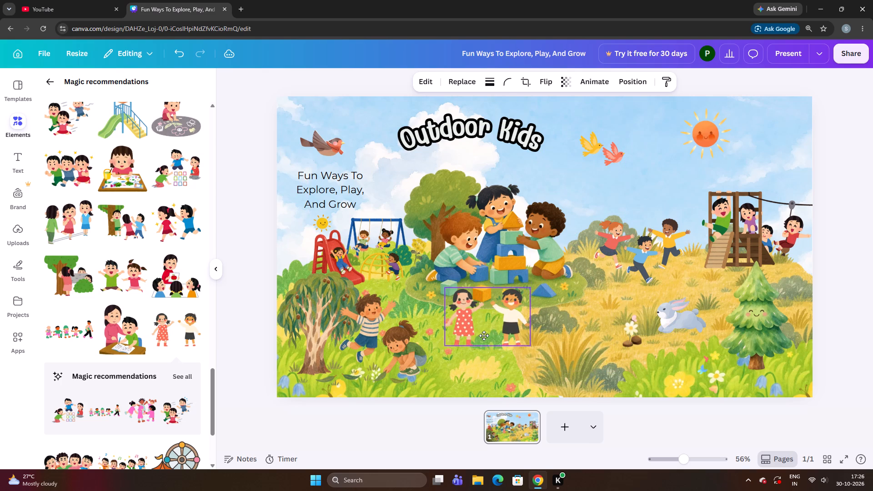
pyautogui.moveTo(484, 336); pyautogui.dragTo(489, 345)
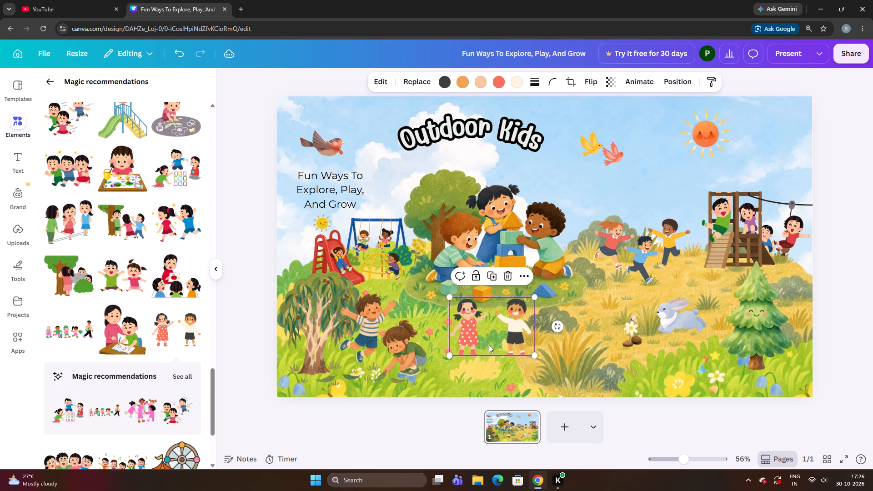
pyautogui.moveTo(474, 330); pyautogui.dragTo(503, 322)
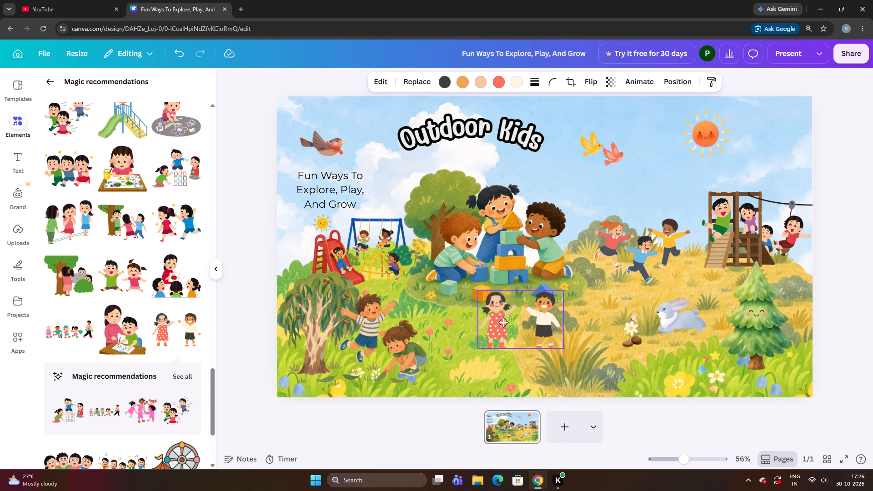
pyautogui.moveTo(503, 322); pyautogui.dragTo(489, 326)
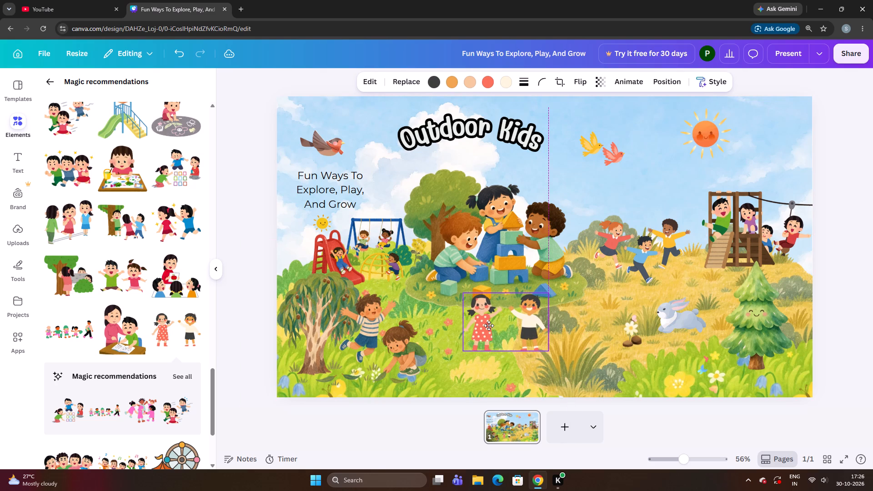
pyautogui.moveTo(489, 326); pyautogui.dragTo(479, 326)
# Look through the other recommended graphics of children, playgrounds and nature for a suitable addition.
pyautogui.scroll(-2, 112, 374)
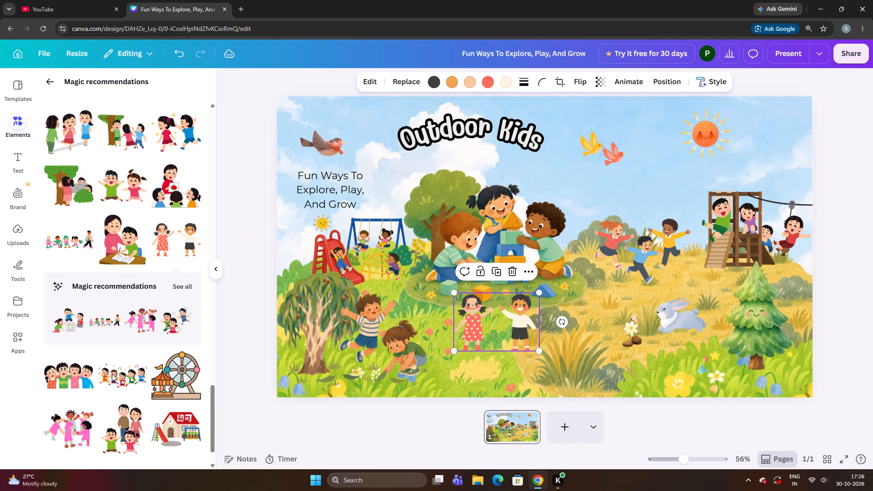
pyautogui.scroll(-1, 120, 323)
pyautogui.scroll(-2, 152, 342)
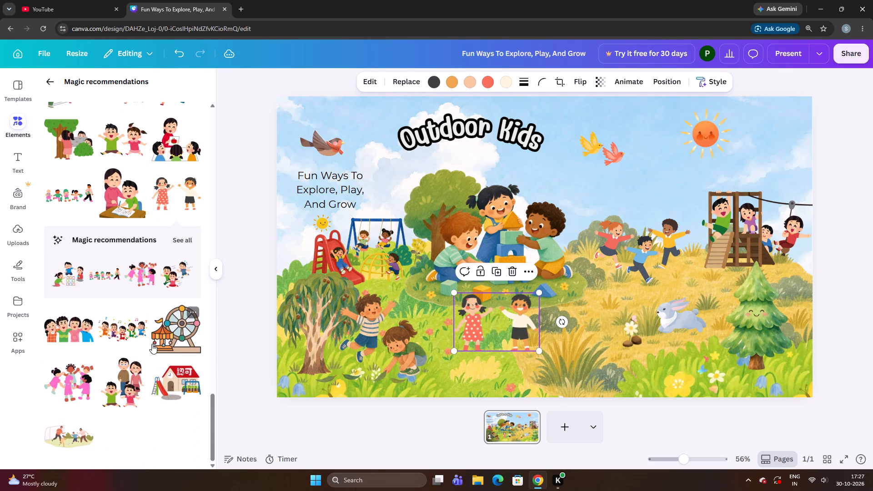
pyautogui.scroll(4, 103, 375)
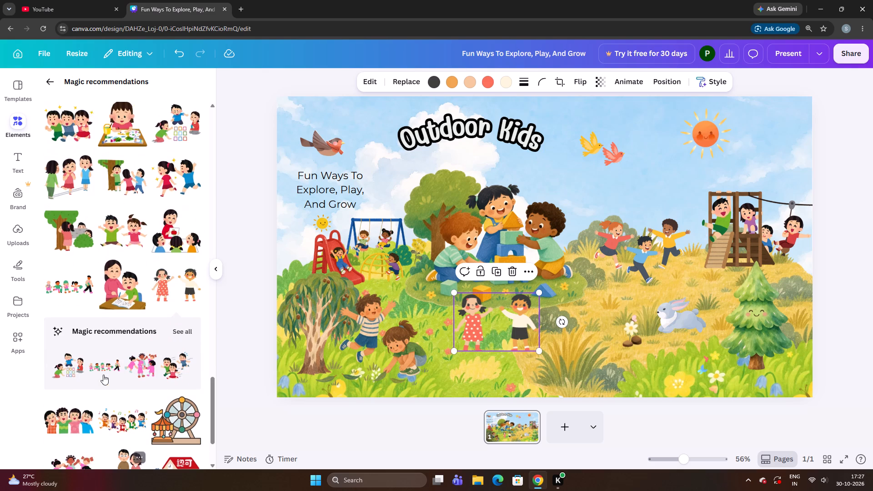
pyautogui.scroll(6, 103, 375)
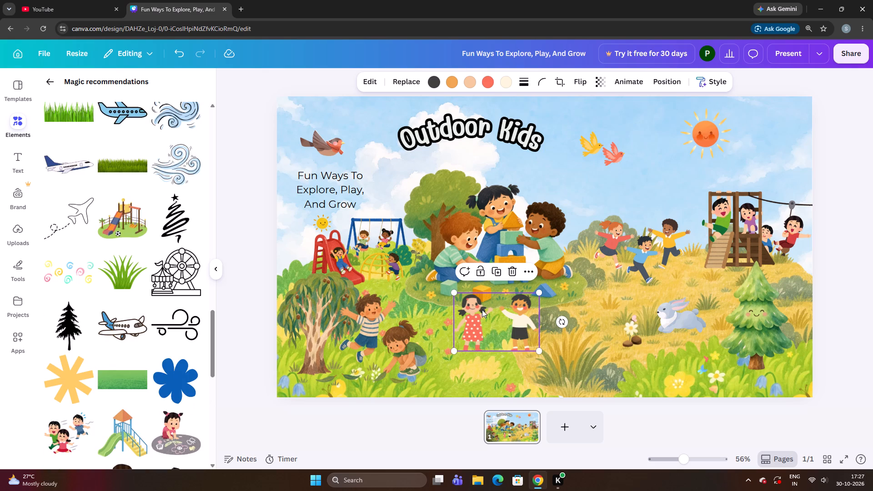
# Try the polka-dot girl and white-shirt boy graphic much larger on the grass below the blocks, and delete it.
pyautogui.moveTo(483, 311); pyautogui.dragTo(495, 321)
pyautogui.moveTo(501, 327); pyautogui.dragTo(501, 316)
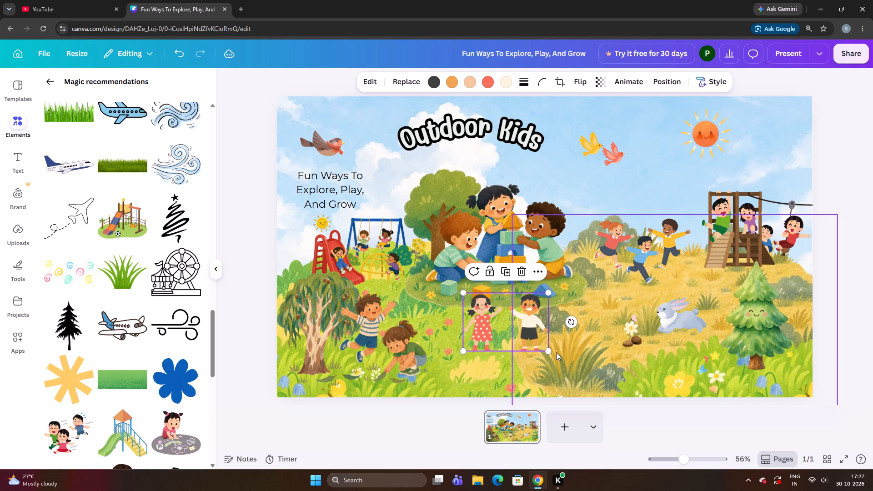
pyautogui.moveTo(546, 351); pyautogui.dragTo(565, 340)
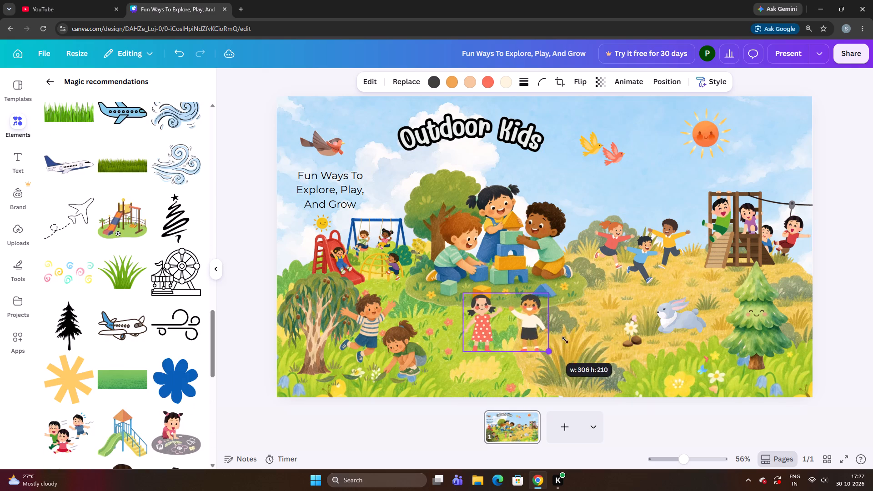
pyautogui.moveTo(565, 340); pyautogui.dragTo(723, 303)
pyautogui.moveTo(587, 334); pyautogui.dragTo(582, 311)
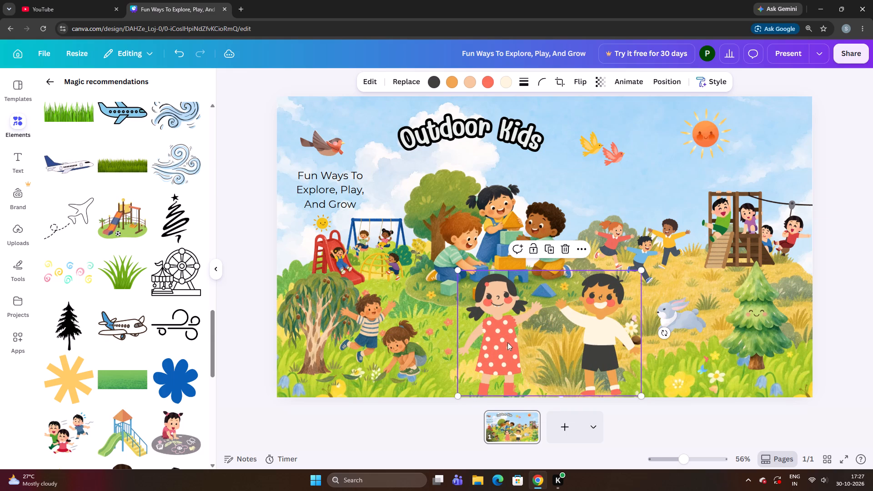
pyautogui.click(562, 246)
# Add the recommended graphic of a girl in a yellow shirt and pink shorts, shrink her and place her in front of the building blocks.
pyautogui.scroll(3, 161, 290)
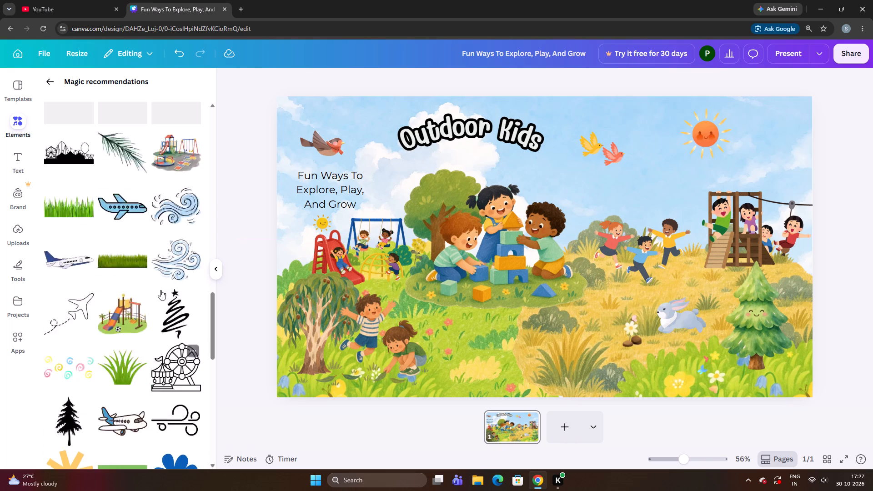
pyautogui.scroll(3, 161, 290)
pyautogui.scroll(2, 83, 293)
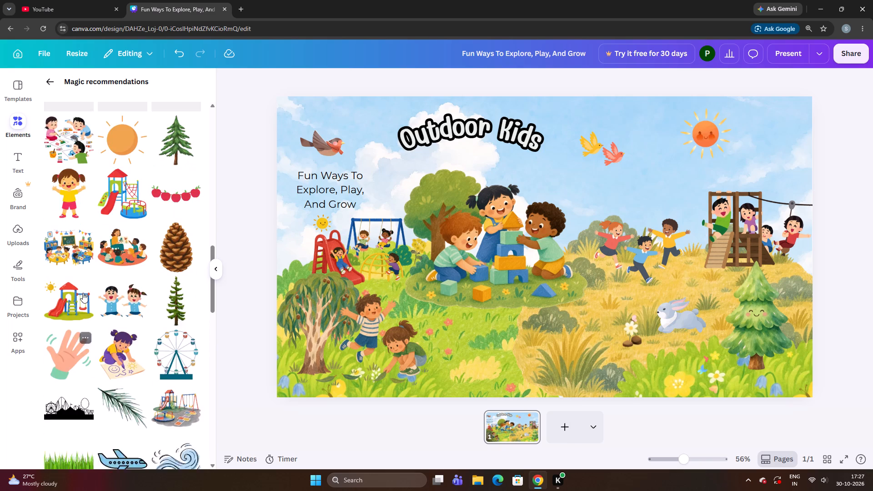
pyautogui.scroll(3, 83, 293)
pyautogui.click(71, 326)
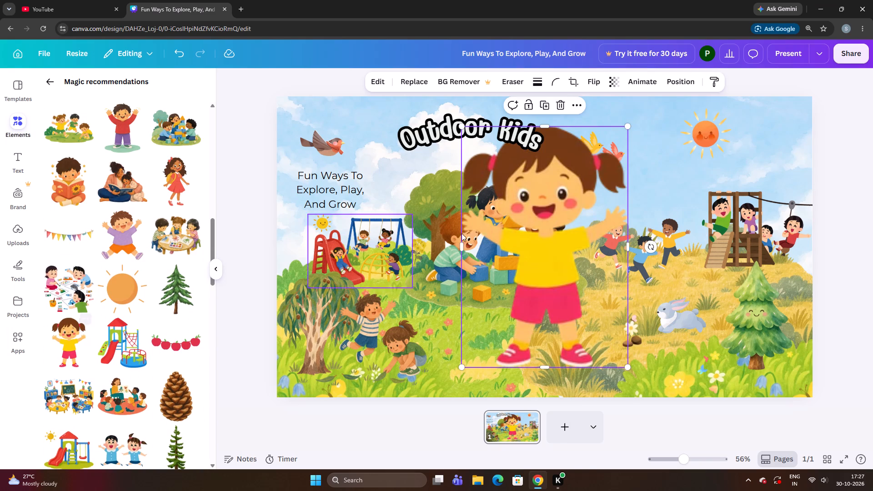
pyautogui.moveTo(564, 233); pyautogui.dragTo(517, 250)
pyautogui.moveTo(580, 380); pyautogui.dragTo(535, 326)
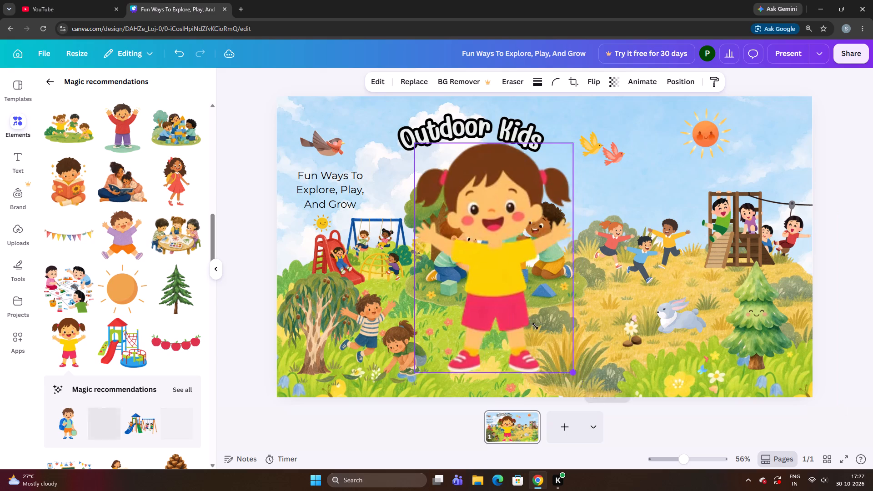
pyautogui.moveTo(535, 326); pyautogui.dragTo(499, 248)
pyautogui.moveTo(482, 229); pyautogui.dragTo(508, 330)
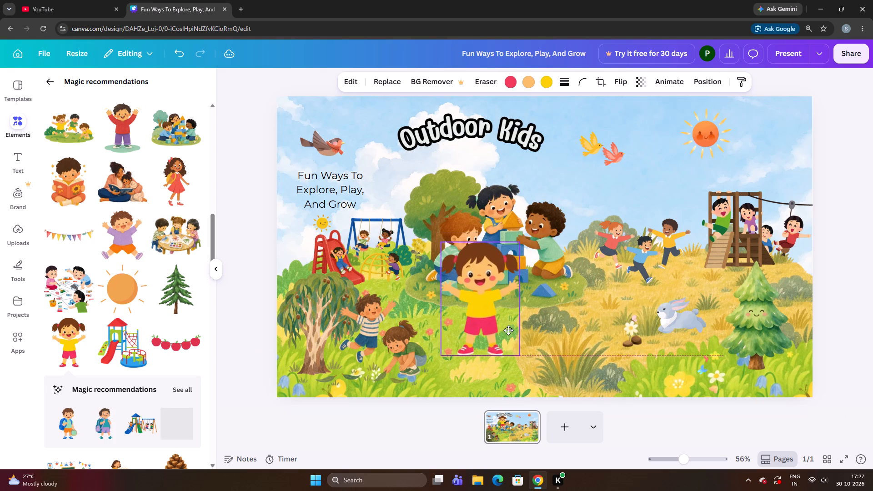
pyautogui.moveTo(508, 330); pyautogui.dragTo(511, 336)
pyautogui.moveTo(489, 327); pyautogui.dragTo(495, 330)
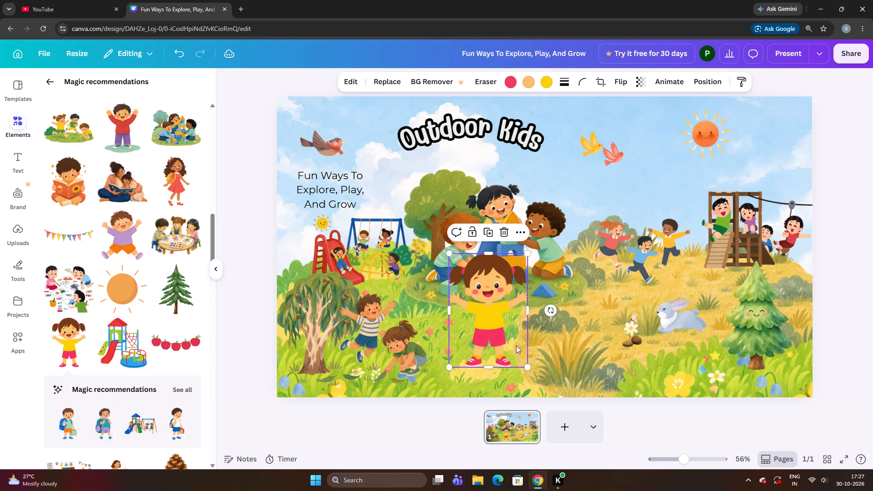
pyautogui.moveTo(527, 369); pyautogui.dragTo(541, 366)
pyautogui.moveTo(483, 315); pyautogui.dragTo(498, 327)
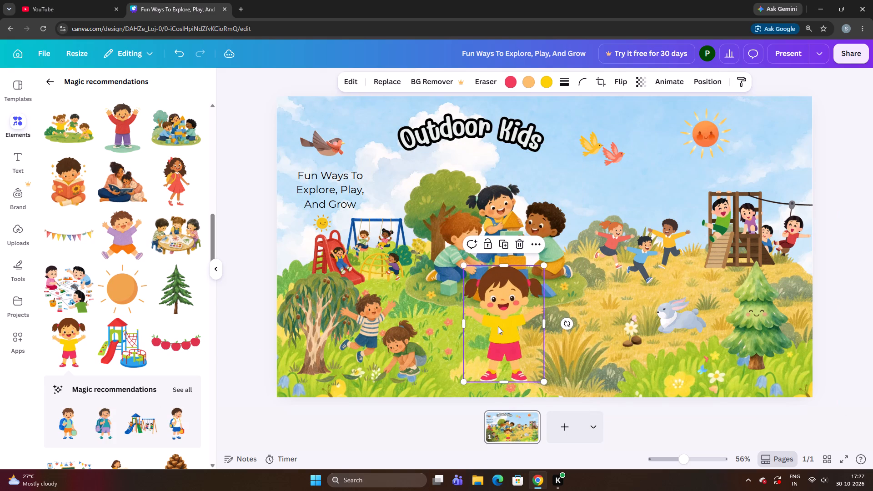
pyautogui.moveTo(498, 326); pyautogui.dragTo(494, 306)
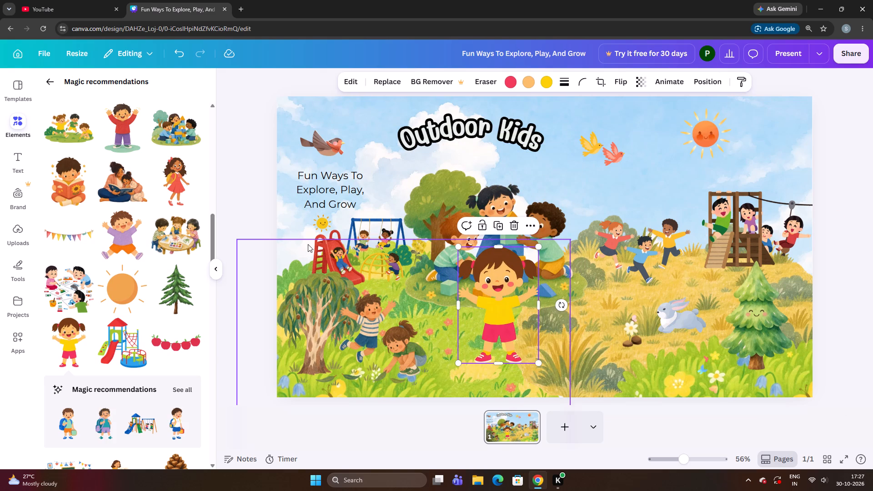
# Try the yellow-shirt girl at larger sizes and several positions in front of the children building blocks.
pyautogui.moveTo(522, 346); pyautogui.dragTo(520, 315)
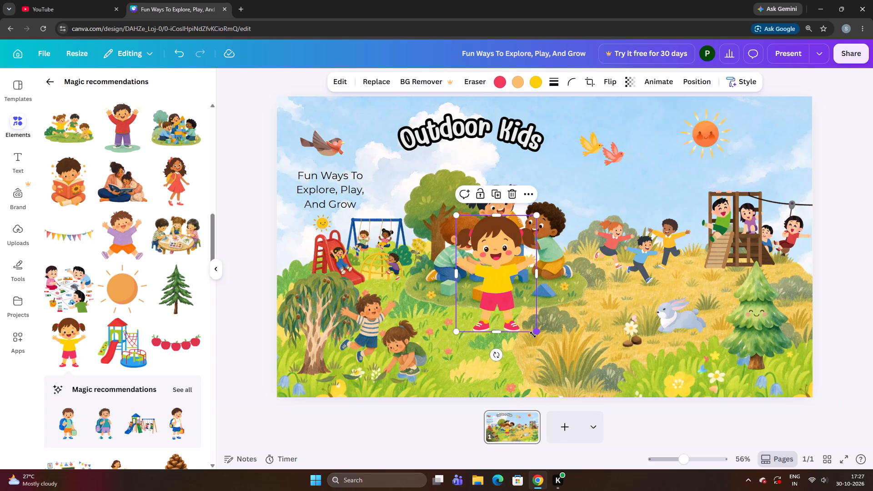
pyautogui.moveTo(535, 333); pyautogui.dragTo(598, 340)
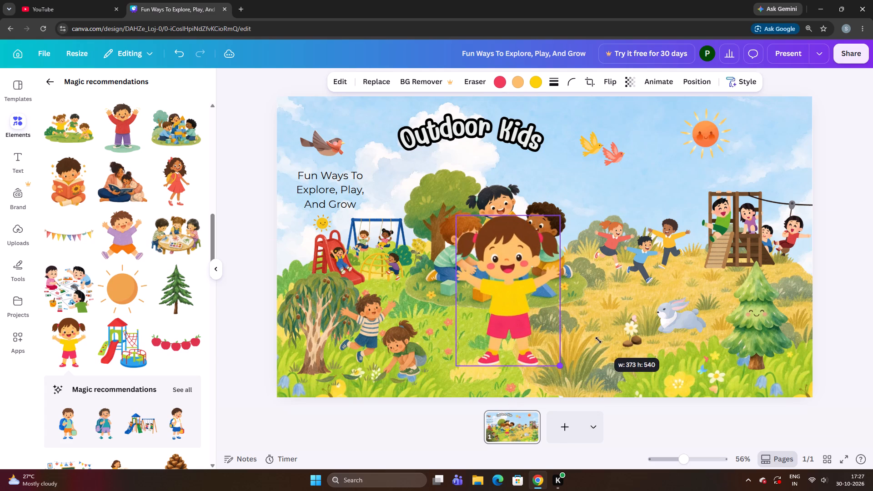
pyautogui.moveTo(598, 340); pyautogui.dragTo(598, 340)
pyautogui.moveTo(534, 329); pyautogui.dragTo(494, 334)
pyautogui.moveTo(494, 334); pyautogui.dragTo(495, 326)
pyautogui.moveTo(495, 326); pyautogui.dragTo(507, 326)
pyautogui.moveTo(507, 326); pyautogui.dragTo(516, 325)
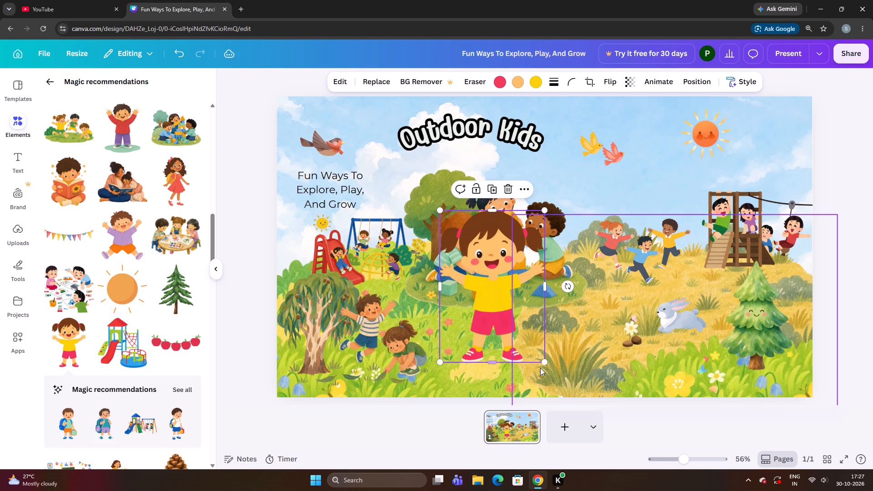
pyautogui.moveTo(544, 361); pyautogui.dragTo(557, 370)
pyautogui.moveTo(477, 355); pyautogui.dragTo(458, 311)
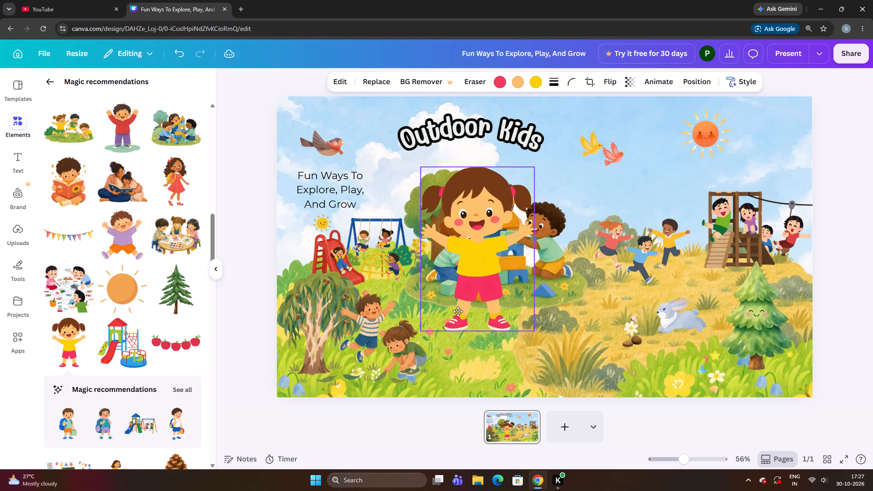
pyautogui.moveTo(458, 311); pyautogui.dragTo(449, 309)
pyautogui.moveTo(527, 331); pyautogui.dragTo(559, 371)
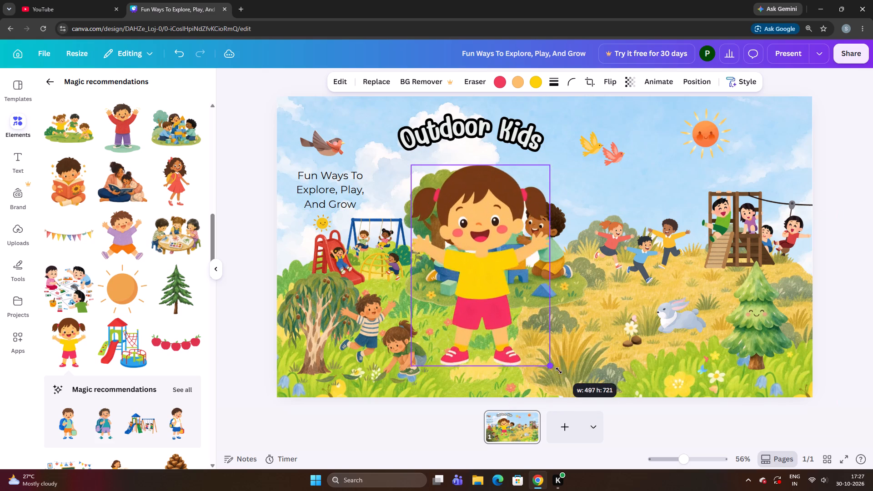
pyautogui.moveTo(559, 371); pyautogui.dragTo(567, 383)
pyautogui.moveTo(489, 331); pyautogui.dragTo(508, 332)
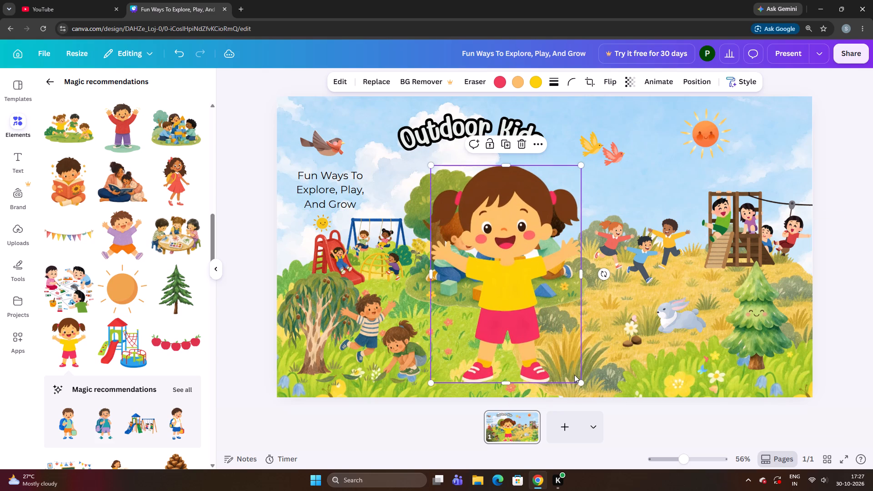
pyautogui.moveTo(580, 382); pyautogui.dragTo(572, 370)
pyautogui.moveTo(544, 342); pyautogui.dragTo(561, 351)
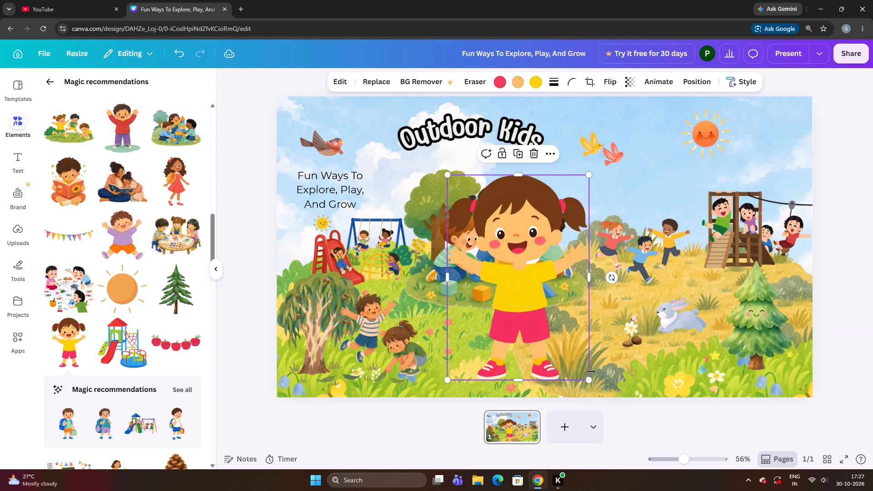
# Shrink the yellow-shirt girl and stand her on the grass in front of the children building blocks.
pyautogui.moveTo(589, 380); pyautogui.dragTo(556, 343)
pyautogui.moveTo(503, 301); pyautogui.dragTo(515, 325)
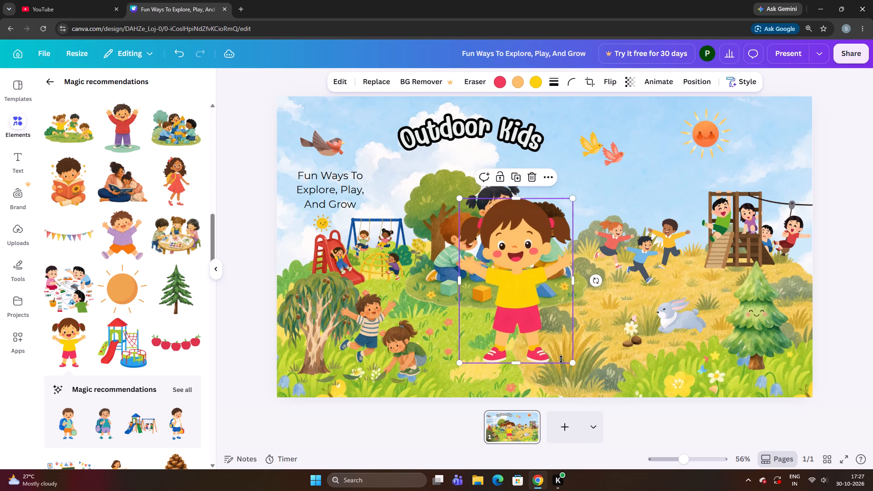
pyautogui.click(568, 363)
pyautogui.moveTo(570, 364); pyautogui.dragTo(542, 347)
pyautogui.moveTo(505, 310); pyautogui.dragTo(502, 326)
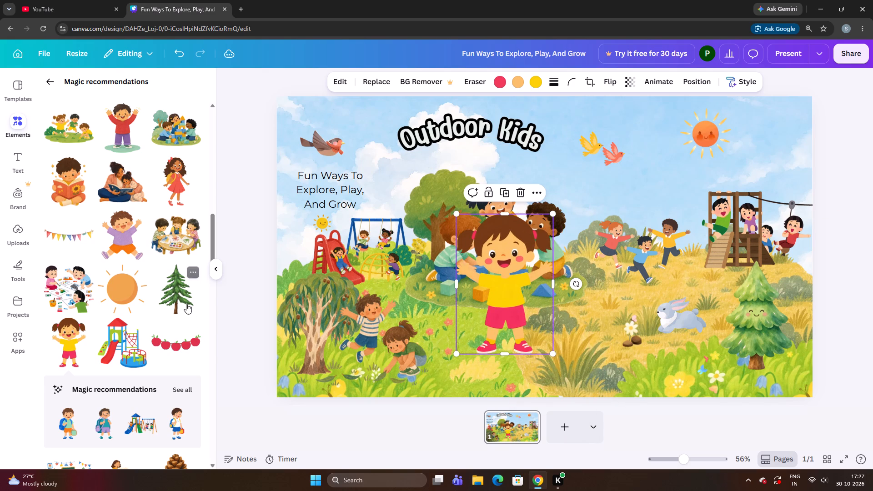
# Add the recommended pine tree graphic, shrink it and place it on the hill between the block builders and the running children.
pyautogui.click(176, 307)
pyautogui.moveTo(517, 318); pyautogui.dragTo(545, 281)
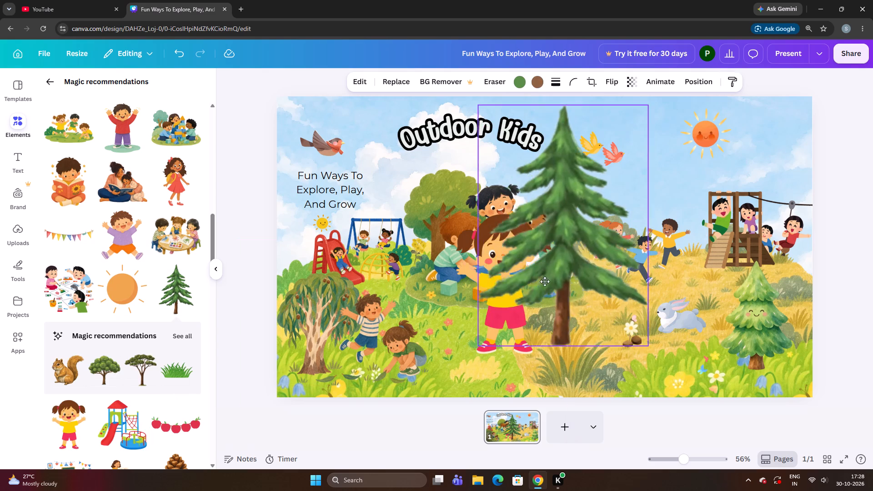
pyautogui.moveTo(545, 281); pyautogui.dragTo(566, 227)
pyautogui.moveTo(676, 275); pyautogui.dragTo(625, 210)
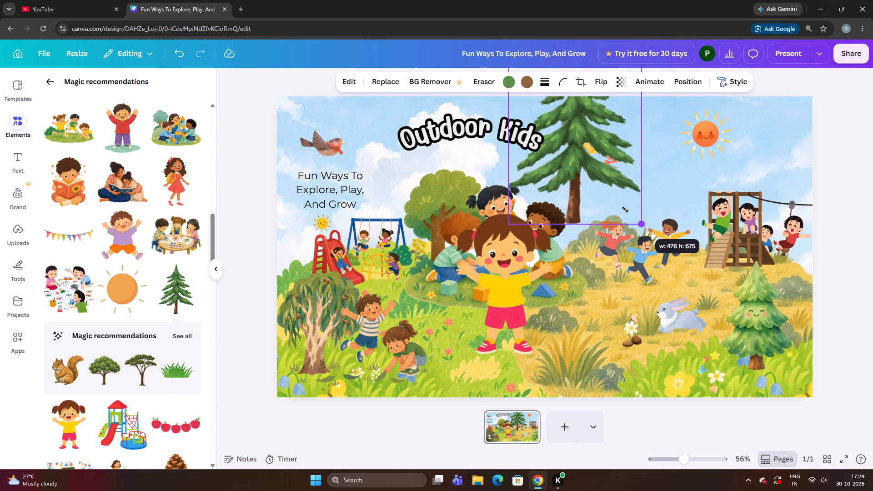
pyautogui.moveTo(625, 210); pyautogui.dragTo(578, 174)
pyautogui.moveTo(563, 136); pyautogui.dragTo(601, 227)
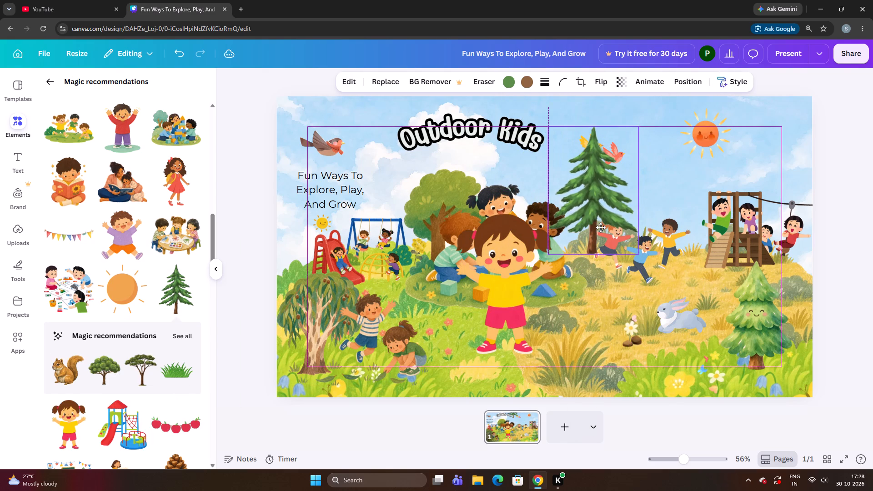
pyautogui.moveTo(601, 227); pyautogui.dragTo(597, 230)
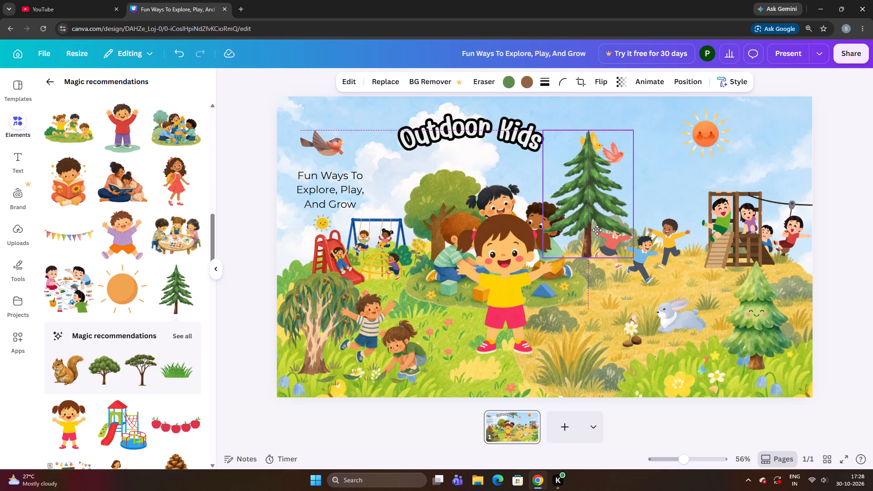
pyautogui.moveTo(597, 230); pyautogui.dragTo(596, 226)
# Send the pine tree backward several layers, behind the birds, the running children and the block builders.
pyautogui.rightClick(596, 226)
pyautogui.click(638, 224)
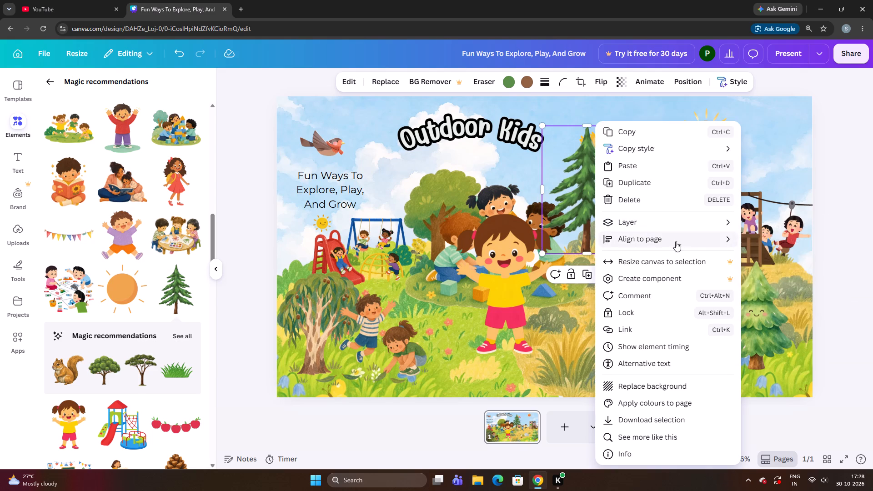
pyautogui.click(710, 225)
pyautogui.click(755, 261)
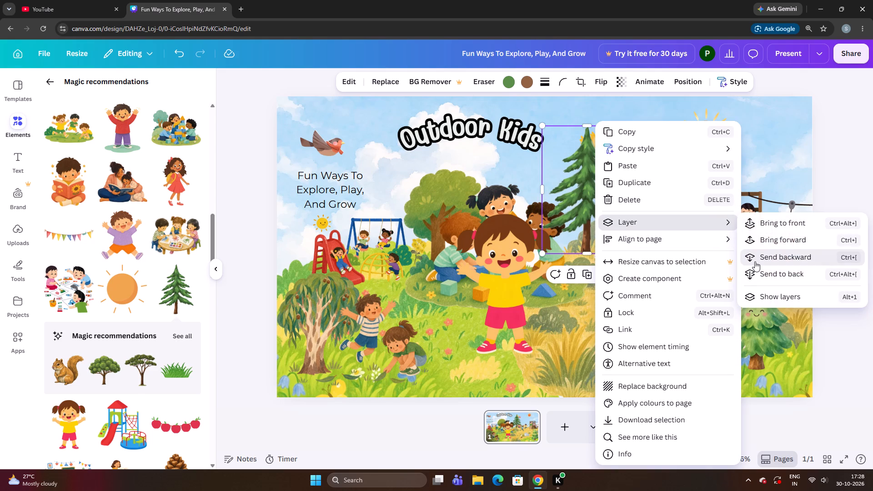
pyautogui.click(755, 261)
pyautogui.click(755, 261)
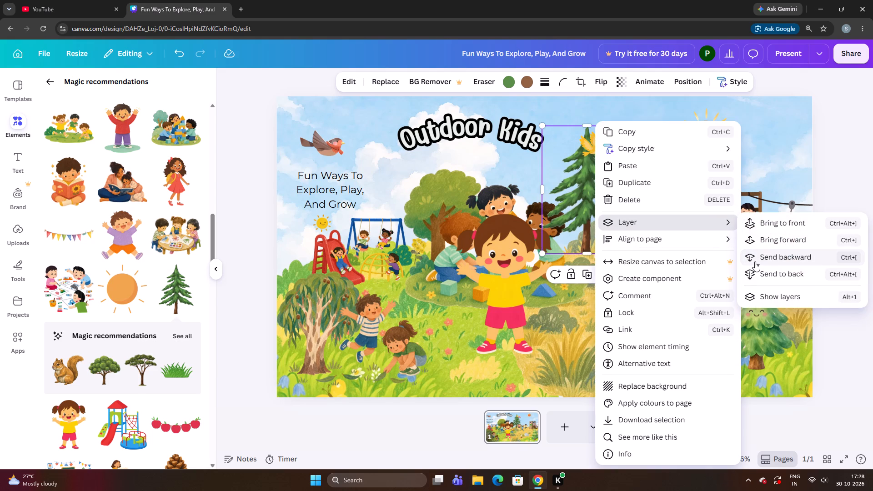
pyautogui.click(755, 261)
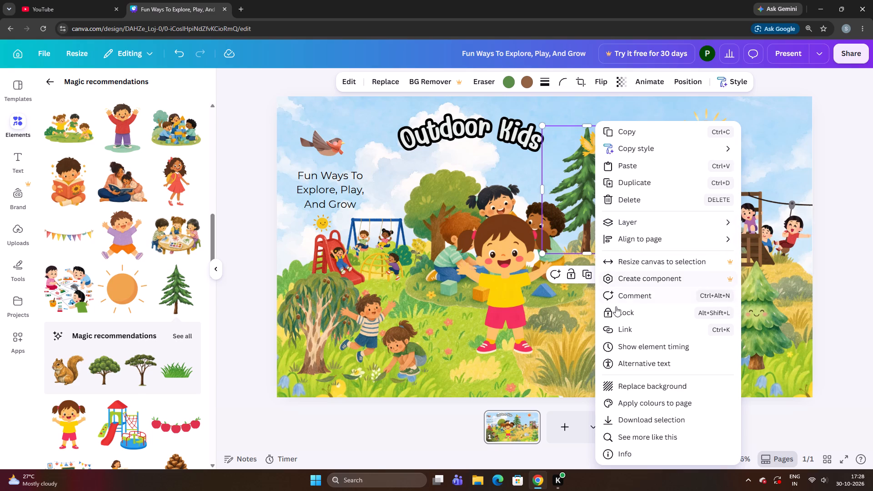
pyautogui.click(576, 322)
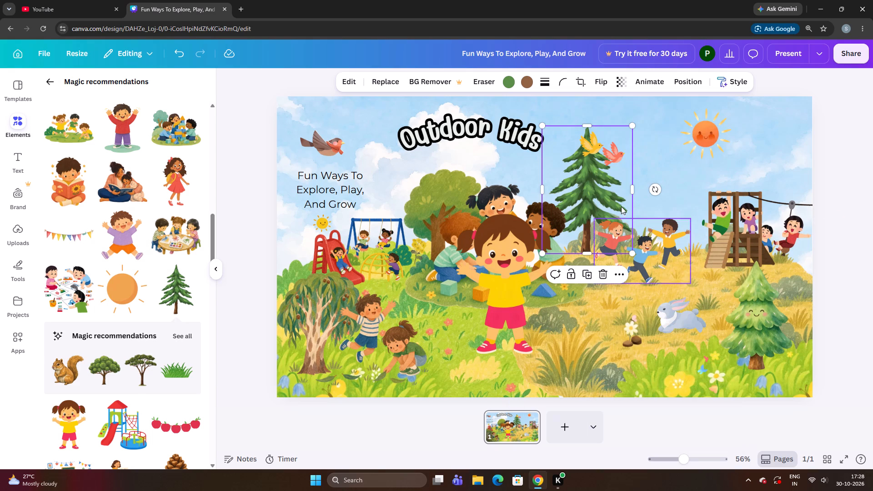
# Delete the yellow-shirt girl standing in front of the children building blocks.
pyautogui.click(525, 249)
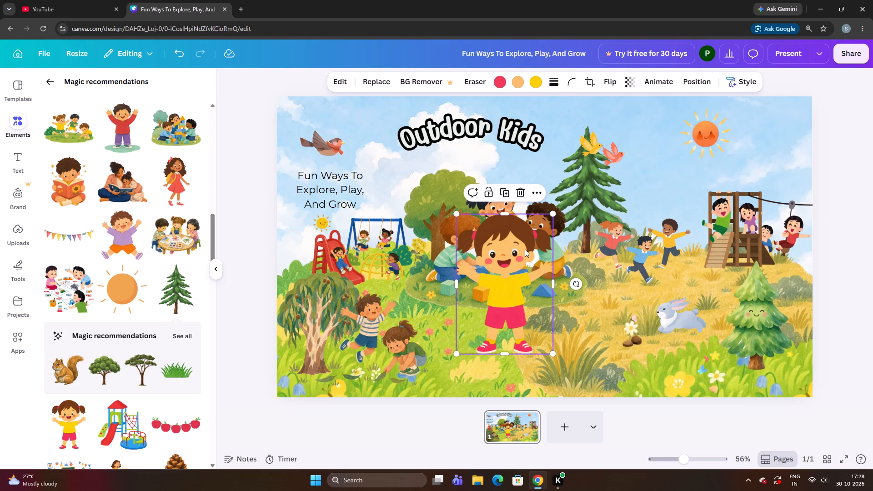
pyautogui.click(522, 196)
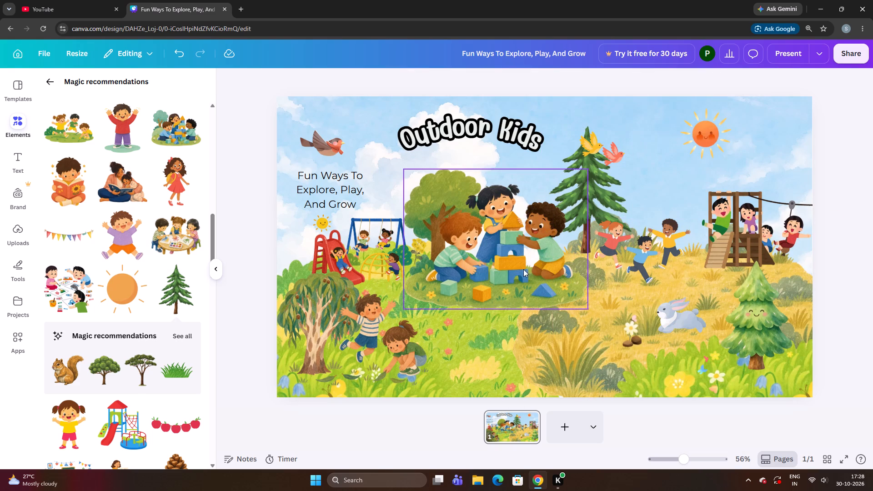
# Move the pair of yellow and pink birds away from the pine treetop, towards the sun.
pyautogui.moveTo(597, 153); pyautogui.dragTo(631, 144)
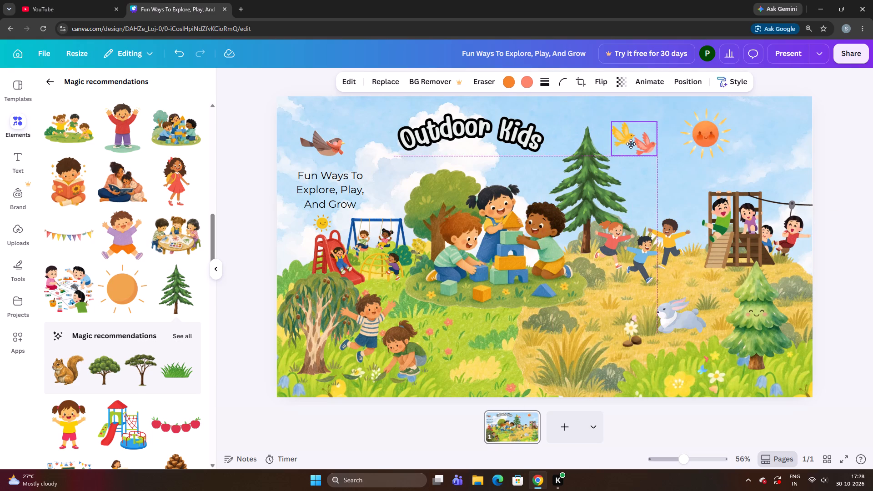
pyautogui.moveTo(631, 144); pyautogui.dragTo(636, 144)
# Make the pine tree slightly taller and nudge it up on the hill behind the running children.
pyautogui.click(597, 185)
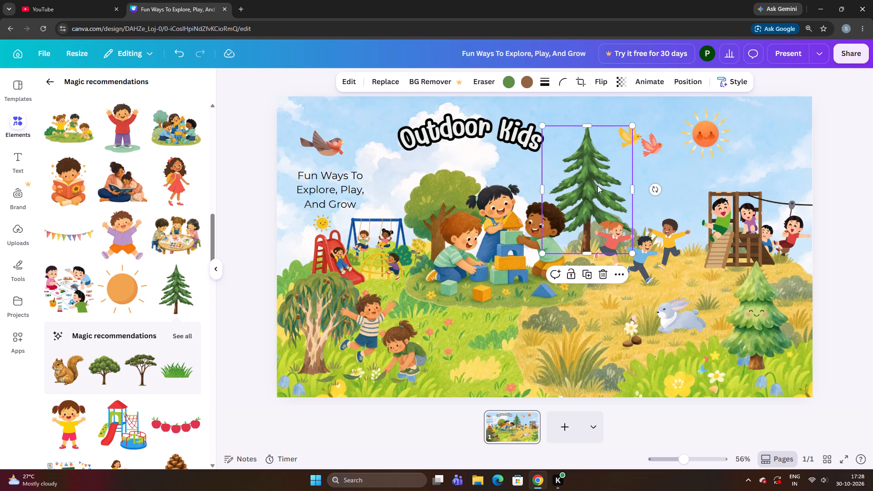
pyautogui.hotkey('ctrl', 'Down')
pyautogui.hotkey('ctrl', 'Down')
pyautogui.hotkey('ctrl', 'Down')
pyautogui.hotkey('ctrl', 'Down')
pyautogui.hotkey('ctrl', 'Down')
pyautogui.hotkey('ctrl', 'Down')
pyautogui.hotkey('ctrl', 'Down')
pyautogui.hotkey('ctrl', 'Down')
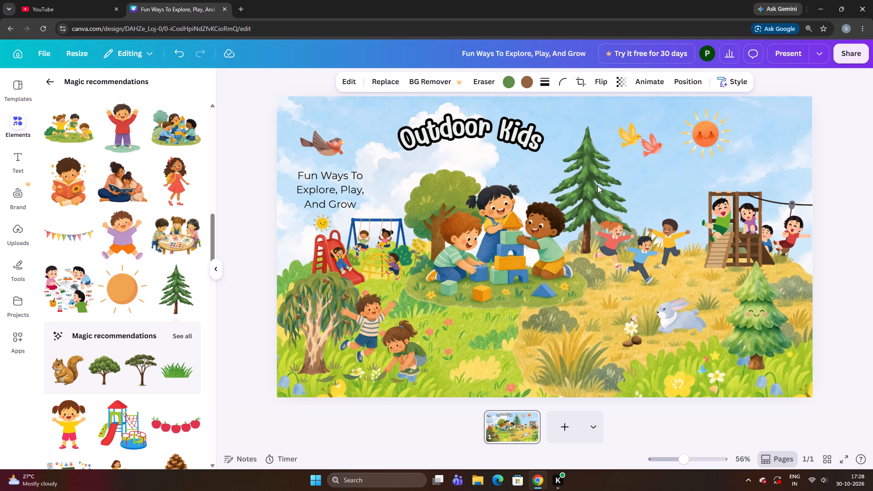
pyautogui.hotkey('ctrl', 'Down')
pyautogui.hotkey('ctrl', 'Down')
pyautogui.hotkey('ctrl', 'Down')
pyautogui.hotkey('ctrl', 'Down')
pyautogui.hotkey('ctrl', 'Down')
pyautogui.hotkey('ctrl', 'Down')
pyautogui.hotkey('ctrl', 'Down')
pyautogui.hotkey('ctrl', 'Down')
pyautogui.hotkey('ctrl', 'Down')
pyautogui.hotkey('ctrl', 'Down')
pyautogui.hotkey('ctrl', 'Down')
pyautogui.hotkey('ctrl', 'Down')
pyautogui.hotkey('ctrl', 'Down')
pyautogui.hotkey('ctrl', 'Down')
pyautogui.hotkey('ctrl', 'Down')
pyautogui.hotkey('ctrl', 'Down')
pyautogui.hotkey('ctrl', 'Down')
pyautogui.hotkey('ctrl', 'Down')
pyautogui.hotkey('ctrl', 'Down')
pyautogui.hotkey('ctrl', 'Down')
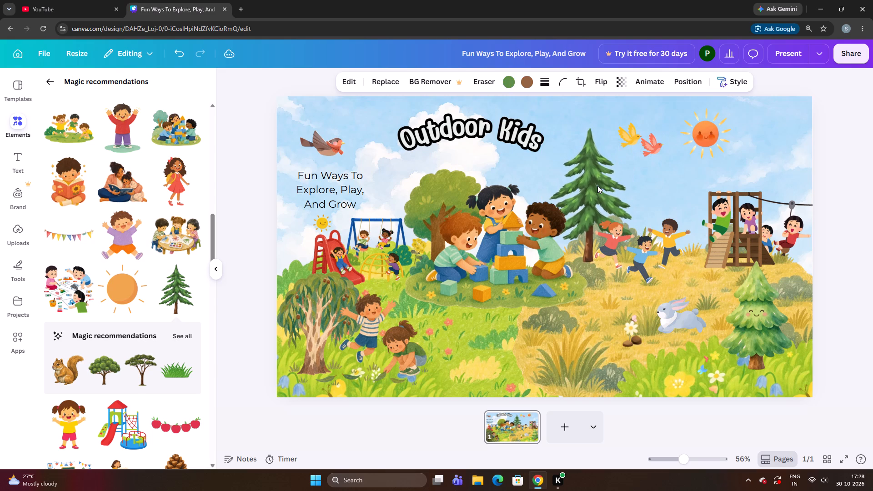
pyautogui.press('Up')
pyautogui.press('Up')
pyautogui.press('Up')
pyautogui.press('Up')
pyautogui.press('Up')
pyautogui.press('Up')
pyautogui.press('Up')
pyautogui.press('Up')
pyautogui.press('Up')
pyautogui.press('Up')
pyautogui.press('Up')
pyautogui.press('Up')
pyautogui.press('Up')
pyautogui.press('Up')
pyautogui.press('Up')
pyautogui.press('Up')
pyautogui.press('Up')
pyautogui.press('Up')
pyautogui.press('Up')
pyautogui.press('Up')
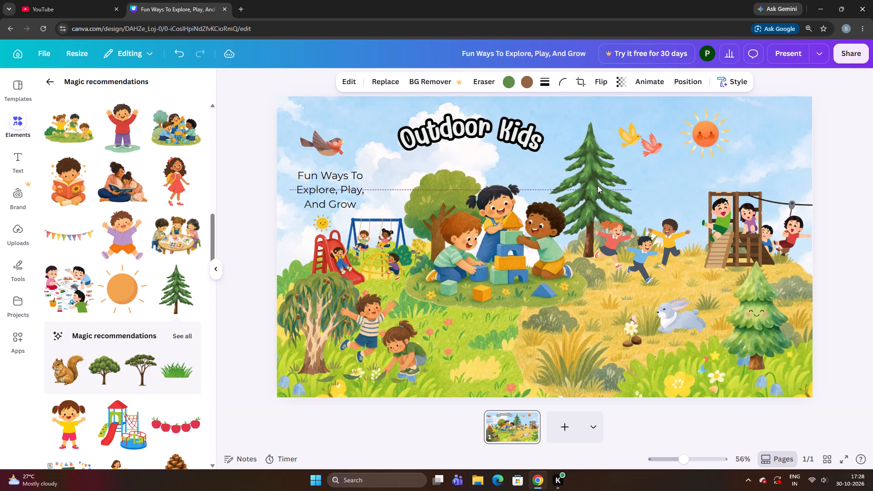
# Increase the pine tree's height further and shift it up slightly on the hill.
pyautogui.hotkey('ctrl', 'Down')
pyautogui.hotkey('ctrl', 'Down')
pyautogui.hotkey('ctrl', 'Down')
pyautogui.hotkey('ctrl', 'Down')
pyautogui.hotkey('ctrl', 'Down')
pyautogui.hotkey('ctrl', 'Down')
pyautogui.hotkey('ctrl', 'Down')
pyautogui.hotkey('ctrl', 'Down')
pyautogui.hotkey('ctrl', 'Down')
pyautogui.hotkey('ctrl', 'Down')
pyautogui.hotkey('ctrl', 'Down')
pyautogui.hotkey('ctrl', 'Down')
pyautogui.hotkey('ctrl', 'Down')
pyautogui.hotkey('ctrl', 'Down')
pyautogui.hotkey('ctrl', 'Down')
pyautogui.hotkey('ctrl', 'Down')
pyautogui.hotkey('ctrl', 'Down')
pyautogui.hotkey('ctrl', 'Down')
pyautogui.hotkey('ctrl', 'Down')
pyautogui.hotkey('ctrl', 'Down')
pyautogui.hotkey('ctrl', 'Down')
pyautogui.hotkey('ctrl', 'Down')
pyautogui.hotkey('ctrl', 'Down')
pyautogui.hotkey('ctrl', 'Down')
pyautogui.hotkey('ctrl', 'Down')
pyautogui.hotkey('ctrl', 'Down')
pyautogui.hotkey('ctrl', 'Down')
pyautogui.hotkey('ctrl', 'Down')
pyautogui.hotkey('ctrl', 'Down')
pyautogui.hotkey('ctrl', 'Down')
pyautogui.hotkey('ctrl', 'Down')
pyautogui.hotkey('ctrl', 'Down')
pyautogui.hotkey('ctrl', 'Down')
pyautogui.hotkey('ctrl', 'Down')
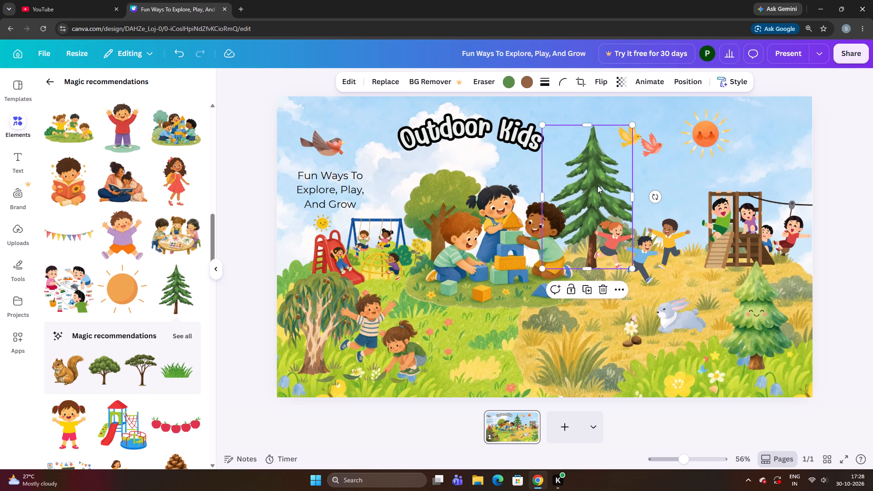
pyautogui.click(597, 185)
pyautogui.moveTo(597, 186); pyautogui.dragTo(597, 175)
pyautogui.moveTo(596, 181); pyautogui.dragTo(596, 177)
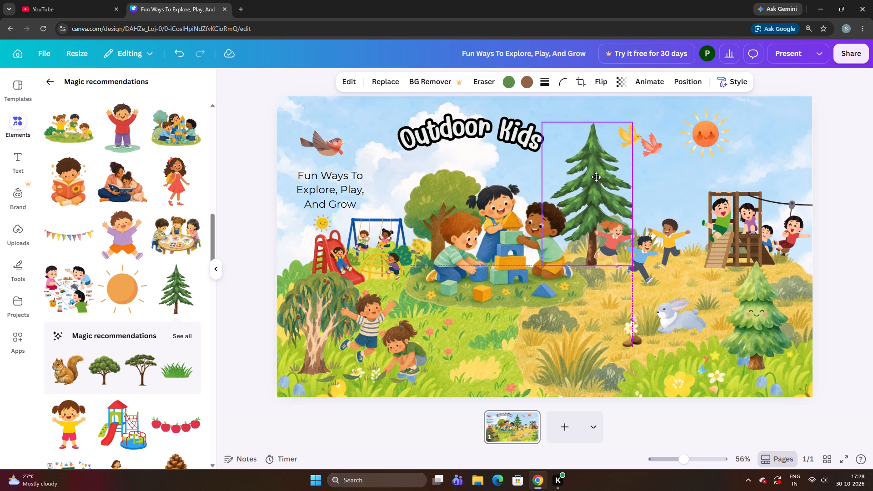
pyautogui.moveTo(596, 177); pyautogui.dragTo(595, 173)
# Widen the pine tree to about 362 and move it up towards the title.
pyautogui.moveTo(633, 193); pyautogui.dragTo(654, 189)
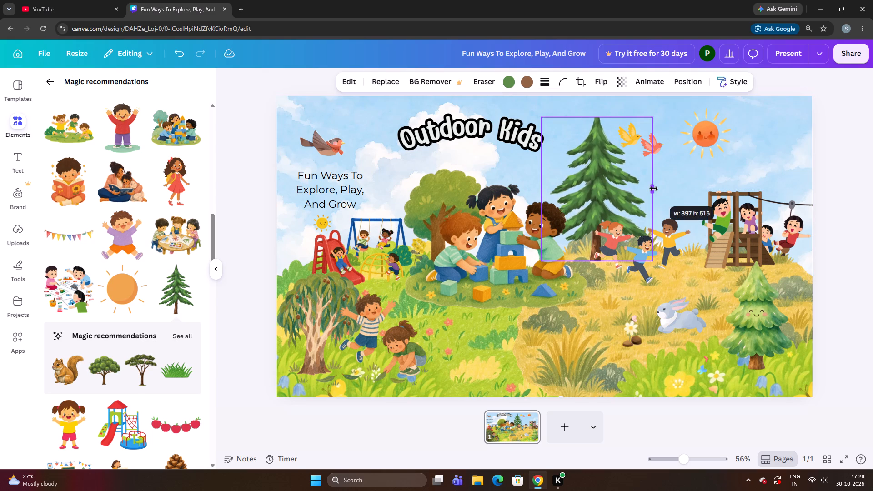
pyautogui.moveTo(654, 189); pyautogui.dragTo(644, 200)
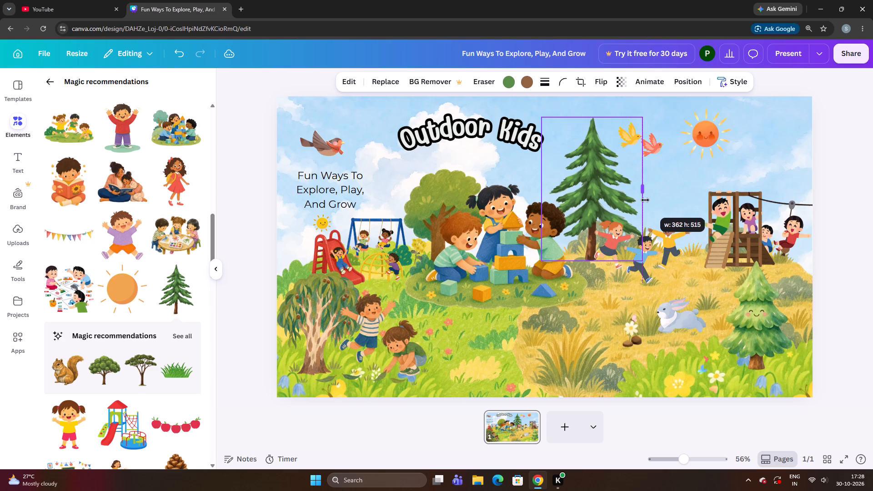
pyautogui.moveTo(612, 203); pyautogui.dragTo(599, 202)
pyautogui.moveTo(616, 229); pyautogui.dragTo(611, 225)
pyautogui.moveTo(593, 205); pyautogui.dragTo(590, 185)
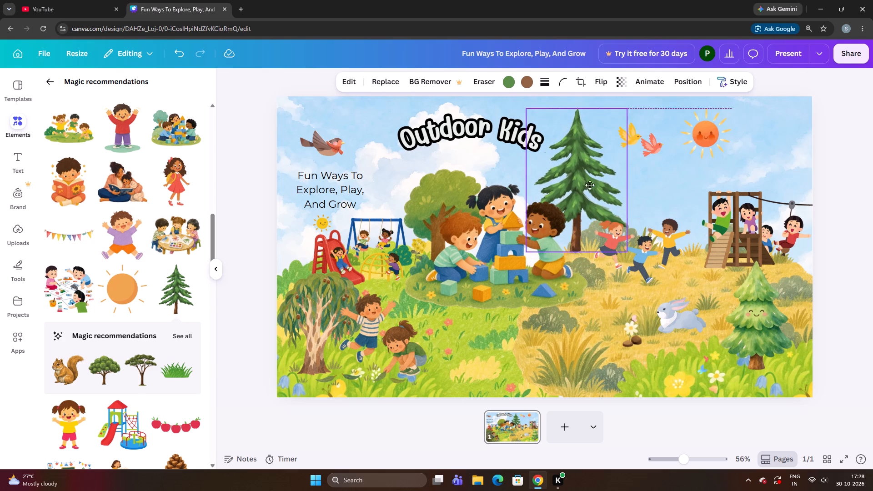
pyautogui.moveTo(590, 185); pyautogui.dragTo(589, 181)
# Shrink the pine tree, lower it onto the hill beside the running children and narrow it to about 267.
pyautogui.moveTo(623, 234); pyautogui.dragTo(596, 201)
pyautogui.moveTo(577, 175); pyautogui.dragTo(606, 236)
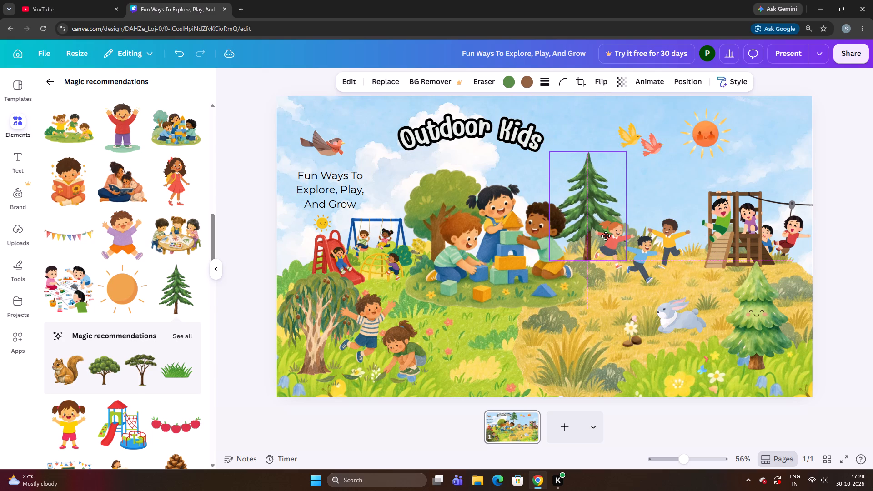
pyautogui.moveTo(606, 236); pyautogui.dragTo(605, 233)
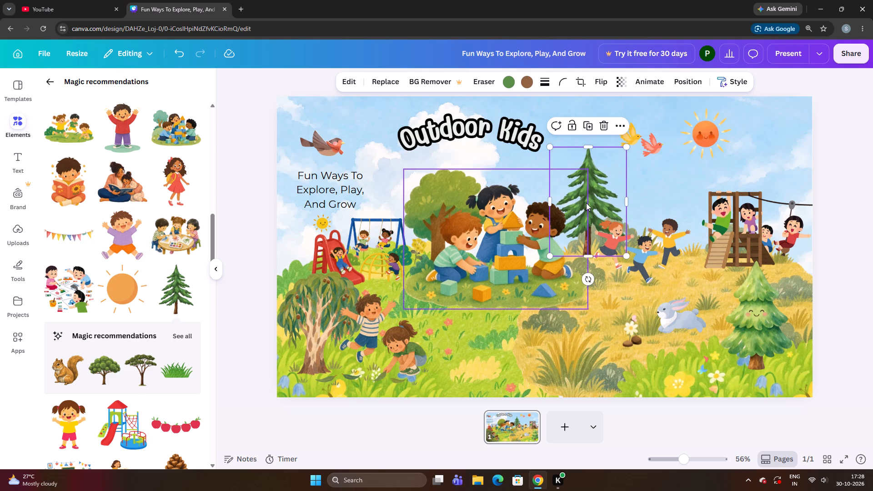
pyautogui.moveTo(593, 198); pyautogui.dragTo(602, 197)
pyautogui.moveTo(631, 199); pyautogui.dragTo(632, 199)
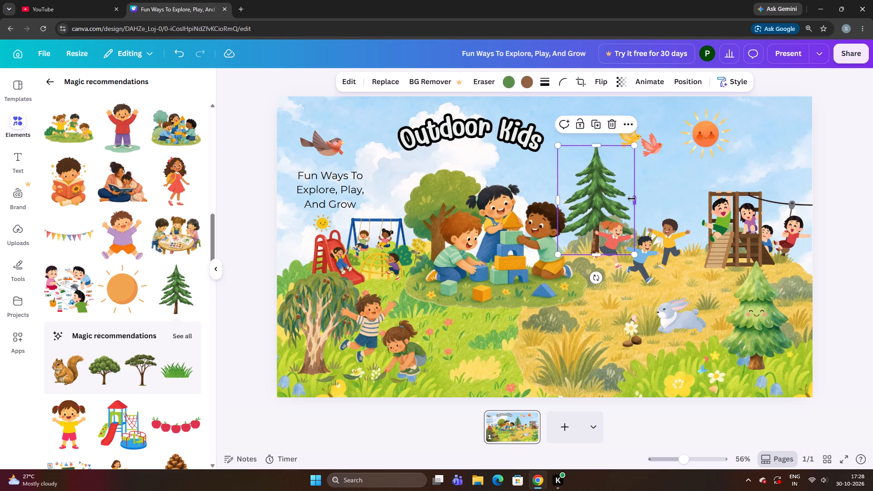
pyautogui.moveTo(632, 199); pyautogui.dragTo(630, 214)
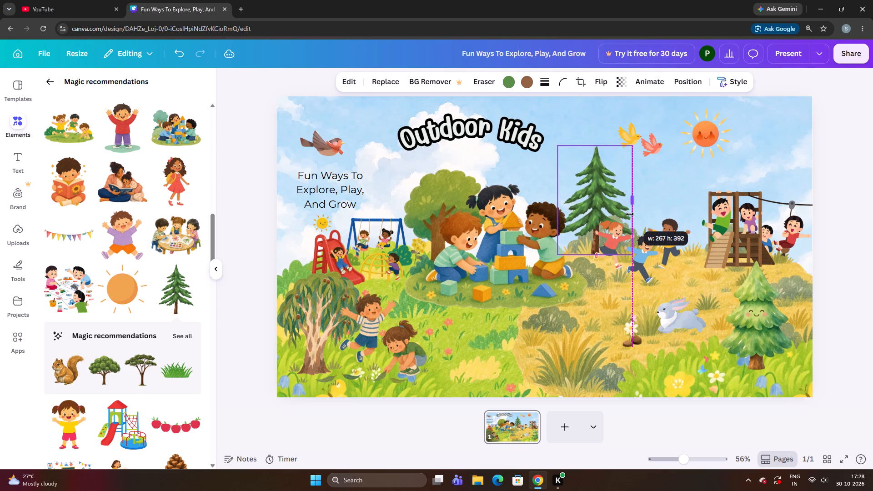
pyautogui.moveTo(630, 214); pyautogui.dragTo(631, 214)
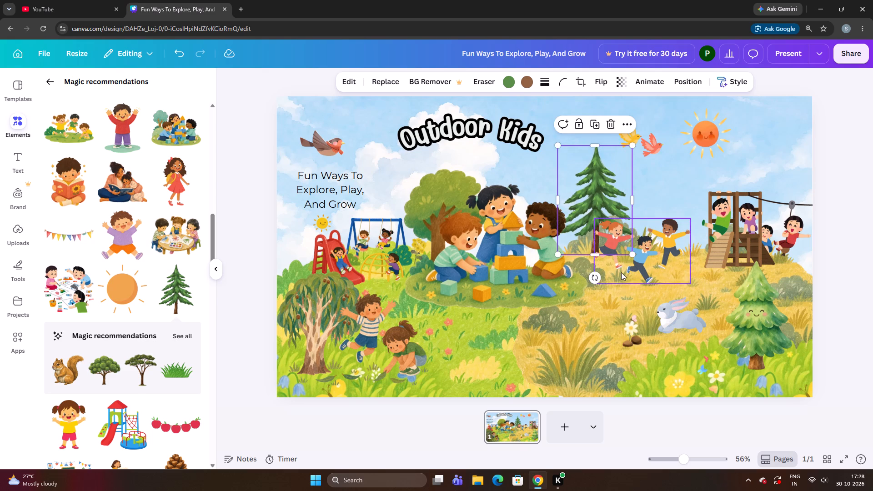
# Enlarge the pine tree a little and reposition it between the block builders and the running children.
pyautogui.moveTo(593, 211); pyautogui.dragTo(584, 212)
pyautogui.moveTo(620, 257); pyautogui.dragTo(638, 271)
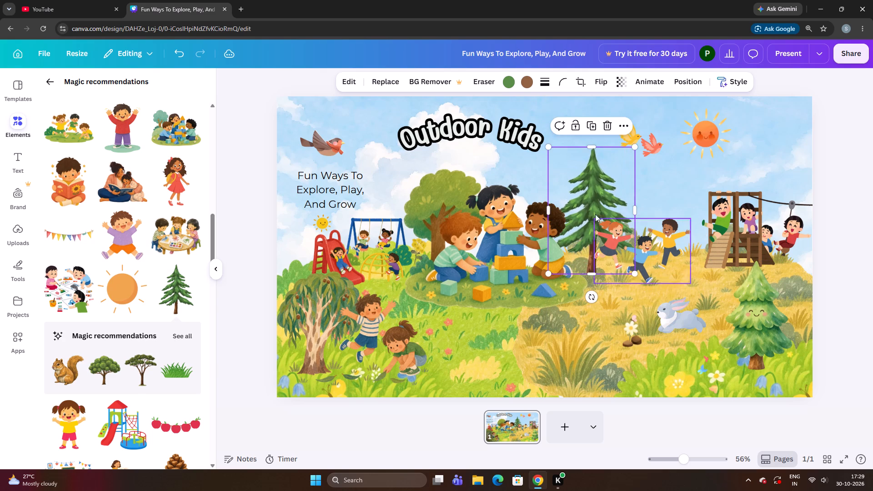
pyautogui.moveTo(591, 202); pyautogui.dragTo(580, 185)
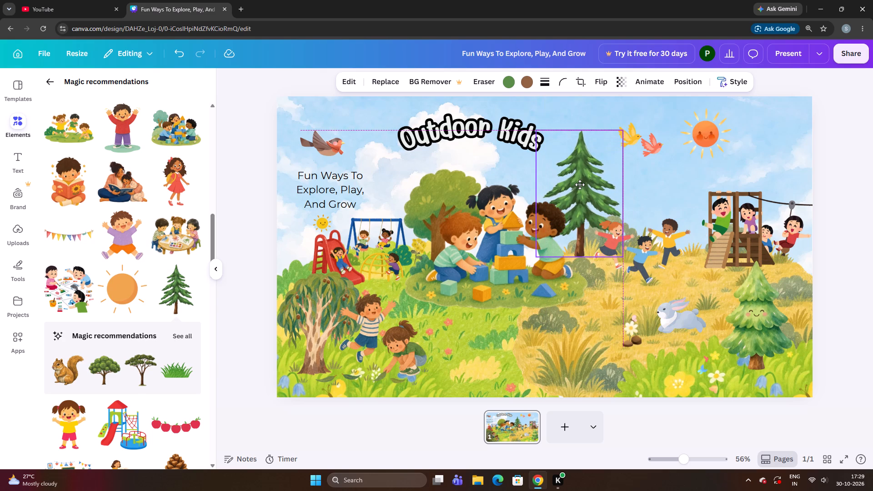
pyautogui.moveTo(580, 185); pyautogui.dragTo(585, 184)
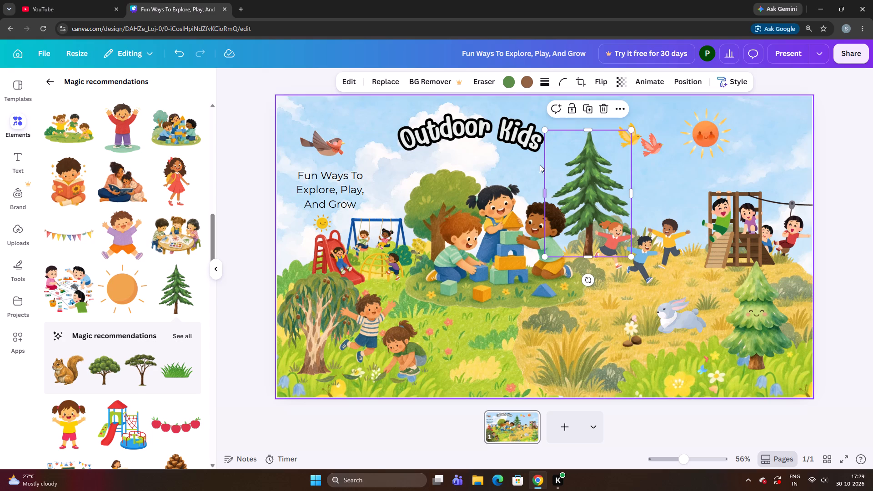
# Nudge the pine tree away from the block builders so it stands behind the running children.
pyautogui.click(528, 165)
pyautogui.click(574, 164)
pyautogui.press('Right')
pyautogui.press('Right')
pyautogui.press('Right')
pyautogui.press('Right')
pyautogui.press('Right')
pyautogui.press('Right')
pyautogui.press('Right')
pyautogui.press('Right')
pyautogui.press('Right')
pyautogui.press('Right')
pyautogui.press('Right')
pyautogui.press('Right')
pyautogui.press('Right')
pyautogui.press('Right')
pyautogui.press('Right')
pyautogui.press('Right')
pyautogui.press('Right')
pyautogui.press('Right')
pyautogui.press('Right')
pyautogui.press('Right')
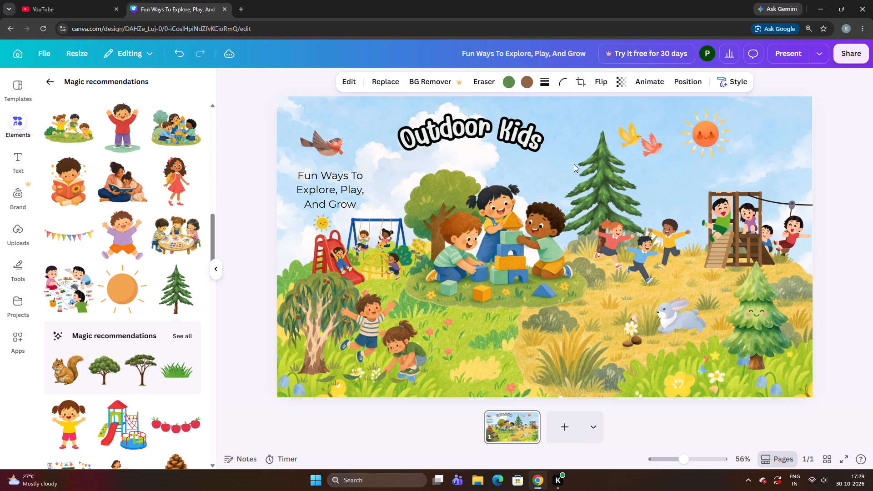
pyautogui.press('Left')
pyautogui.press('Left')
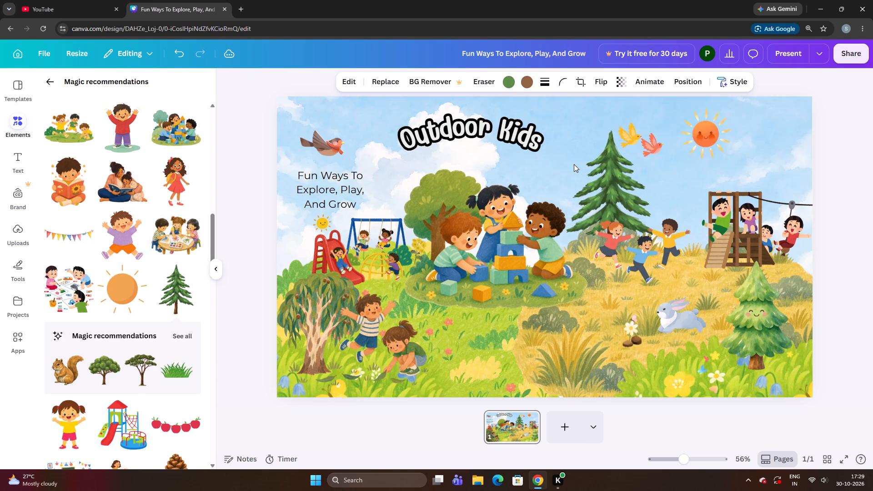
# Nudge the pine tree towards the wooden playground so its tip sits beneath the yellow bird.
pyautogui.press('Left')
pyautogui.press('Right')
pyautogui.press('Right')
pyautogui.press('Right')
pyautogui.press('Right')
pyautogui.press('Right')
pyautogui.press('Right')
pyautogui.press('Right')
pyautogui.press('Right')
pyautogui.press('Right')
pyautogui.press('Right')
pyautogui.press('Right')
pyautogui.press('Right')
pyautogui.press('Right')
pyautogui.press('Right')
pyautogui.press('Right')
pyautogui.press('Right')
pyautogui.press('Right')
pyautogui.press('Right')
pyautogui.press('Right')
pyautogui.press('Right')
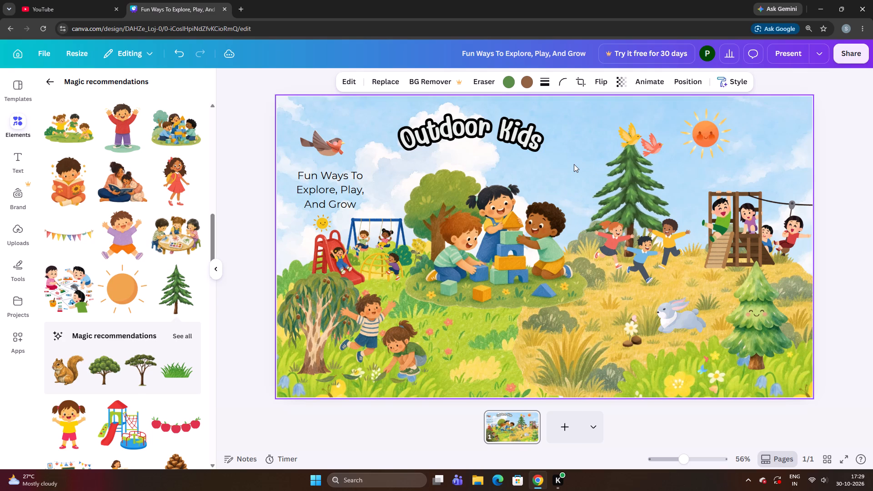
# Move the pine tree back across the hill until it stands behind the block builders, under the end of the title.
pyautogui.press('Left')
pyautogui.press('Left')
pyautogui.press('Left')
pyautogui.press('Left')
pyautogui.press('Left')
pyautogui.press('Left')
pyautogui.press('Left')
pyautogui.press('Left')
pyautogui.press('Left')
pyautogui.press('Left')
pyautogui.press('Left')
pyautogui.press('Left')
pyautogui.press('Left')
pyautogui.press('Left')
pyautogui.press('Left')
pyautogui.press('Left')
pyautogui.press('Left')
pyautogui.press('Left')
pyautogui.press('Left')
pyautogui.press('Left')
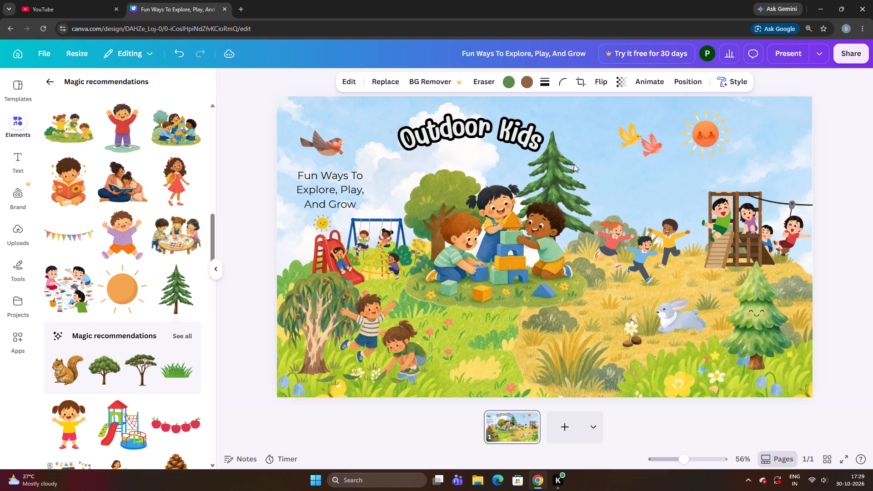
pyautogui.press('Left')
pyautogui.press('Left')
pyautogui.press('Left')
pyautogui.press('Left')
pyautogui.press('Left')
pyautogui.press('Left')
pyautogui.press('Left')
pyautogui.press('Left')
pyautogui.press('Left')
pyautogui.press('Left')
pyautogui.press('Left')
pyautogui.press('Left')
pyautogui.press('Left')
pyautogui.press('Left')
pyautogui.press('Left')
pyautogui.press('Left')
pyautogui.press('Left')
pyautogui.press('Left')
pyautogui.press('Left')
pyautogui.press('Left')
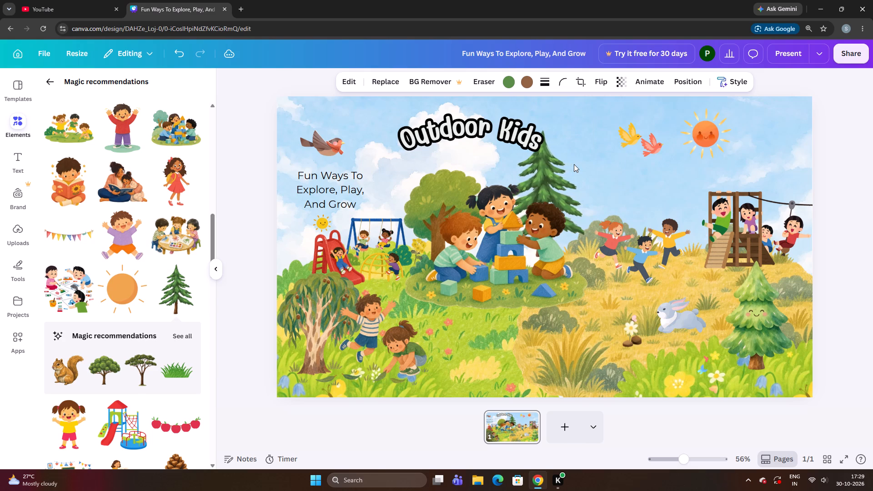
pyautogui.press('Down')
pyautogui.press('Left')
pyautogui.press('Left')
pyautogui.press('Left')
pyautogui.press('Left')
pyautogui.press('Left')
pyautogui.press('Left')
pyautogui.press('Left')
pyautogui.press('Left')
pyautogui.press('Left')
pyautogui.press('Left')
pyautogui.press('Left')
pyautogui.press('Left')
pyautogui.press('Left')
pyautogui.press('Left')
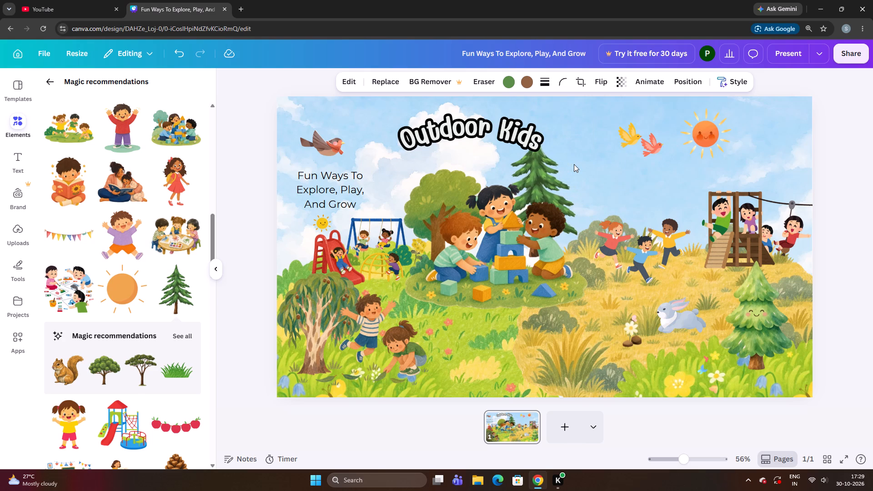
# Fine-tune the pine tree's height behind the block builders so its tip sits just below the word Kids.
pyautogui.press('Down')
pyautogui.press('Down')
pyautogui.press('Down')
pyautogui.press('Down')
pyautogui.press('Down')
pyautogui.press('Down')
pyautogui.press('Down')
pyautogui.press('Down')
pyautogui.press('Down')
pyautogui.press('Down')
pyautogui.press('Down')
pyautogui.press('Down')
pyautogui.press('Down')
pyautogui.press('Down')
pyautogui.press('Down')
pyautogui.press('Down')
pyautogui.press('Down')
pyautogui.press('Down')
pyautogui.press('Down')
pyautogui.press('Down')
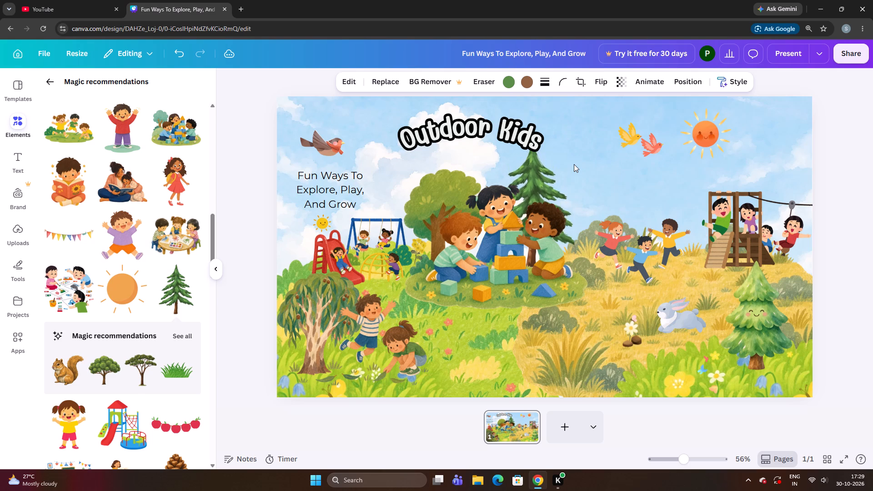
pyautogui.press('Down')
pyautogui.press('Down')
pyautogui.press('Down')
pyautogui.press('Down')
pyautogui.press('Down')
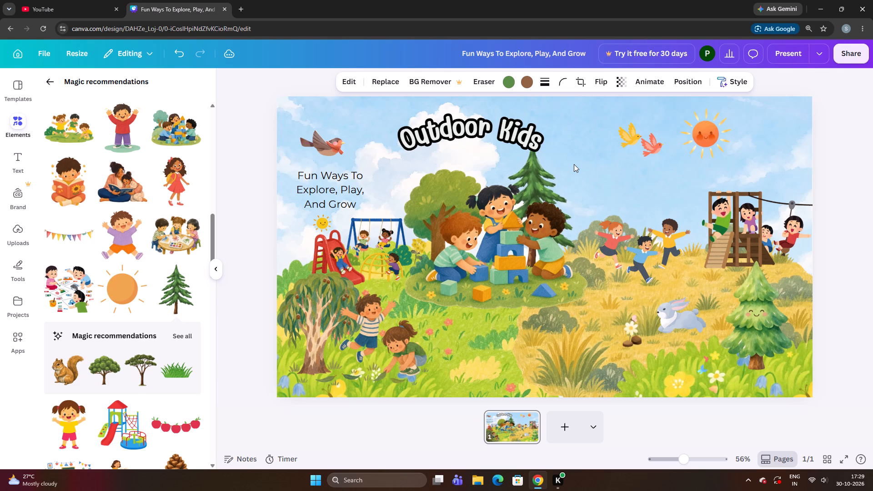
pyautogui.press('Down')
pyautogui.press('Down')
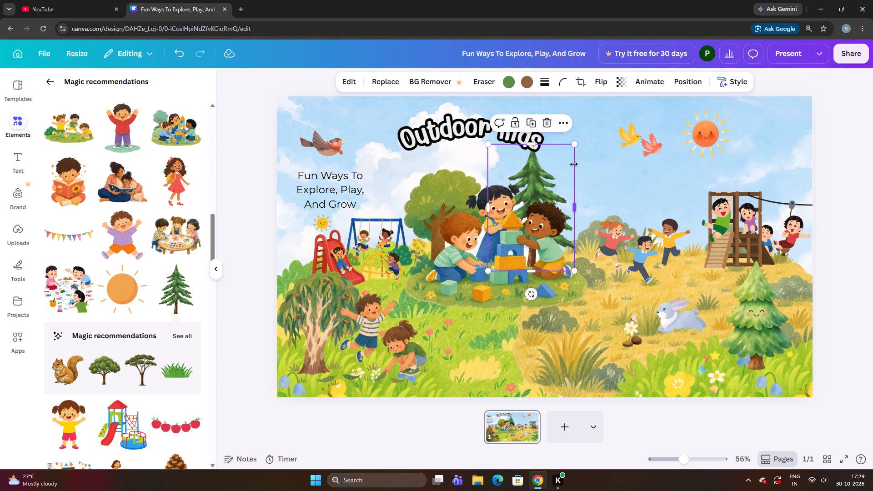
pyautogui.press('Up')
pyautogui.press('Up')
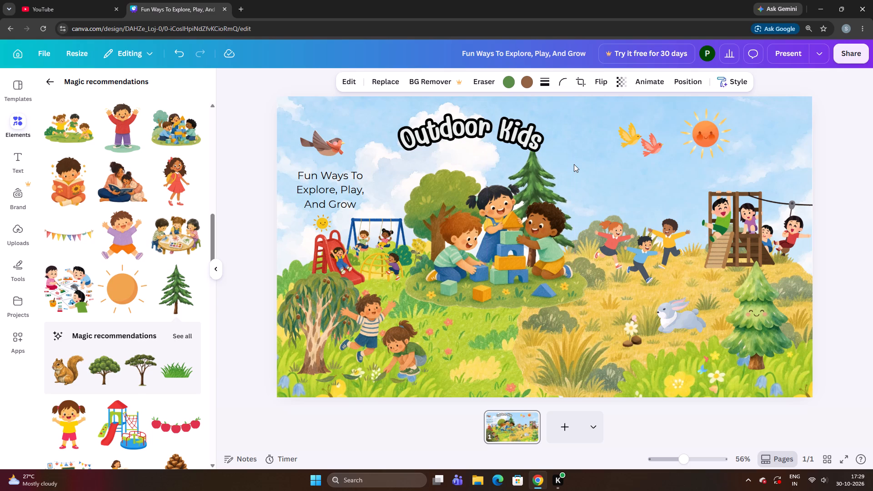
pyautogui.press('Up')
pyautogui.press('Down')
# Shift the pine tree towards the running children and raise it slightly, placing it beside the end of the title.
pyautogui.press('Right')
pyautogui.press('Right')
pyautogui.press('Right')
pyautogui.press('Right')
pyautogui.press('Right')
pyautogui.press('Right')
pyautogui.press('Right')
pyautogui.press('Right')
pyautogui.press('Right')
pyautogui.press('Right')
pyautogui.press('Right')
pyautogui.press('Right')
pyautogui.press('Right')
pyautogui.press('Right')
pyautogui.press('Right')
pyautogui.press('Right')
pyautogui.press('Right')
pyautogui.press('Right')
pyautogui.press('Right')
pyautogui.press('Right')
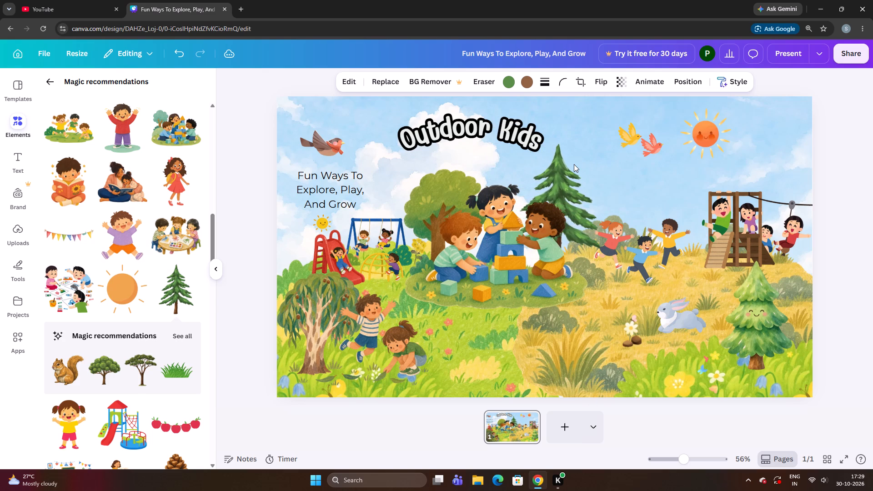
pyautogui.press('Up')
pyautogui.press('Up')
pyautogui.press('Up')
pyautogui.press('Up')
pyautogui.press('Up')
pyautogui.press('Up')
pyautogui.press('Up')
pyautogui.press('Up')
pyautogui.press('Up')
pyautogui.press('Up')
pyautogui.press('Up')
pyautogui.press('Up')
pyautogui.press('Up')
pyautogui.press('Up')
pyautogui.press('Up')
pyautogui.press('Up')
pyautogui.press('Up')
pyautogui.press('Up')
pyautogui.press('Up')
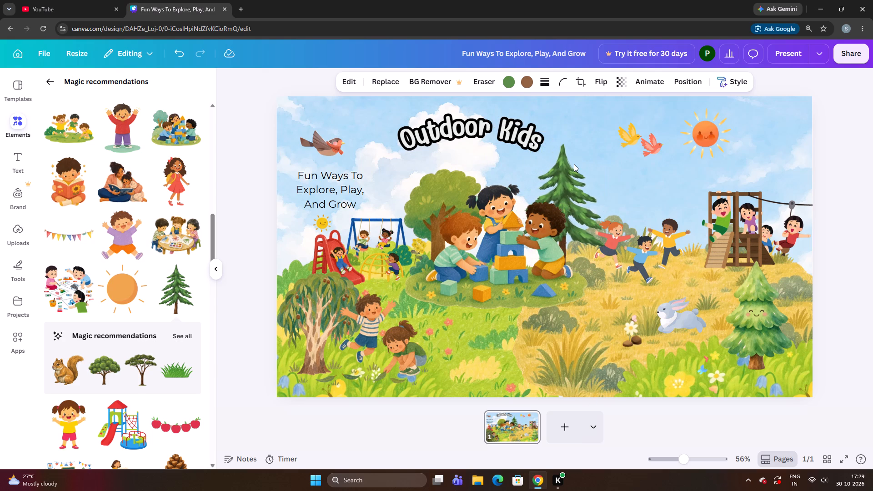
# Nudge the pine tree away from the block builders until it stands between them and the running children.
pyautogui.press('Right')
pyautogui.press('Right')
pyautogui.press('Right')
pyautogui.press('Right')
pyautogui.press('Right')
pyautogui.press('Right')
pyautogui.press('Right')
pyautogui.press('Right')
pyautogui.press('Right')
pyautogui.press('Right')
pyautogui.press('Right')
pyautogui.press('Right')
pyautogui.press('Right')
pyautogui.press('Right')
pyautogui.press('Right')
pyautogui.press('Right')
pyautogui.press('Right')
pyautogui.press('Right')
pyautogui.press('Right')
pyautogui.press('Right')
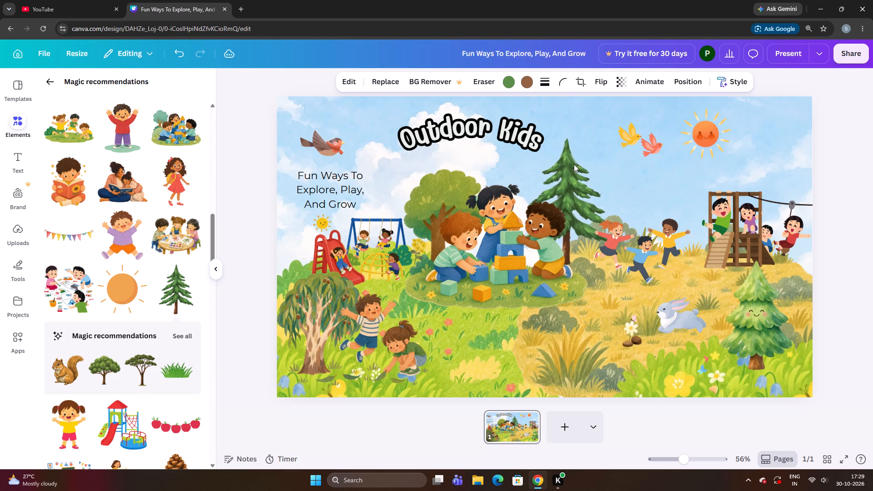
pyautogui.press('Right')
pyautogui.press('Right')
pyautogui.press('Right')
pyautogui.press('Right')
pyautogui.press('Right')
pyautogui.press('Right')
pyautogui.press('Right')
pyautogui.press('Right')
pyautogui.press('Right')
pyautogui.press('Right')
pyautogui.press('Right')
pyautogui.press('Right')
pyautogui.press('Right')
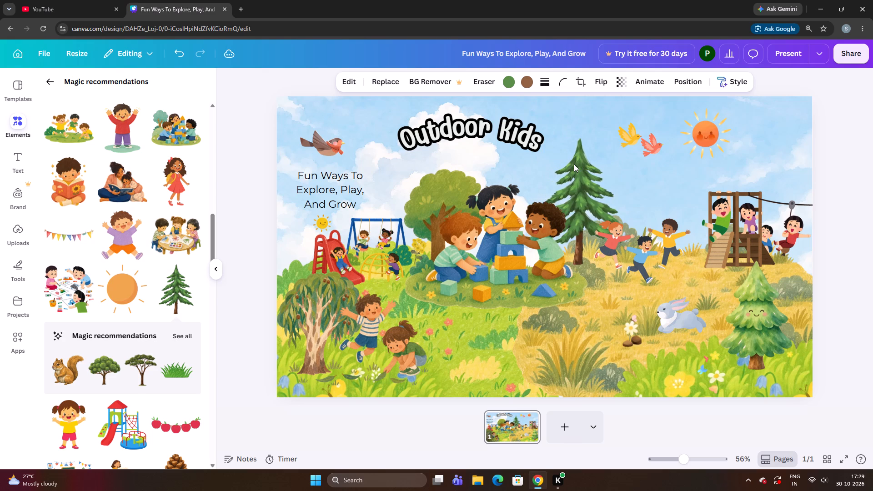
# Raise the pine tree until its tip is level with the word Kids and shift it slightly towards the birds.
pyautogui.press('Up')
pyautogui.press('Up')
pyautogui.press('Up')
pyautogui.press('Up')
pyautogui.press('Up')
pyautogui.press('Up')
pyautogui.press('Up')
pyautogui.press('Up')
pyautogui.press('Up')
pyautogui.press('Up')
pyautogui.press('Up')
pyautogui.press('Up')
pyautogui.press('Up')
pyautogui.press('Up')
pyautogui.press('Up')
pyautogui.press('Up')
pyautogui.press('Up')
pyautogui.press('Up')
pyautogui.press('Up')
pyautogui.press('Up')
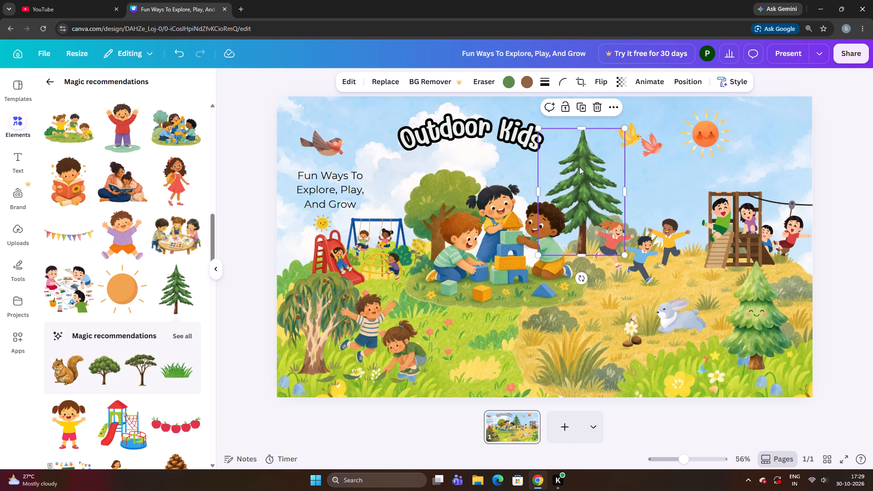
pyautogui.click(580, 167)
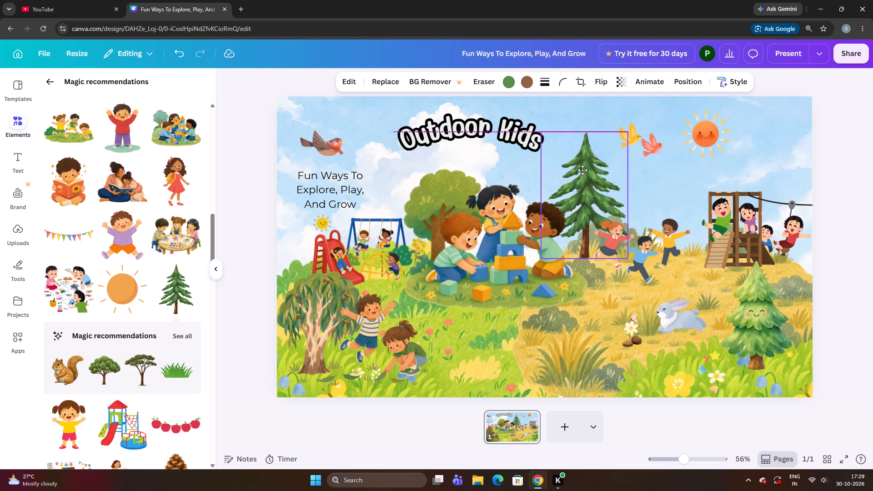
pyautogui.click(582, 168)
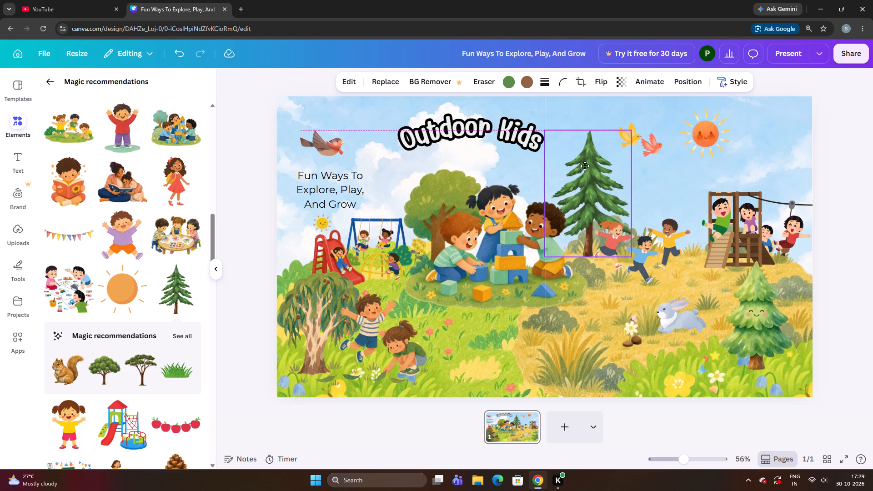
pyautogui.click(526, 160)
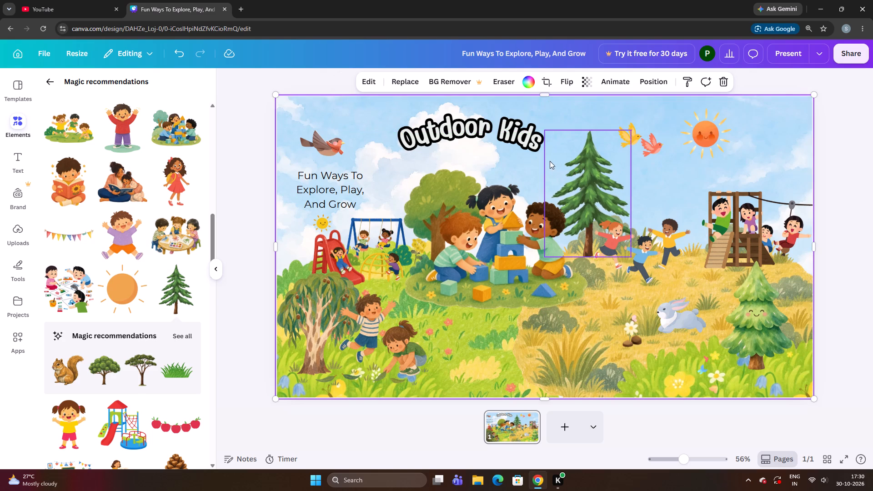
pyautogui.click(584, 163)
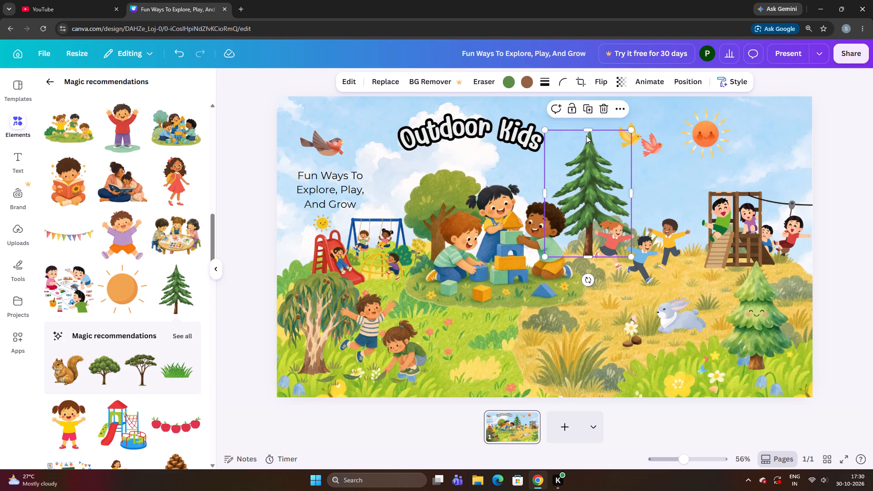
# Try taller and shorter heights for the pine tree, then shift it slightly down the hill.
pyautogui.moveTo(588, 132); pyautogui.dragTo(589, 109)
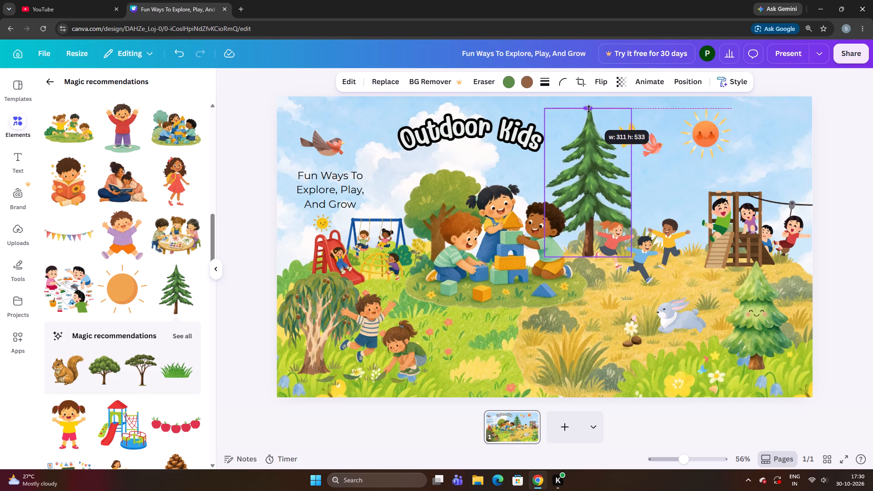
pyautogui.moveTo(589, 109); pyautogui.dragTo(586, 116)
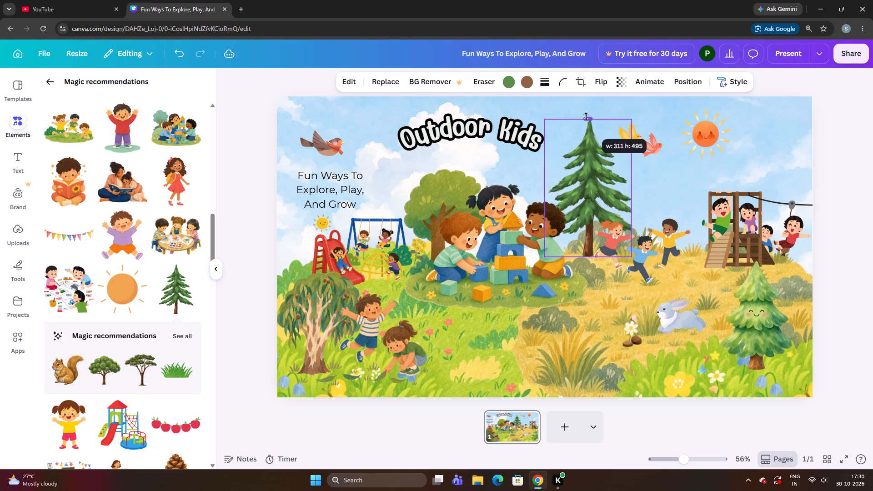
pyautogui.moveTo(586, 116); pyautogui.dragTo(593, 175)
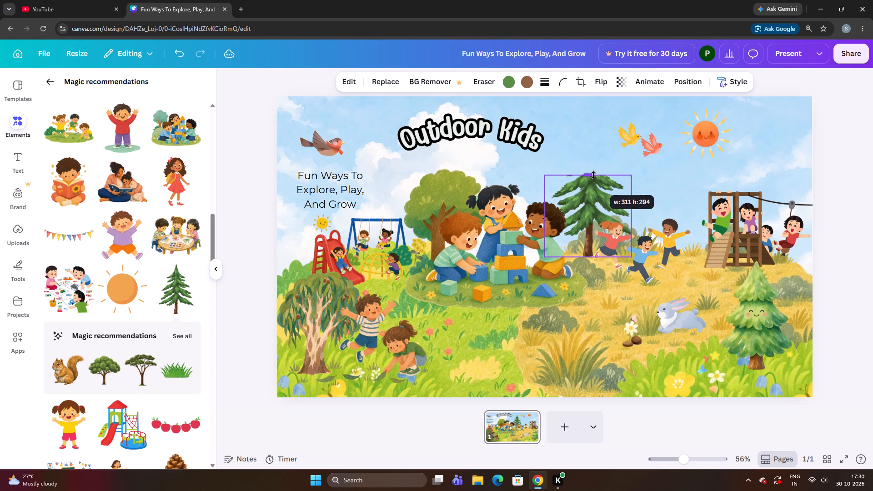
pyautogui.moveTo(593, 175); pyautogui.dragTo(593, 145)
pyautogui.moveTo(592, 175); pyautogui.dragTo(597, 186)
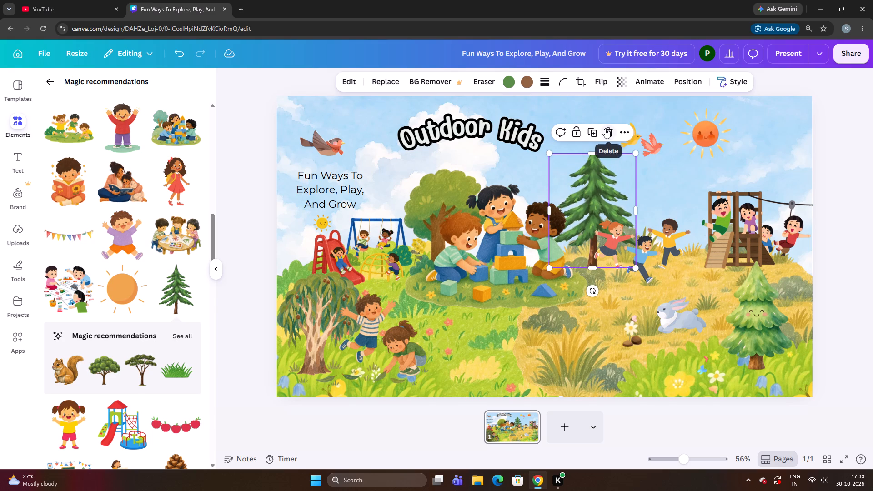
# Delete the pine tree between the block builders and the running children.
pyautogui.click(605, 128)
# Add a fresh copy of the dark green pine tree, scale it down, and place it between the block builders and running children.
pyautogui.click(180, 299)
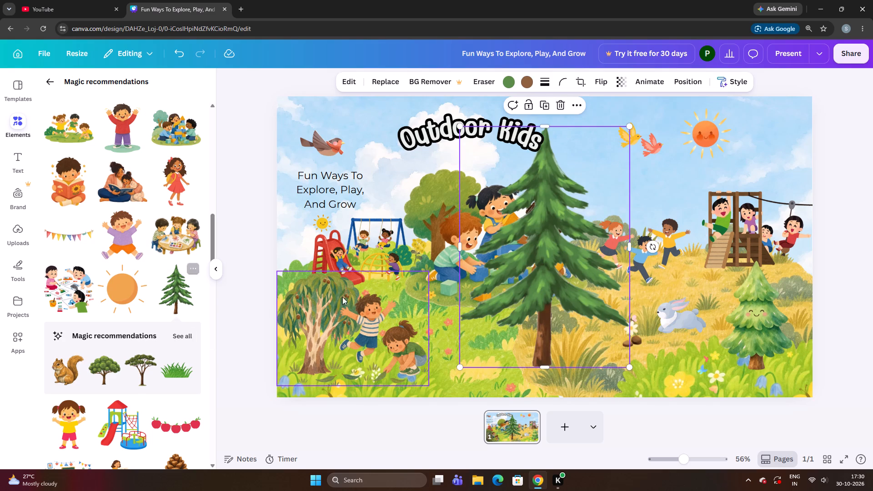
pyautogui.moveTo(526, 293); pyautogui.dragTo(592, 218)
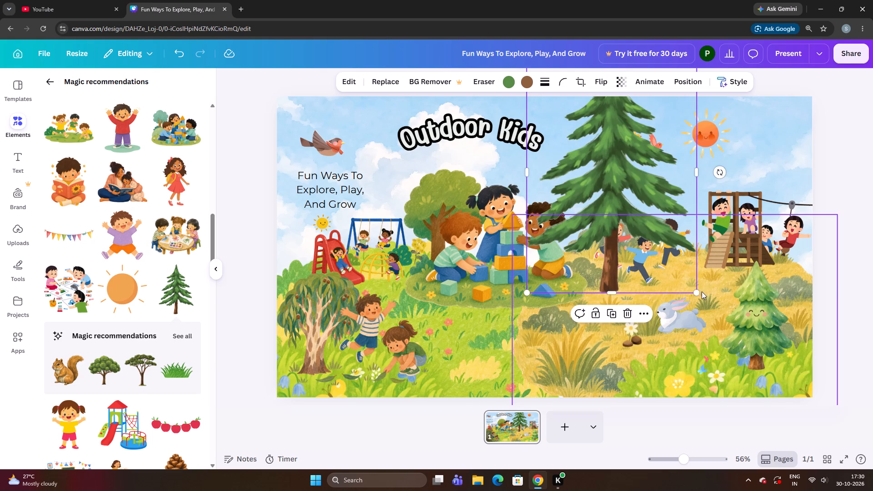
pyautogui.moveTo(697, 293); pyautogui.dragTo(635, 224)
pyautogui.moveTo(560, 148); pyautogui.dragTo(568, 201)
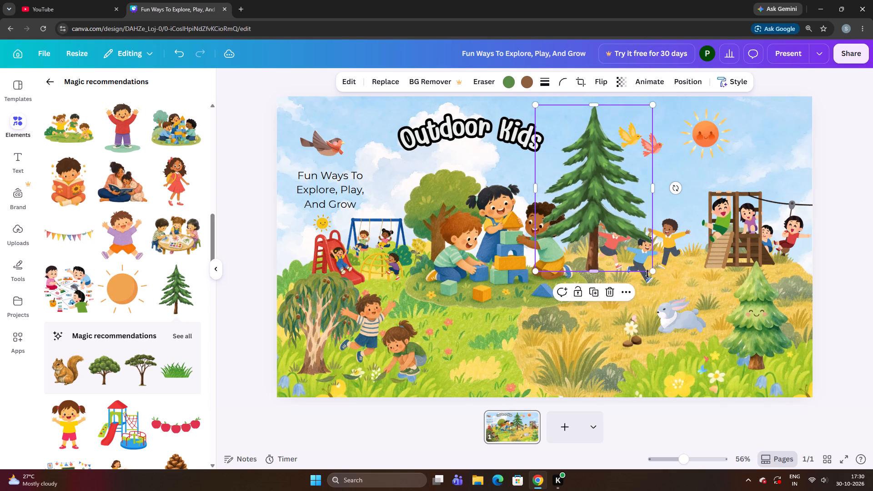
pyautogui.moveTo(652, 273); pyautogui.dragTo(637, 256)
pyautogui.moveTo(577, 186); pyautogui.dragTo(585, 202)
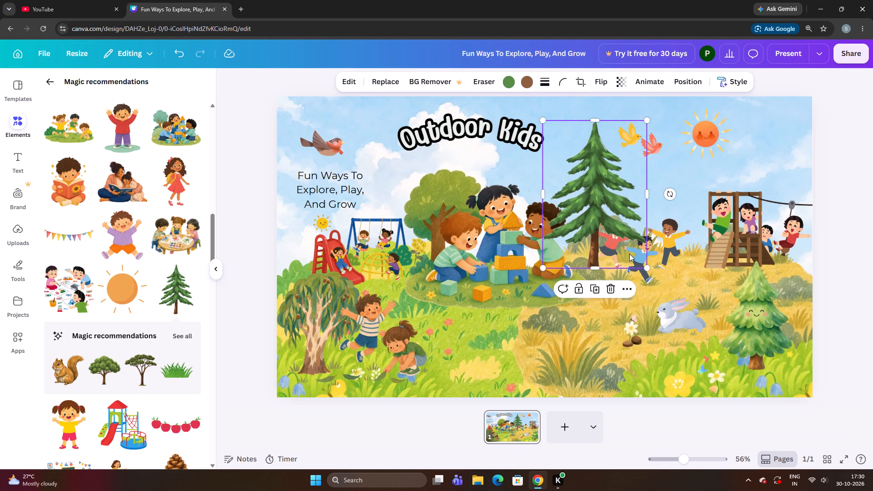
pyautogui.moveTo(646, 270); pyautogui.dragTo(637, 260)
pyautogui.moveTo(576, 223); pyautogui.dragTo(582, 227)
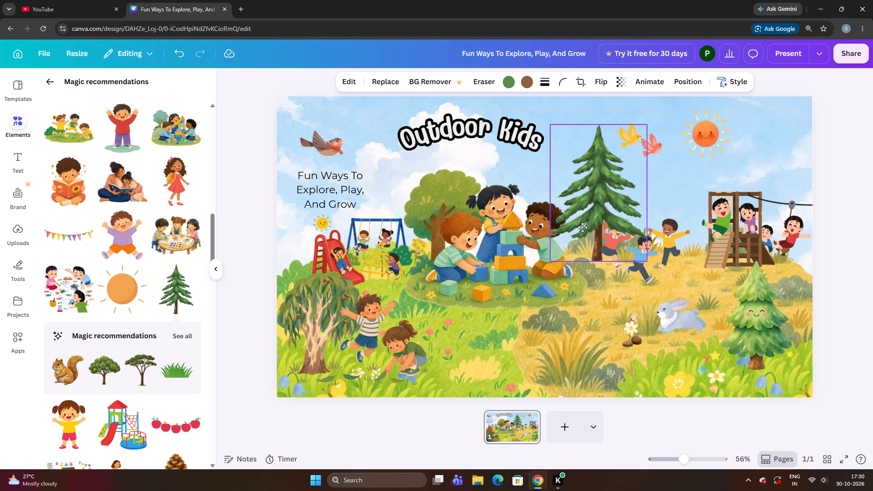
pyautogui.moveTo(582, 227); pyautogui.dragTo(581, 231)
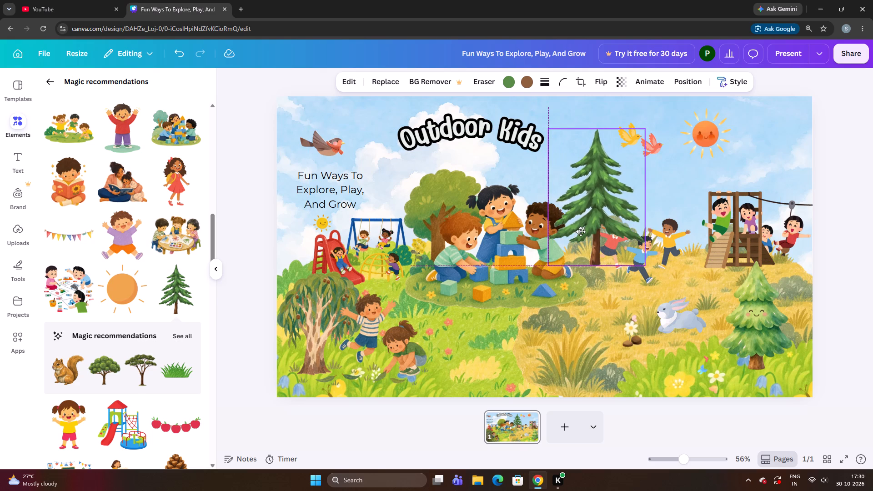
pyautogui.moveTo(581, 231); pyautogui.dragTo(579, 230)
# Send the new pine tree backward so it sits behind the block builders and running children but in front of the hill.
pyautogui.rightClick(579, 229)
pyautogui.click(624, 219)
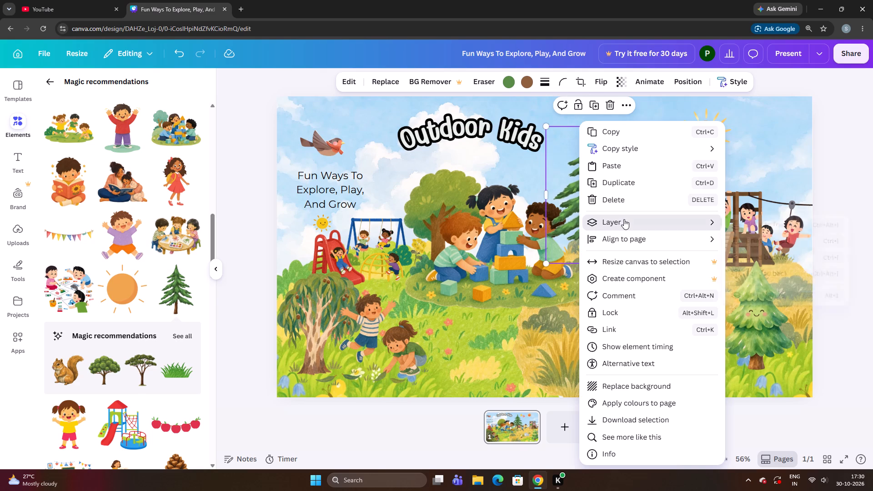
pyautogui.click(758, 257)
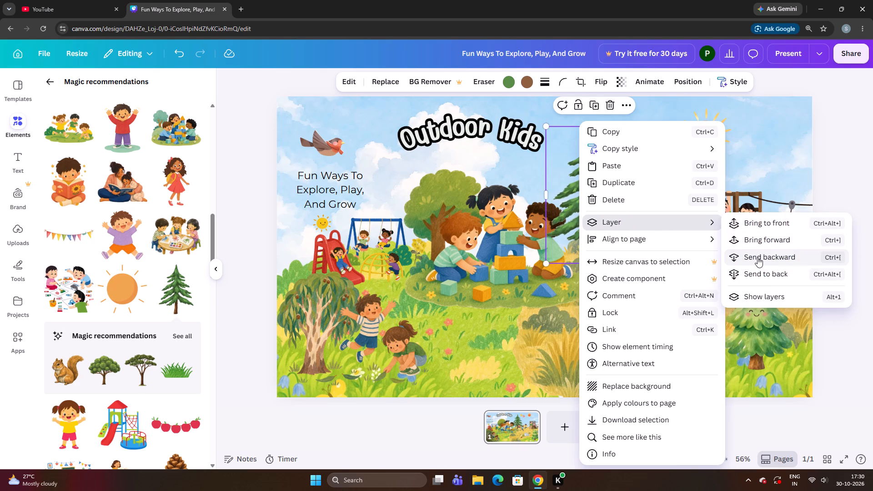
pyautogui.click(758, 257)
pyautogui.click(758, 258)
pyautogui.click(758, 258)
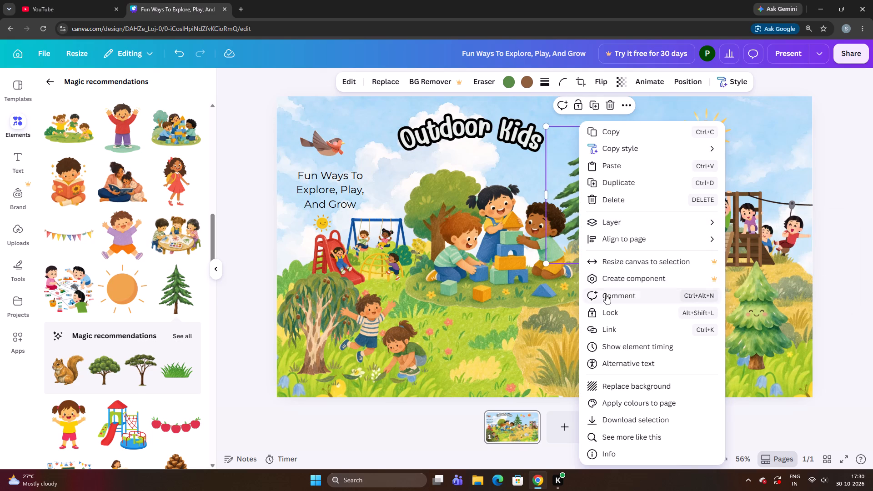
pyautogui.click(580, 304)
pyautogui.click(561, 276)
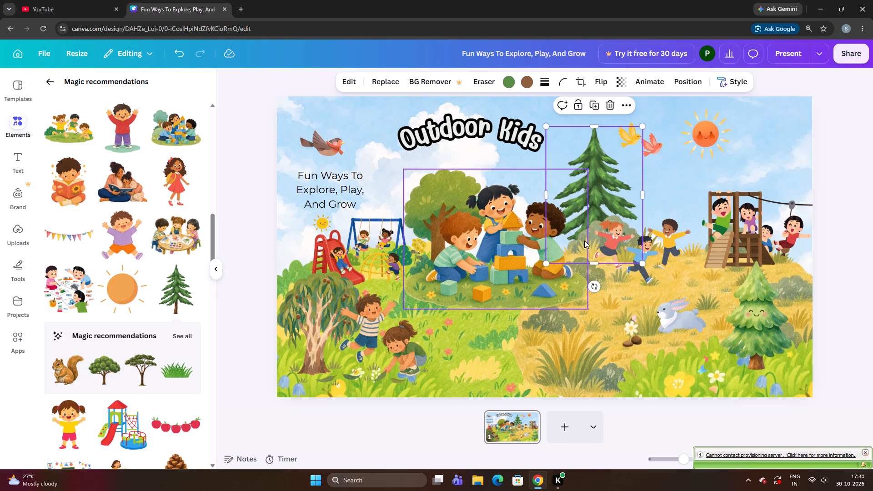
pyautogui.hotkey('ctrl', 'z')
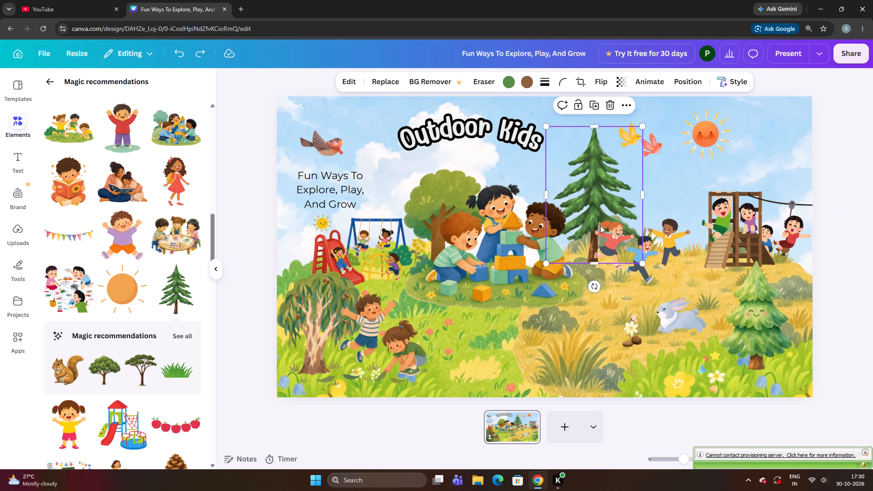
# Raise the pine tree slightly and fine-tune its position beside the title, undoing the stray shift of the foreground grass.
pyautogui.moveTo(592, 210); pyautogui.dragTo(591, 203)
pyautogui.moveTo(624, 385); pyautogui.dragTo(626, 390)
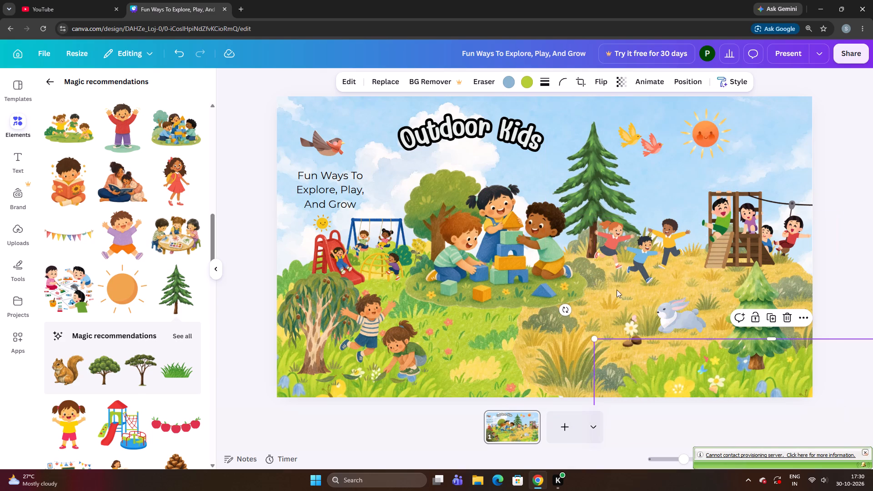
pyautogui.hotkey('ctrl', 'z')
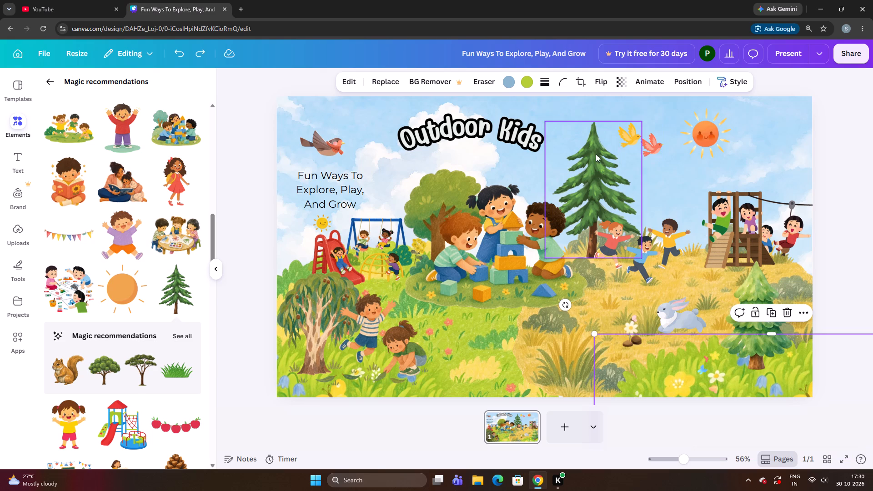
pyautogui.click(592, 156)
pyautogui.press('Up')
pyautogui.press('Up')
pyautogui.press('Down')
pyautogui.press('Down')
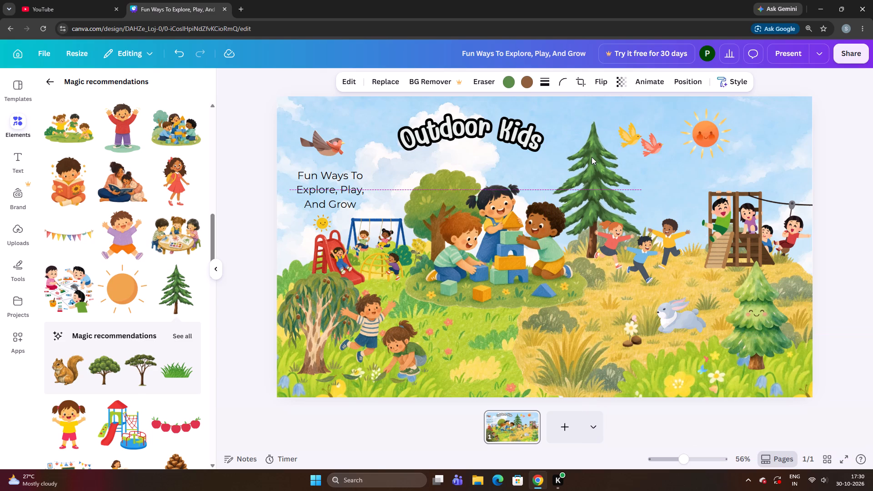
pyautogui.press('Left')
pyautogui.press('Left')
pyautogui.click(343, 450)
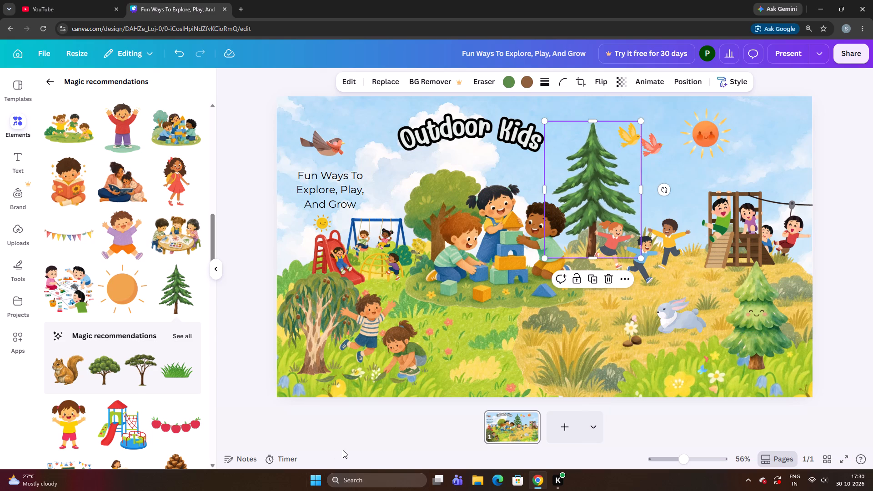
pyautogui.click(259, 340)
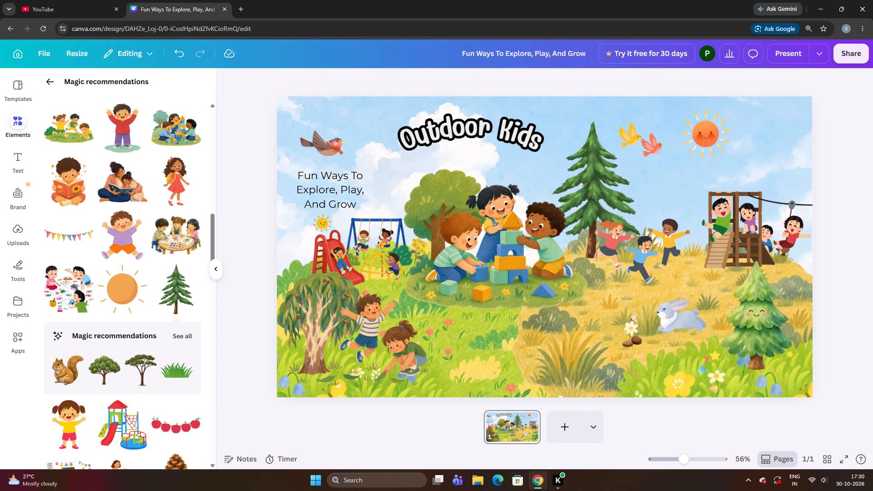